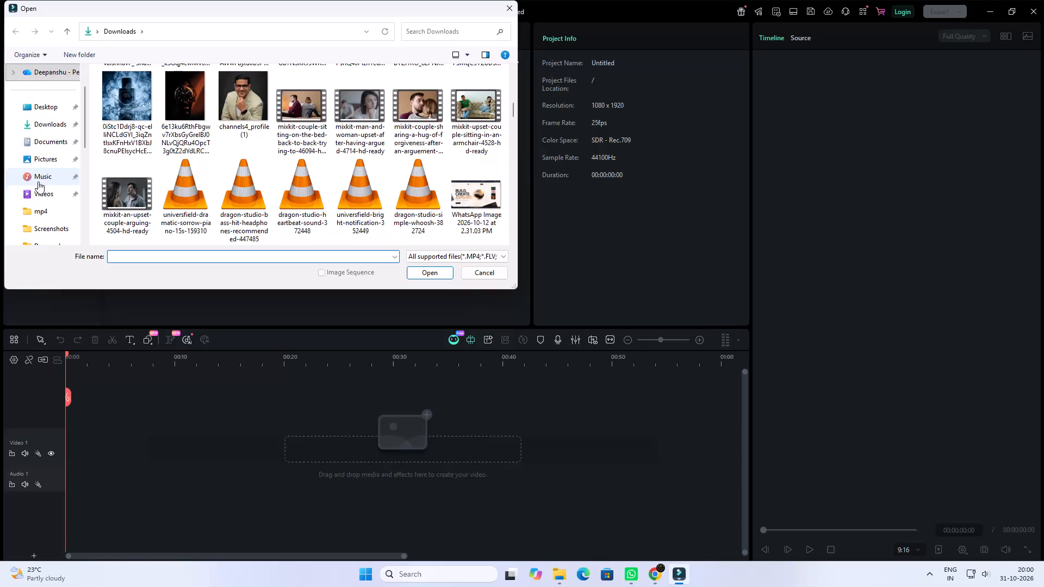
Browse to drive New Volume (E:) in the media import dialog.
{"action": "scroll", "coordinate": [33, 194], "scroll_direction": "down", "scroll_amount": 5}
{"action": "left_click", "coordinate": [52, 161]}
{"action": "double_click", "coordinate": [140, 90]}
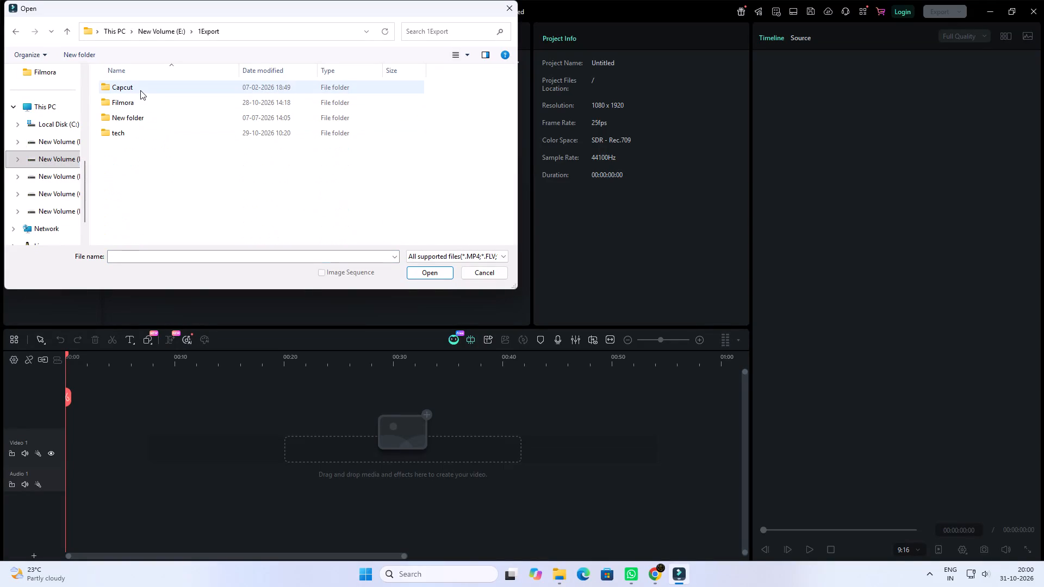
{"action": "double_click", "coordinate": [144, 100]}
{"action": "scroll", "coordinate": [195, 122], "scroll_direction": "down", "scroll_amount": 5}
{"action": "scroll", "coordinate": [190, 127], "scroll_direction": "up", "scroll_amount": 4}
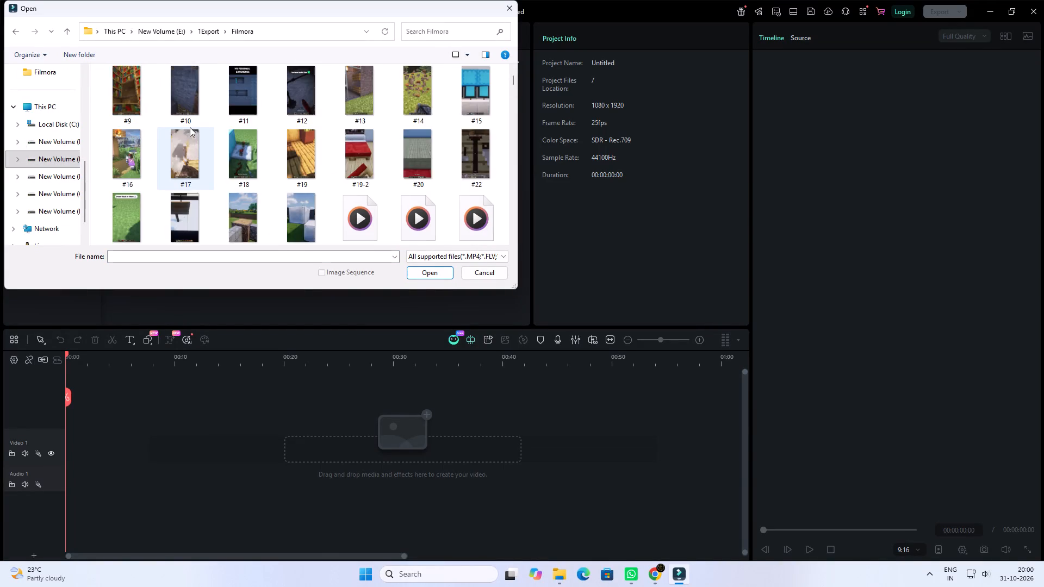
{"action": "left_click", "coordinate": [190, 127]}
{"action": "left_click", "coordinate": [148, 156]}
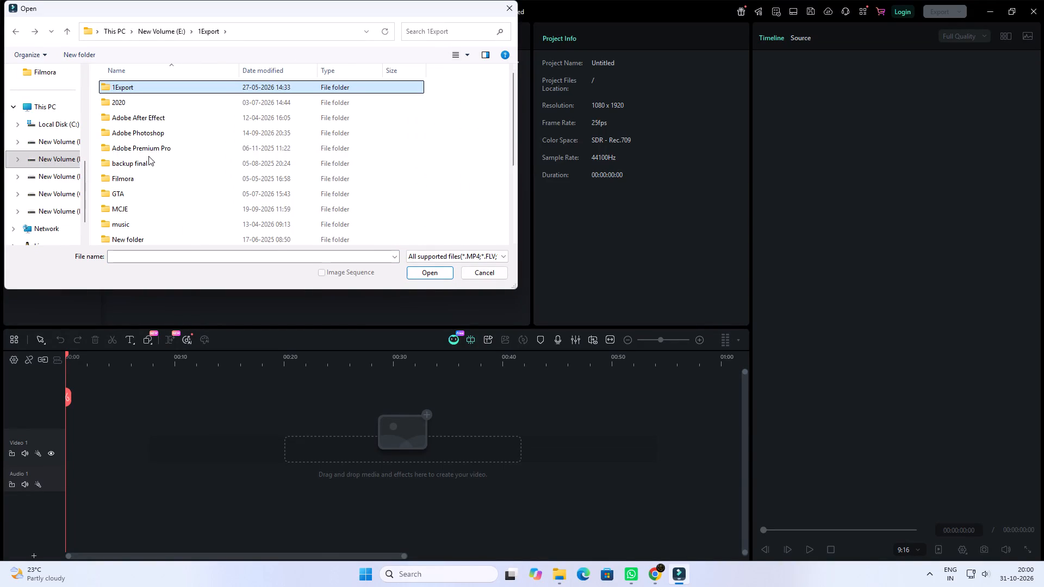
Open the Recorder folder and its Minecraft Recorder subfolder, going to the newest recordings.
{"action": "scroll", "coordinate": [148, 156], "scroll_direction": "down", "scroll_amount": 11}
{"action": "double_click", "coordinate": [145, 176]}
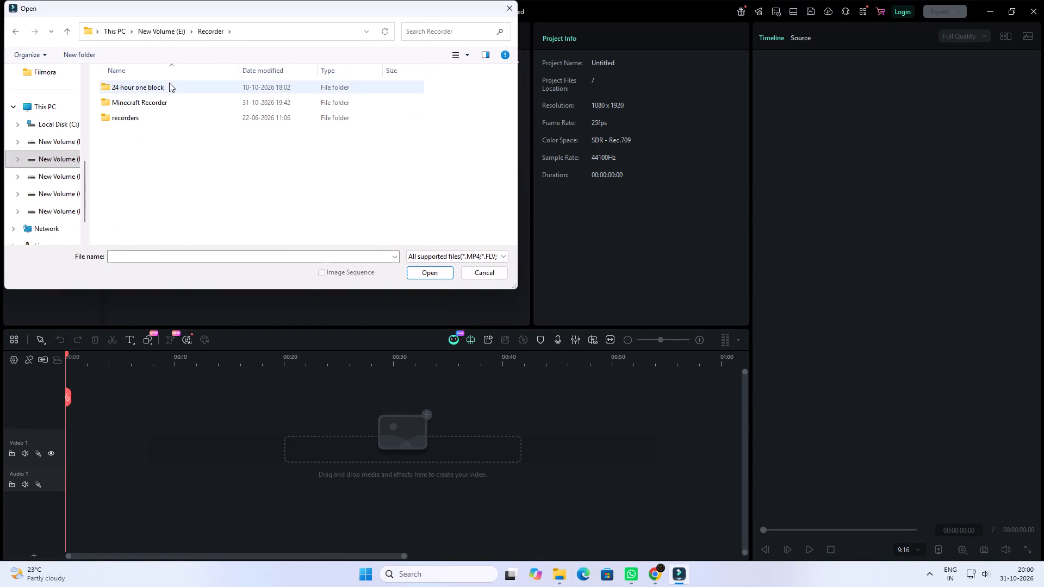
{"action": "double_click", "coordinate": [173, 103]}
{"action": "scroll", "coordinate": [204, 141], "scroll_direction": "down", "scroll_amount": 15}
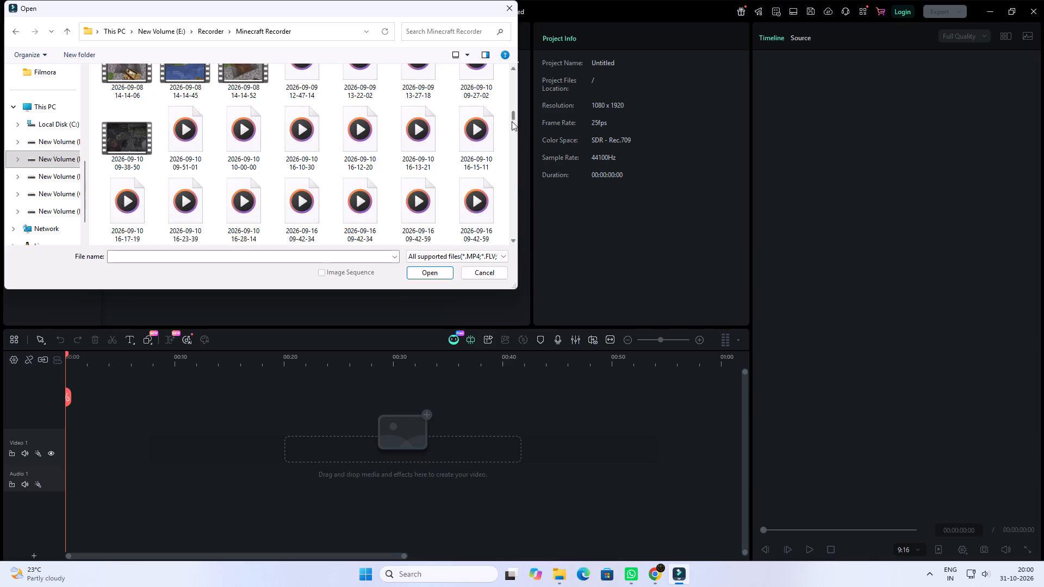
{"action": "left_click_drag", "start_coordinate": [512, 118], "coordinate": [512, 246]}
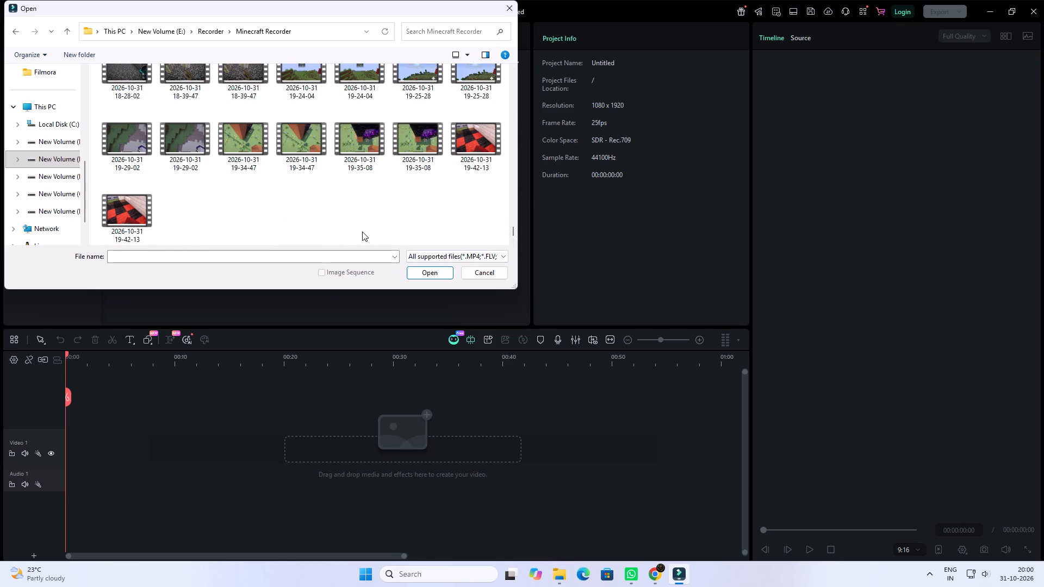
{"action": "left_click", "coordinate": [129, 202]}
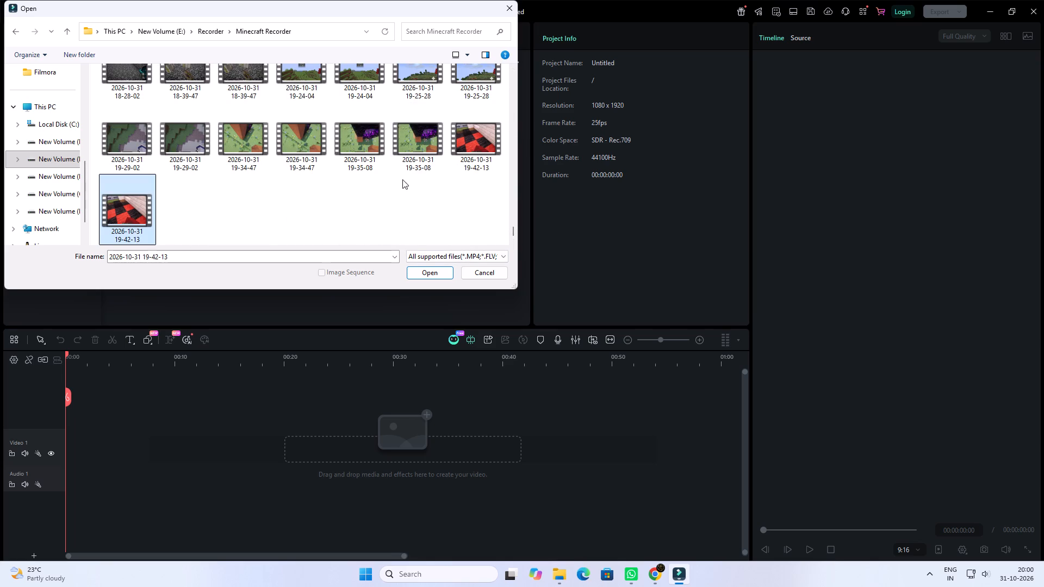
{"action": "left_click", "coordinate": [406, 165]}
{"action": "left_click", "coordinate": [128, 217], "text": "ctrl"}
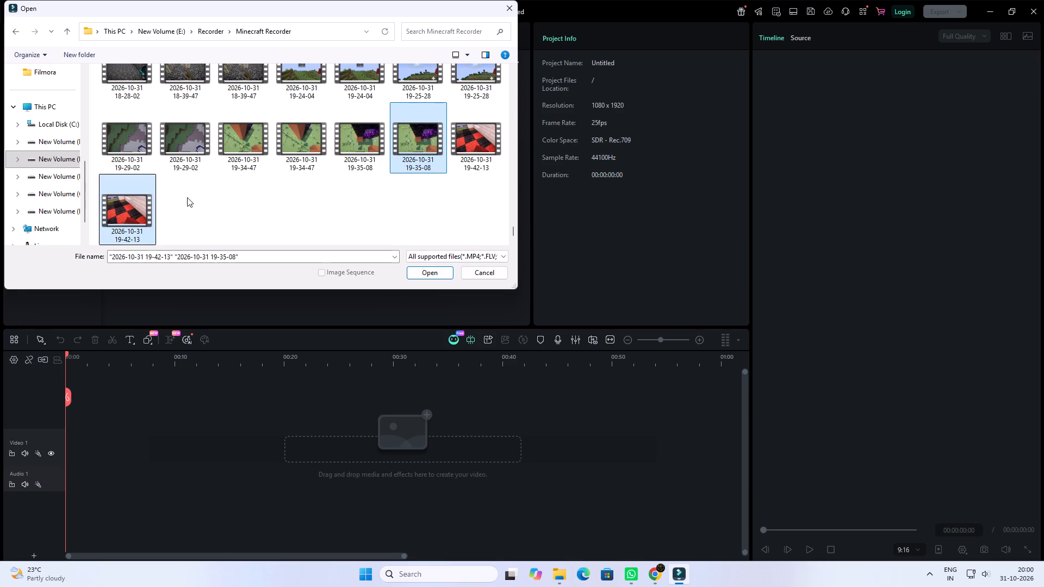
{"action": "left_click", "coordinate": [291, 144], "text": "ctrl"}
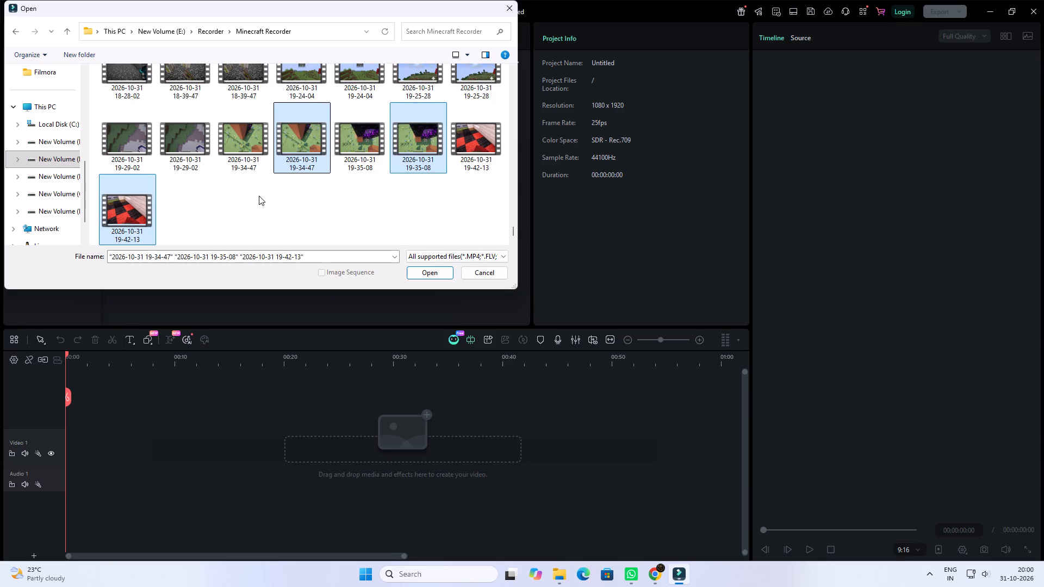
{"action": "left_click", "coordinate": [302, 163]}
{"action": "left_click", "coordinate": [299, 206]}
Select the second file of each 2026-10-31 pair stamped 19-42-13, 19-35-08, 19-29-02, 19-25-28, 18-39-47 and 18-28-02.
{"action": "left_click", "coordinate": [133, 210], "text": "ctrl"}
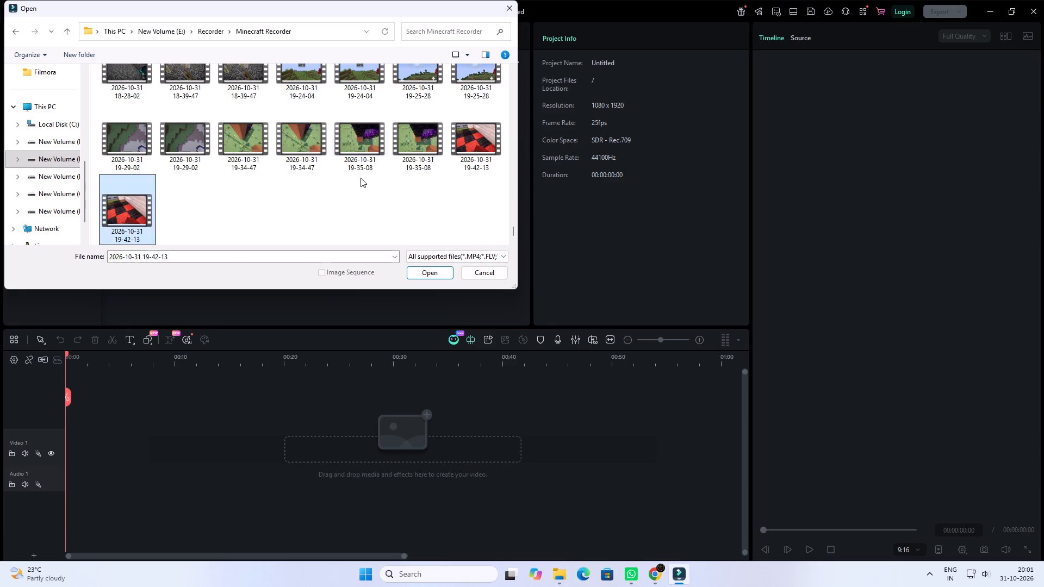
{"action": "left_click", "coordinate": [420, 161], "text": "ctrl"}
{"action": "left_click", "coordinate": [204, 162], "text": "ctrl"}
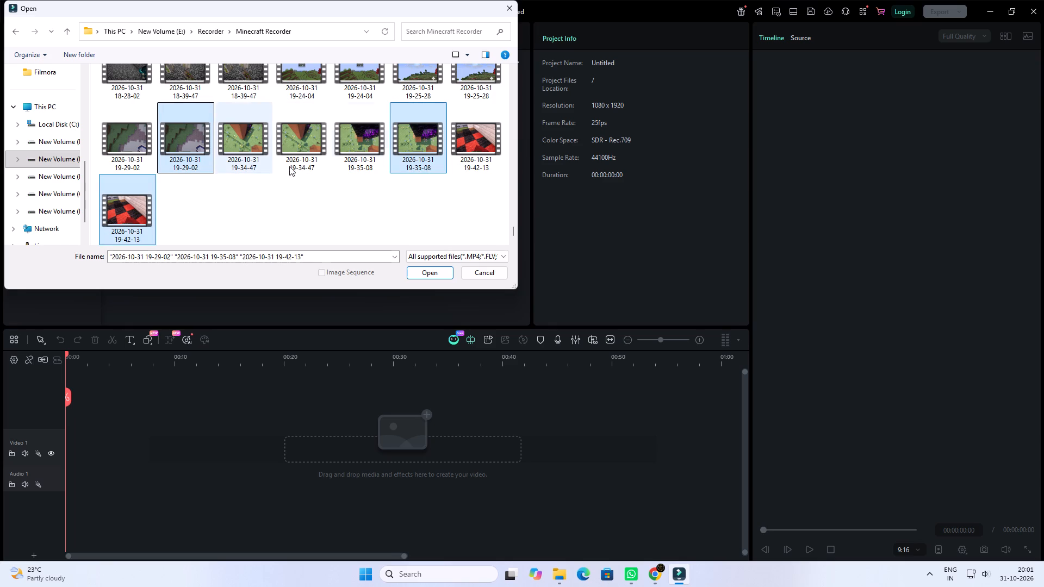
{"action": "left_click", "coordinate": [464, 91], "text": "ctrl"}
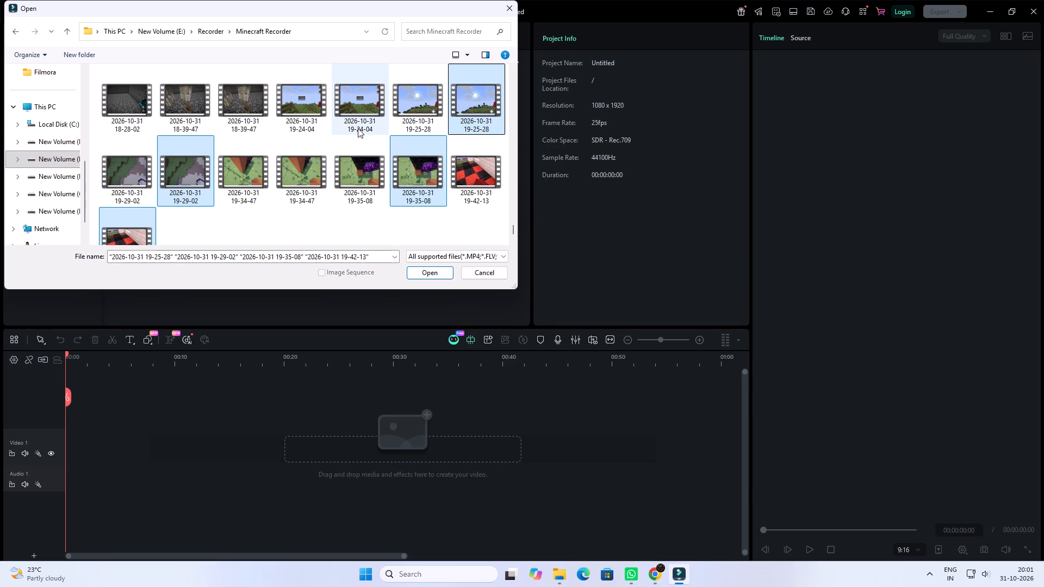
{"action": "left_click", "coordinate": [262, 124], "text": "ctrl"}
{"action": "left_click", "coordinate": [132, 117], "text": "ctrl"}
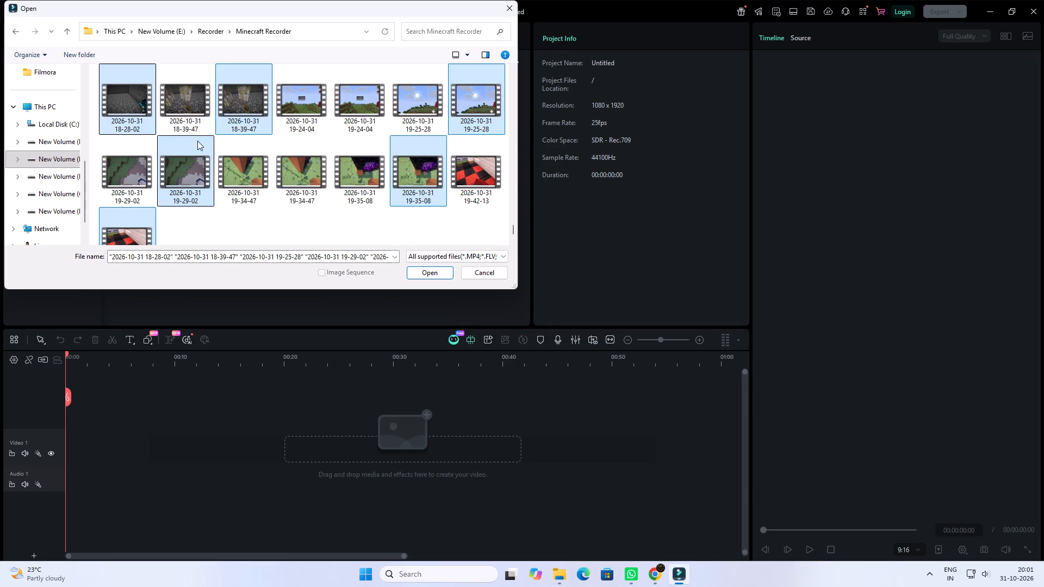
Add the second copies of the 2026-10-31 recordings 18-21-25, 18-05-54 and 18-04-11 to the selection.
{"action": "scroll", "coordinate": [338, 168], "scroll_direction": "up", "scroll_amount": 1, "text": "ctrl"}
{"action": "scroll", "coordinate": [338, 168], "scroll_direction": "down", "scroll_amount": 1, "text": "ctrl"}
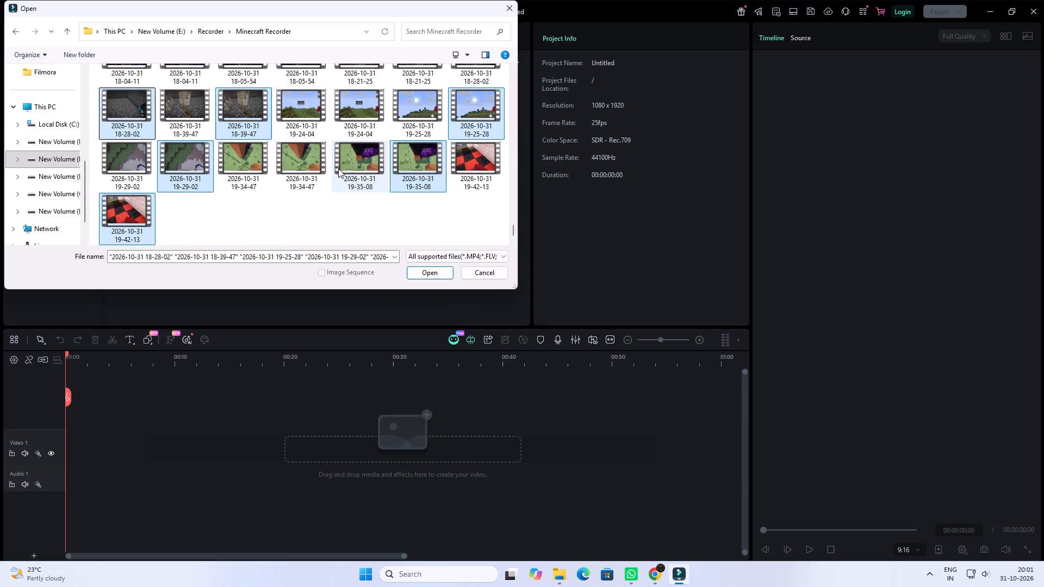
{"action": "scroll", "coordinate": [338, 168], "scroll_direction": "up", "scroll_amount": 1, "text": "ctrl"}
{"action": "scroll", "coordinate": [338, 168], "scroll_direction": "down", "scroll_amount": 1, "text": "ctrl"}
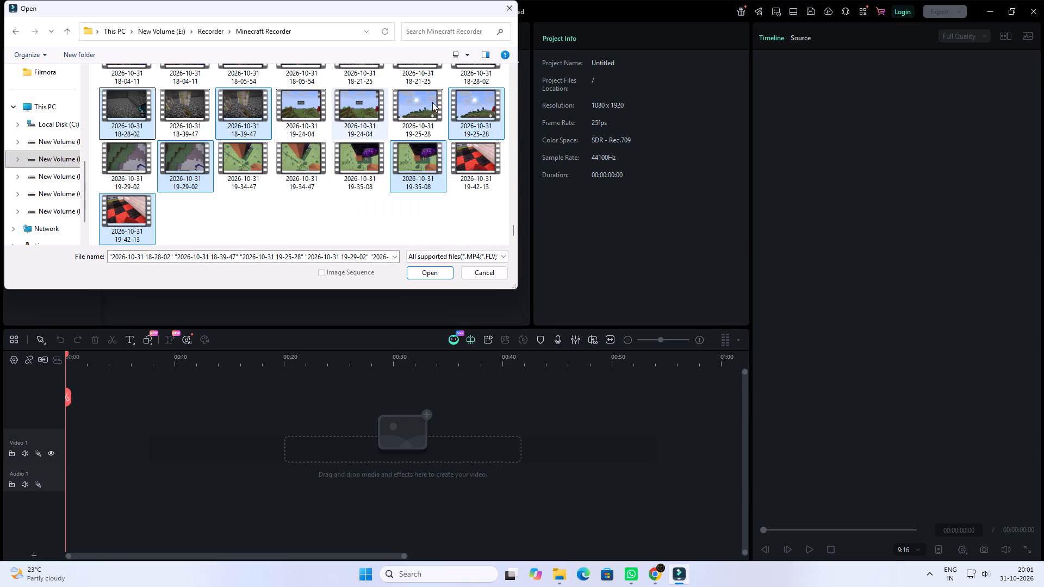
{"action": "left_click", "coordinate": [466, 75], "text": "ctrl"}
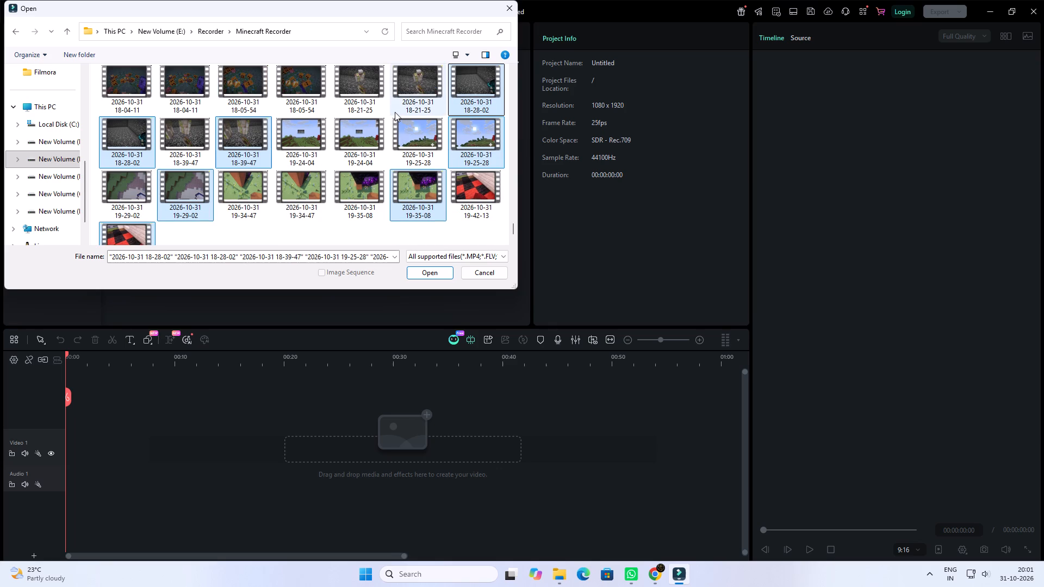
{"action": "left_click", "coordinate": [427, 104], "text": "ctrl"}
{"action": "left_click", "coordinate": [466, 105], "text": "ctrl"}
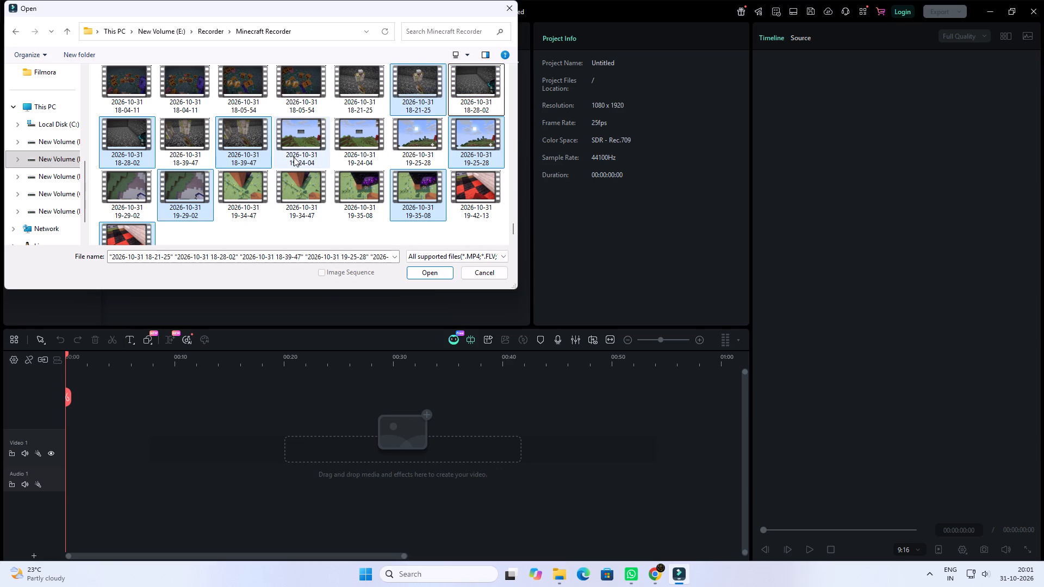
{"action": "left_click", "coordinate": [247, 98], "text": "ctrl"}
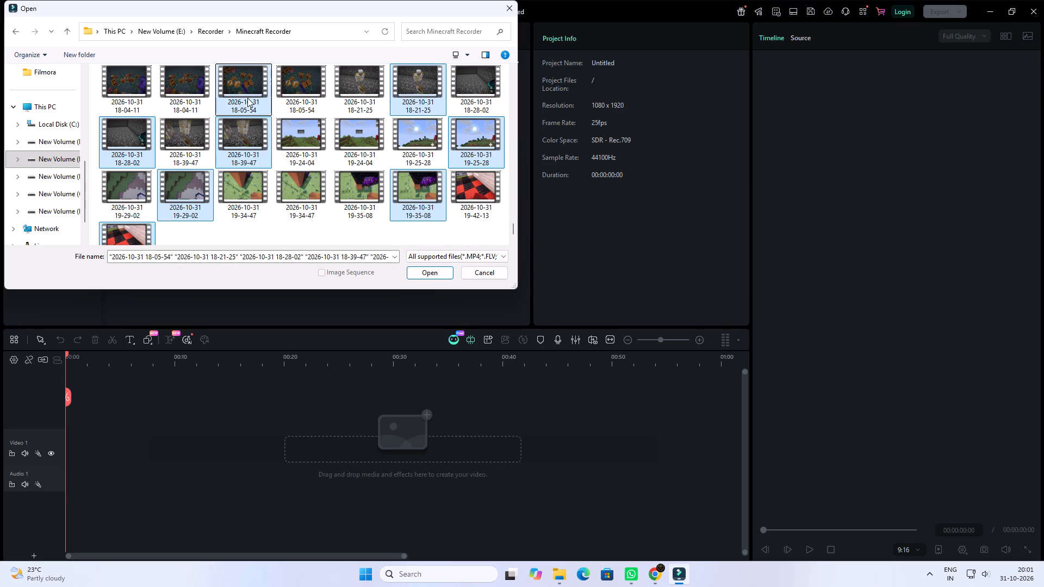
{"action": "left_click", "coordinate": [247, 98], "text": "ctrl"}
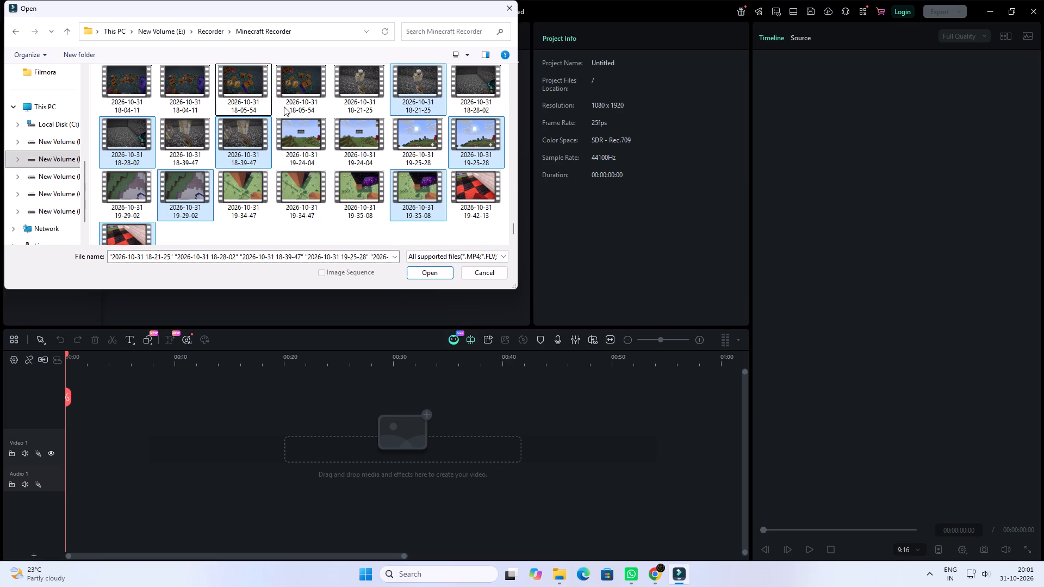
{"action": "left_click", "coordinate": [287, 107], "text": "ctrl"}
{"action": "left_click", "coordinate": [195, 108], "text": "ctrl"}
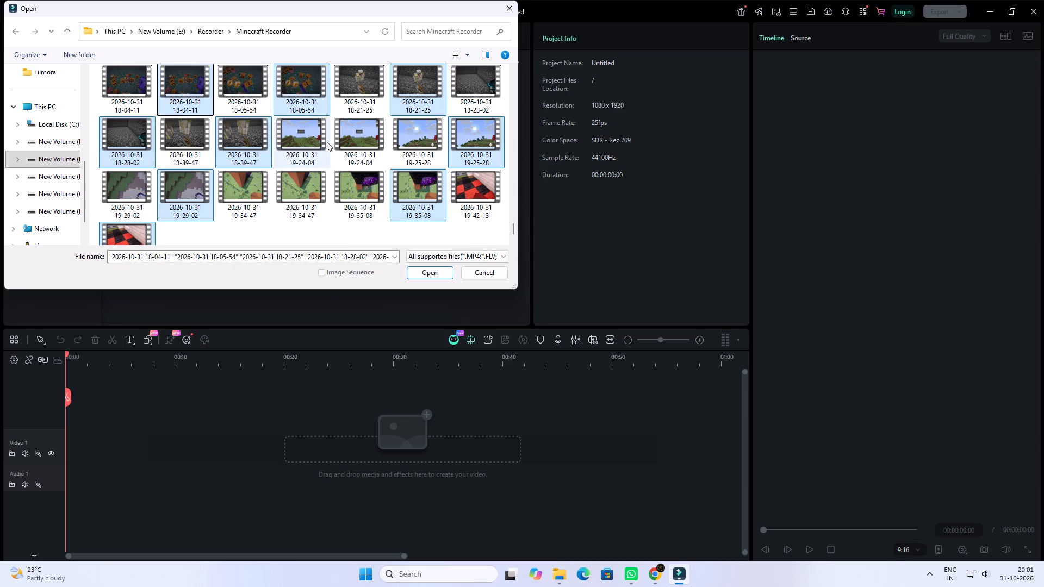
{"action": "scroll", "coordinate": [327, 142], "scroll_direction": "up", "scroll_amount": 1, "text": "ctrl"}
{"action": "scroll", "coordinate": [327, 142], "scroll_direction": "down", "scroll_amount": 1, "text": "ctrl"}
{"action": "scroll", "coordinate": [327, 142], "scroll_direction": "up", "scroll_amount": 1, "text": "ctrl"}
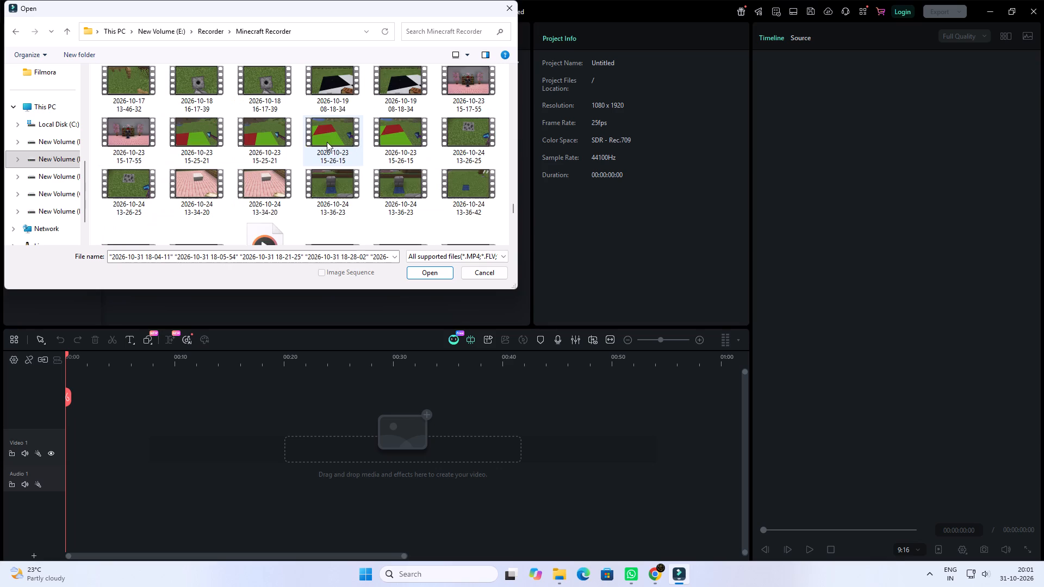
{"action": "scroll", "coordinate": [421, 141], "scroll_direction": "down", "scroll_amount": 3}
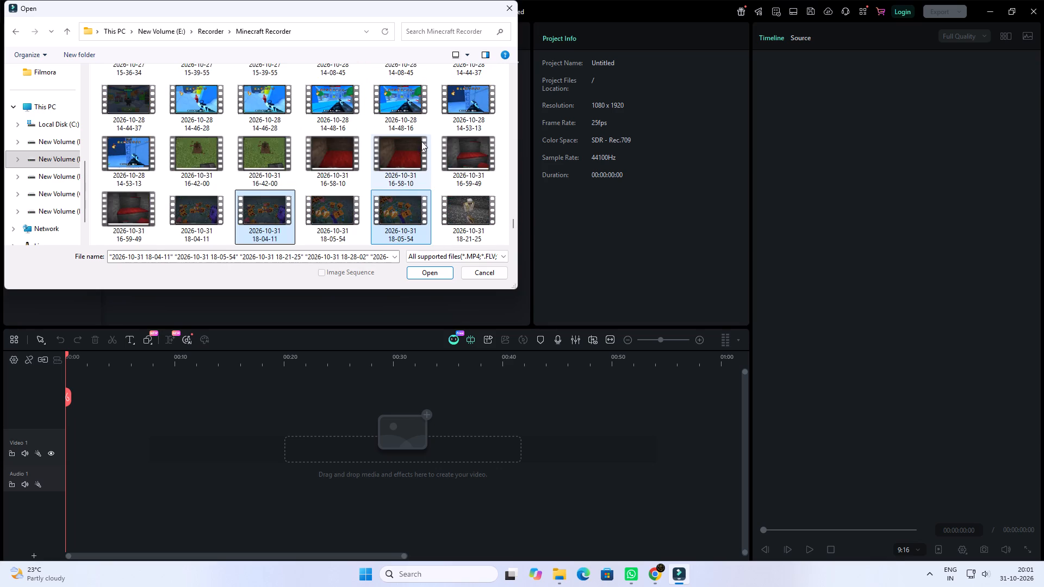
{"action": "scroll", "coordinate": [421, 141], "scroll_direction": "down", "scroll_amount": 1}
{"action": "scroll", "coordinate": [421, 141], "scroll_direction": "up", "scroll_amount": 1}
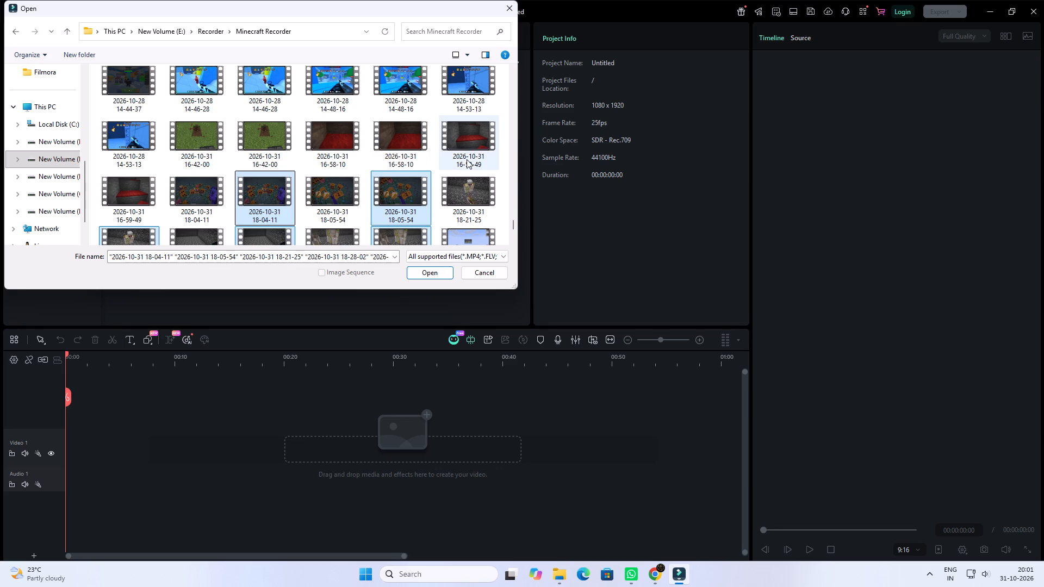
{"action": "left_click", "coordinate": [132, 191], "text": "ctrl"}
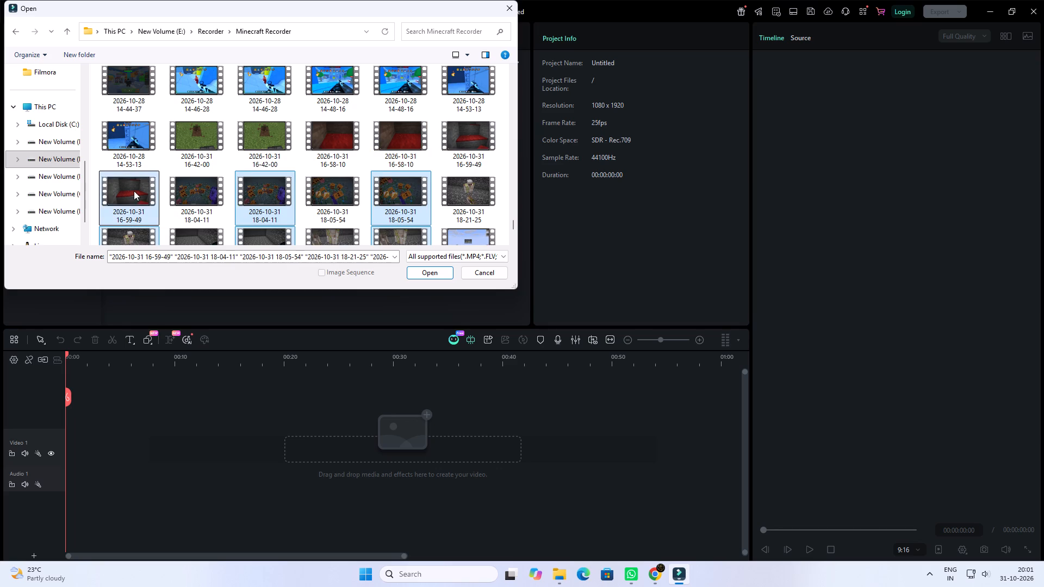
{"action": "left_click", "coordinate": [248, 154], "text": "ctrl"}
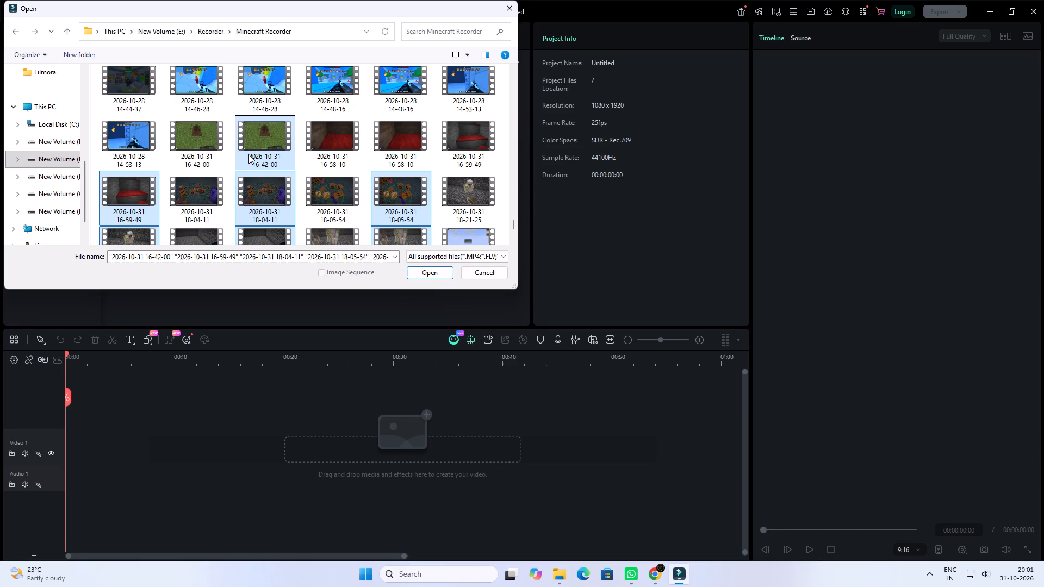
{"action": "left_click", "coordinate": [447, 270]}
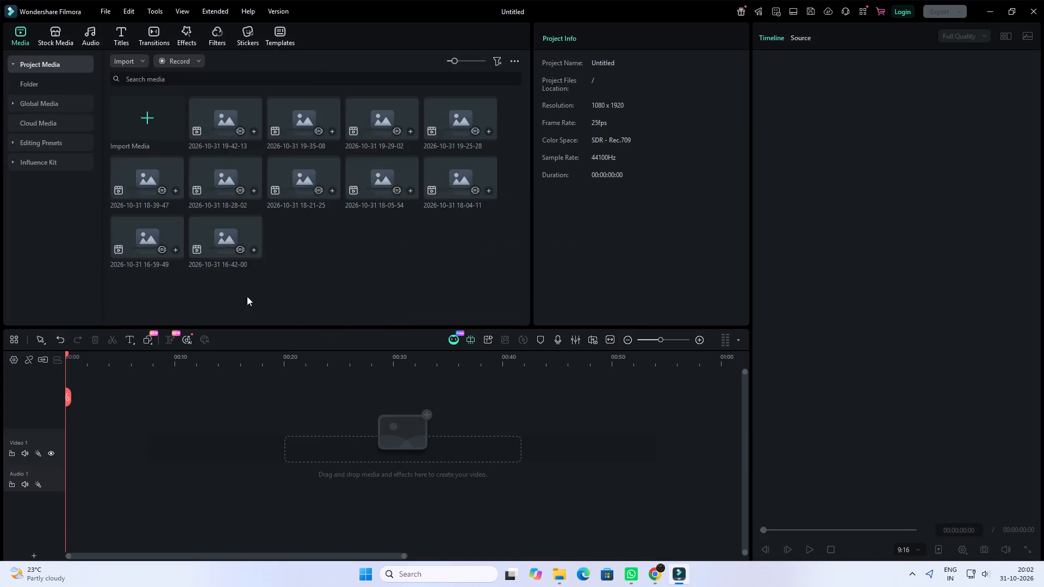
Look back through the older files in the Minecraft Recorder folder for further recordings, and close the import dialog without choosing any.
{"action": "left_click", "coordinate": [346, 280]}
{"action": "left_click", "coordinate": [148, 128]}
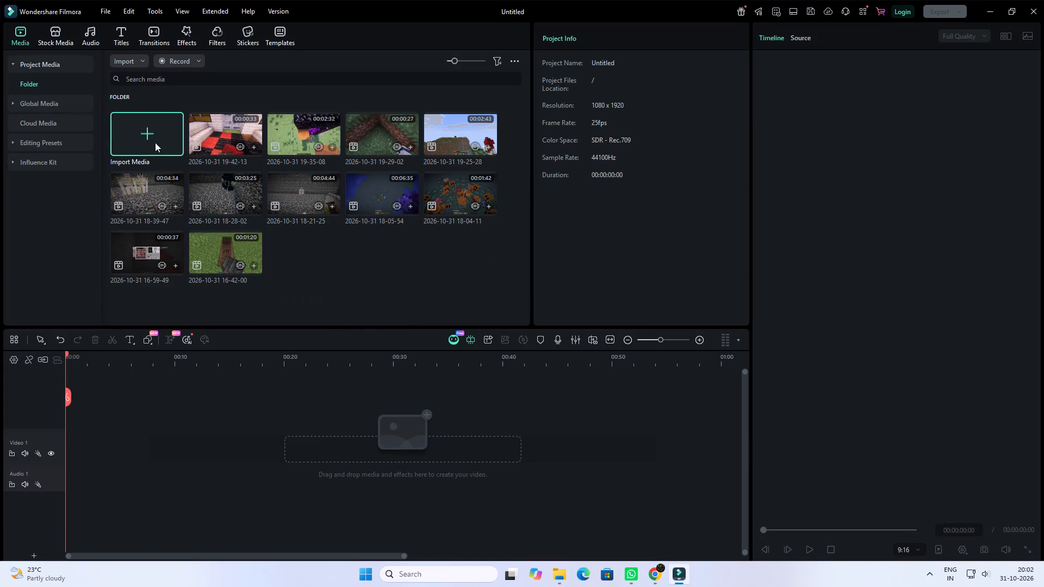
{"action": "scroll", "coordinate": [188, 164], "scroll_direction": "down", "scroll_amount": 10}
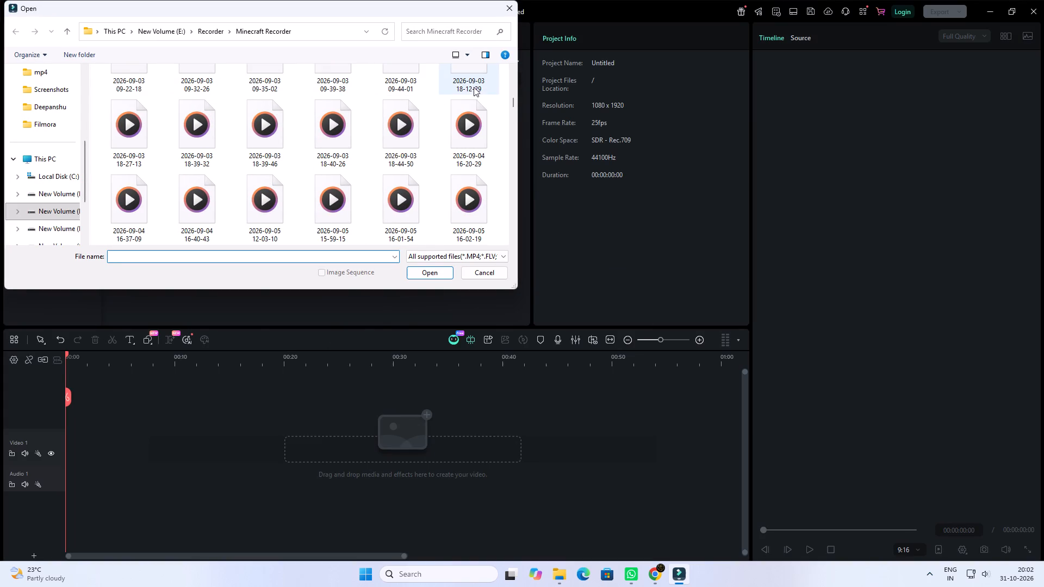
{"action": "left_click_drag", "start_coordinate": [512, 105], "coordinate": [516, 247]}
{"action": "scroll", "coordinate": [456, 208], "scroll_direction": "up", "scroll_amount": 2}
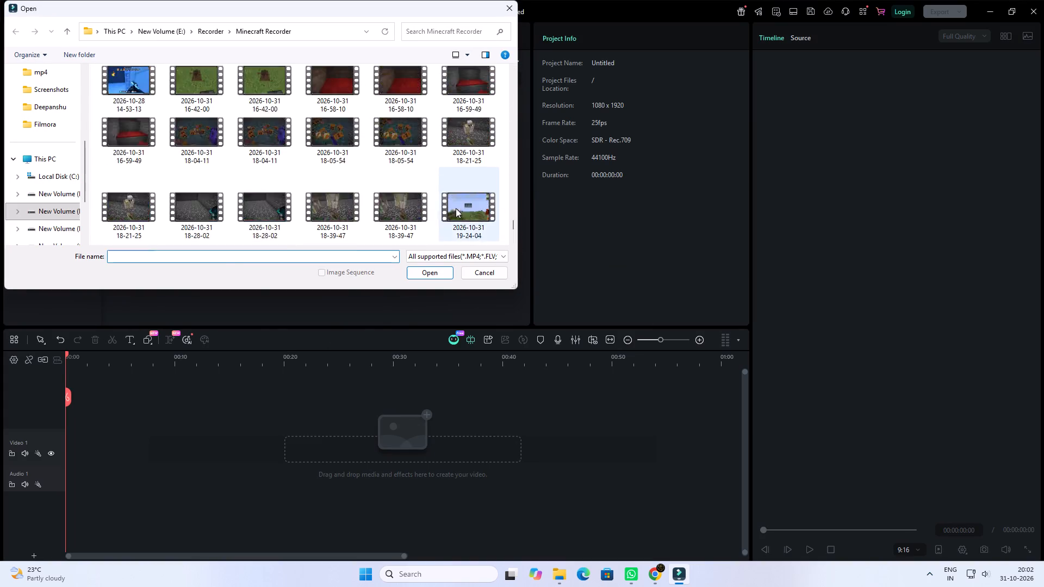
{"action": "scroll", "coordinate": [456, 208], "scroll_direction": "up", "scroll_amount": 2}
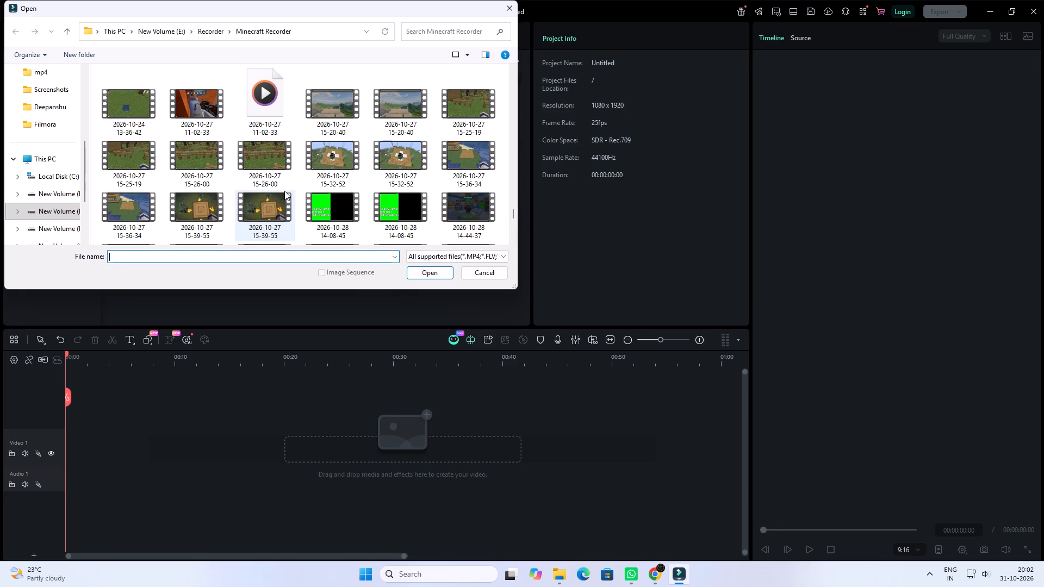
{"action": "scroll", "coordinate": [283, 153], "scroll_direction": "up", "scroll_amount": 1}
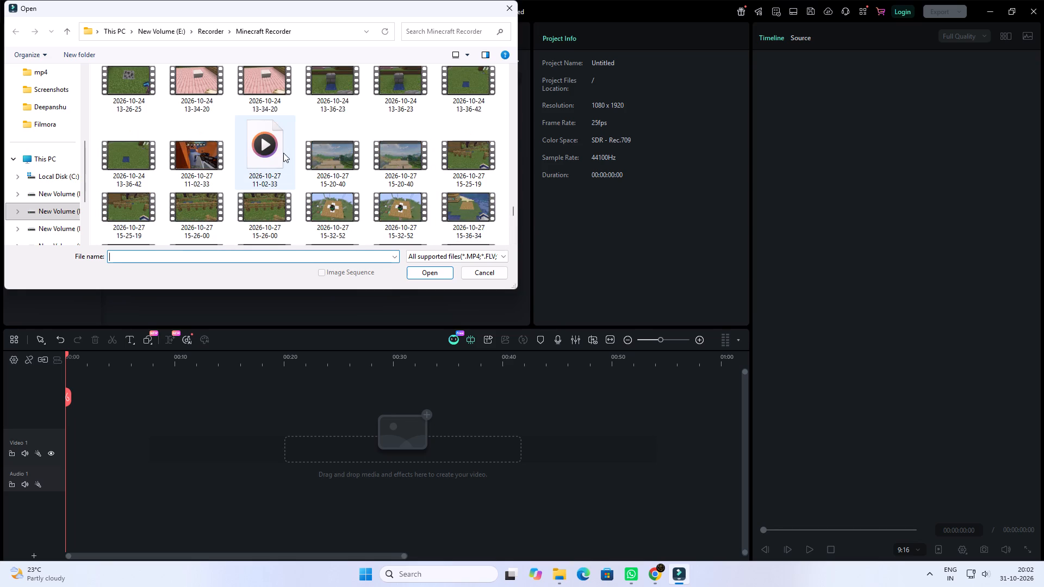
{"action": "scroll", "coordinate": [283, 153], "scroll_direction": "up", "scroll_amount": 1}
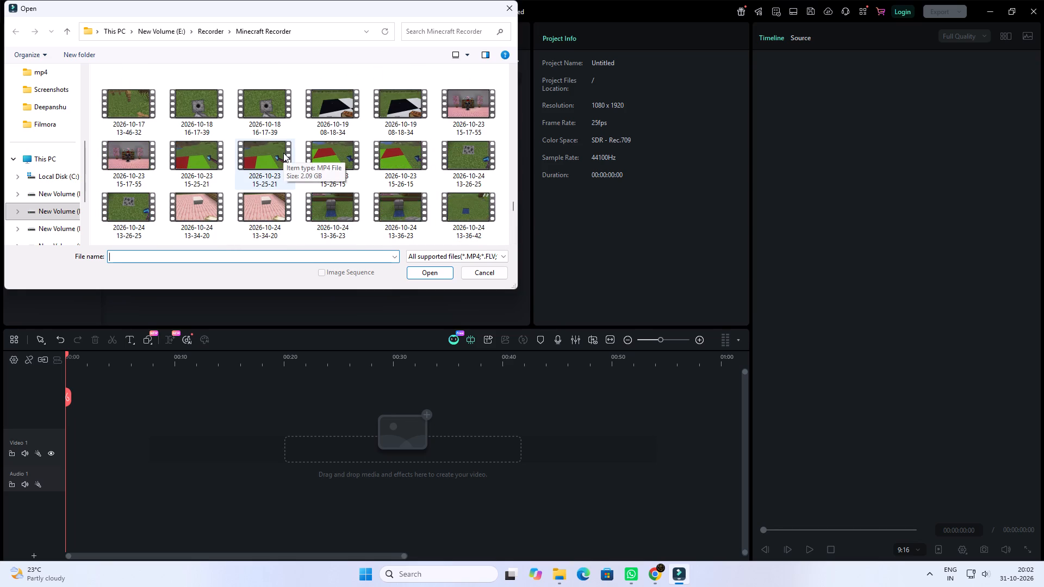
{"action": "scroll", "coordinate": [283, 153], "scroll_direction": "up", "scroll_amount": 2}
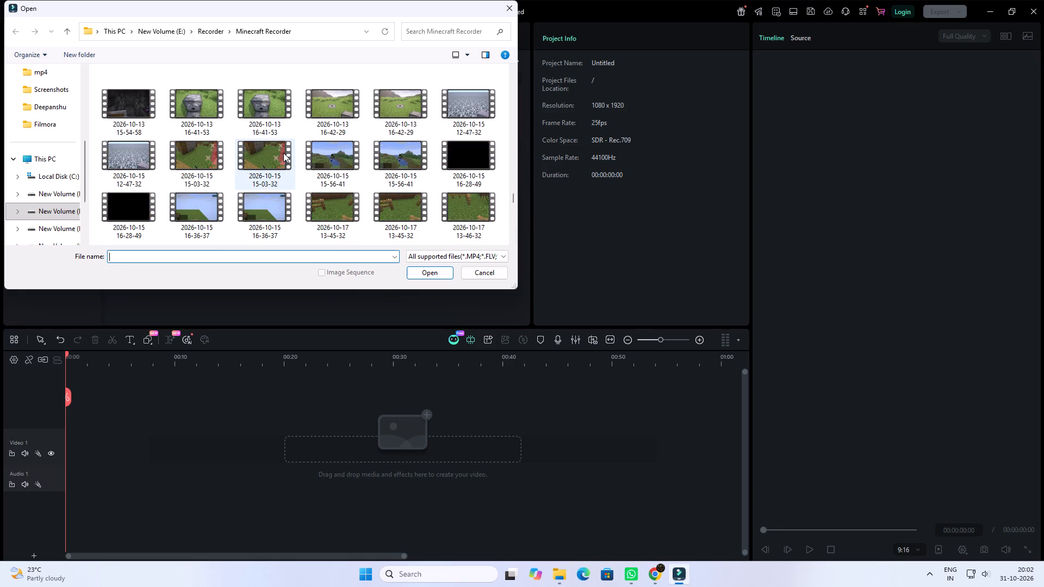
{"action": "scroll", "coordinate": [283, 153], "scroll_direction": "up", "scroll_amount": 2}
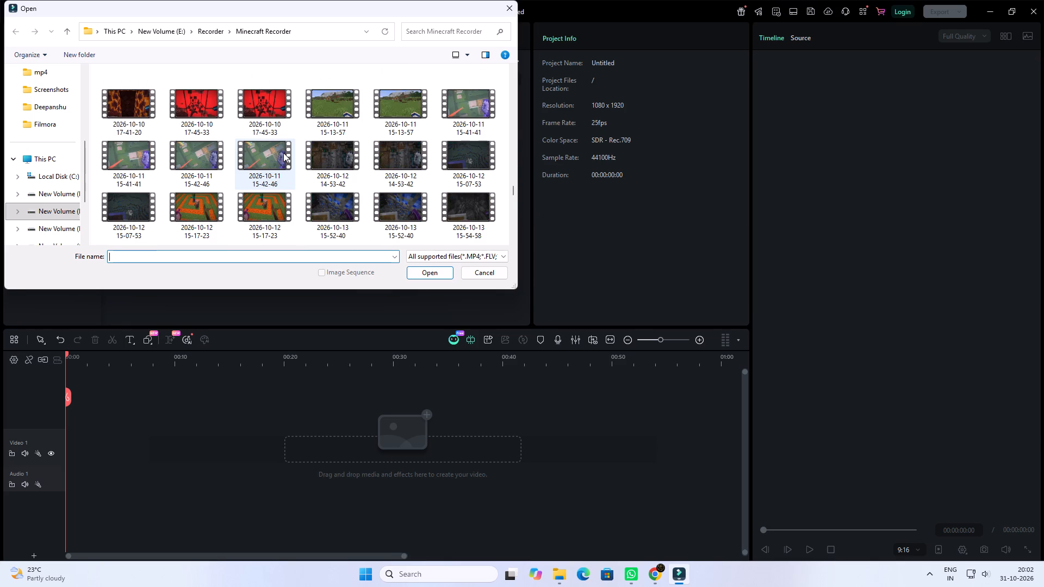
{"action": "scroll", "coordinate": [283, 153], "scroll_direction": "up", "scroll_amount": 3}
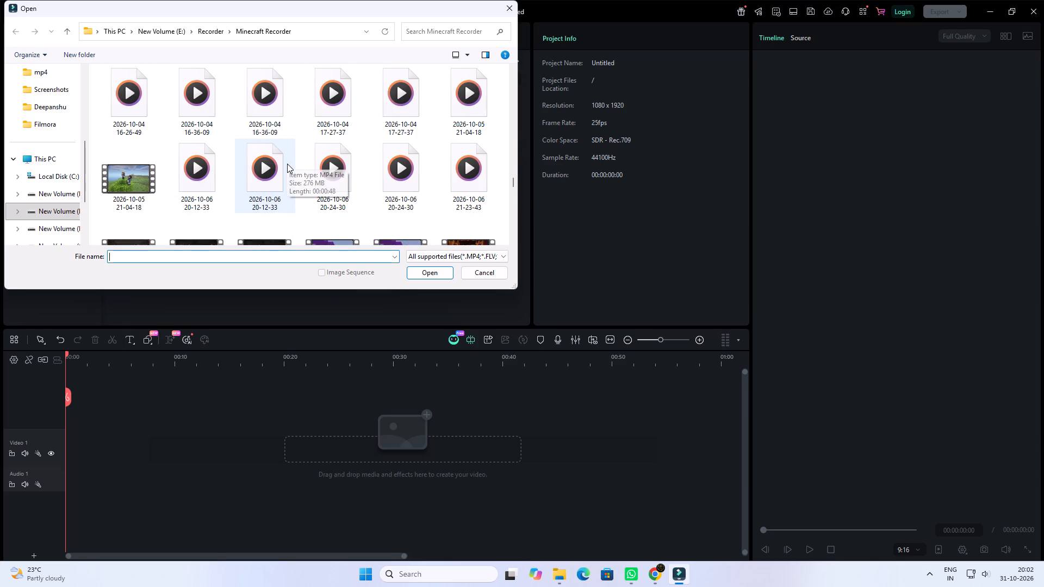
{"action": "scroll", "coordinate": [287, 164], "scroll_direction": "up", "scroll_amount": 1}
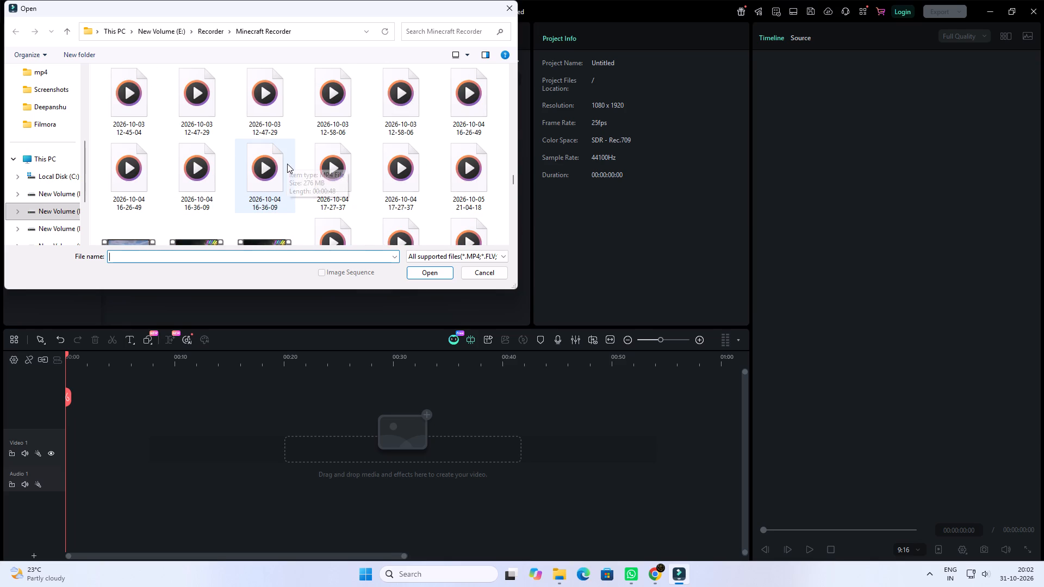
{"action": "scroll", "coordinate": [311, 183], "scroll_direction": "up", "scroll_amount": 3}
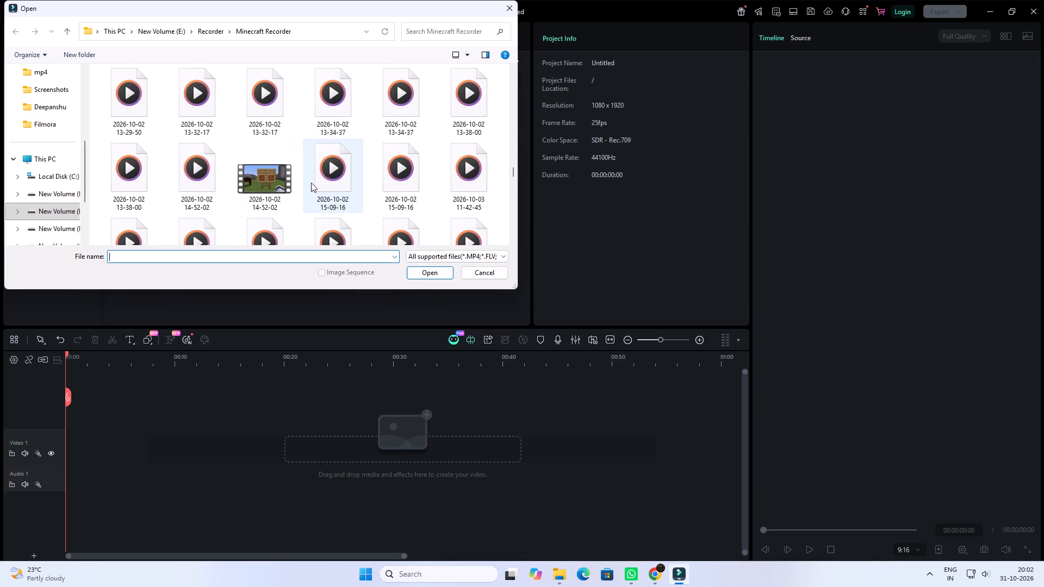
{"action": "scroll", "coordinate": [311, 183], "scroll_direction": "up", "scroll_amount": 5}
{"action": "scroll", "coordinate": [311, 183], "scroll_direction": "down", "scroll_amount": 1}
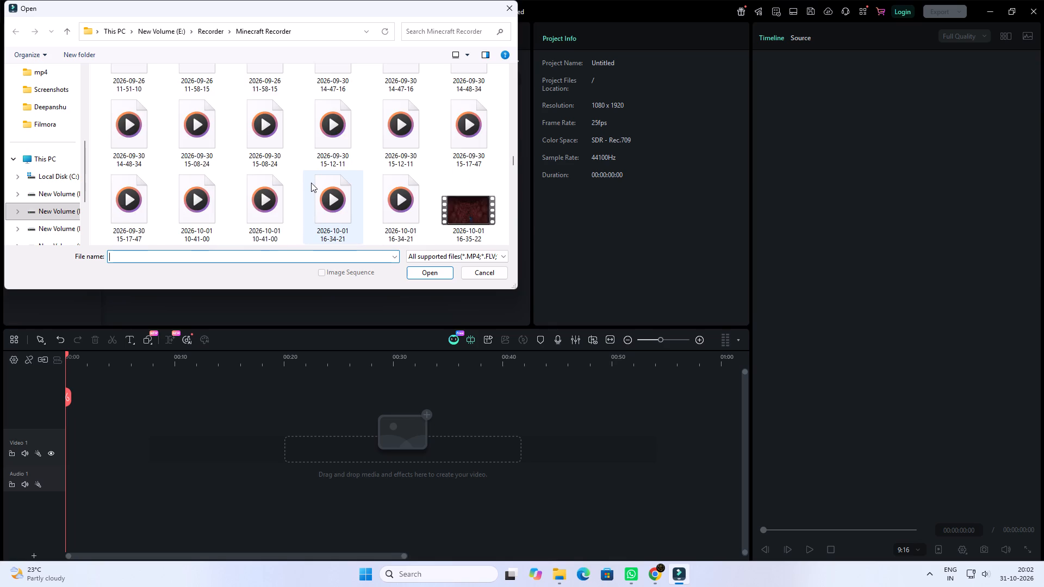
{"action": "scroll", "coordinate": [311, 183], "scroll_direction": "down", "scroll_amount": 6}
{"action": "left_click", "coordinate": [509, 8]}
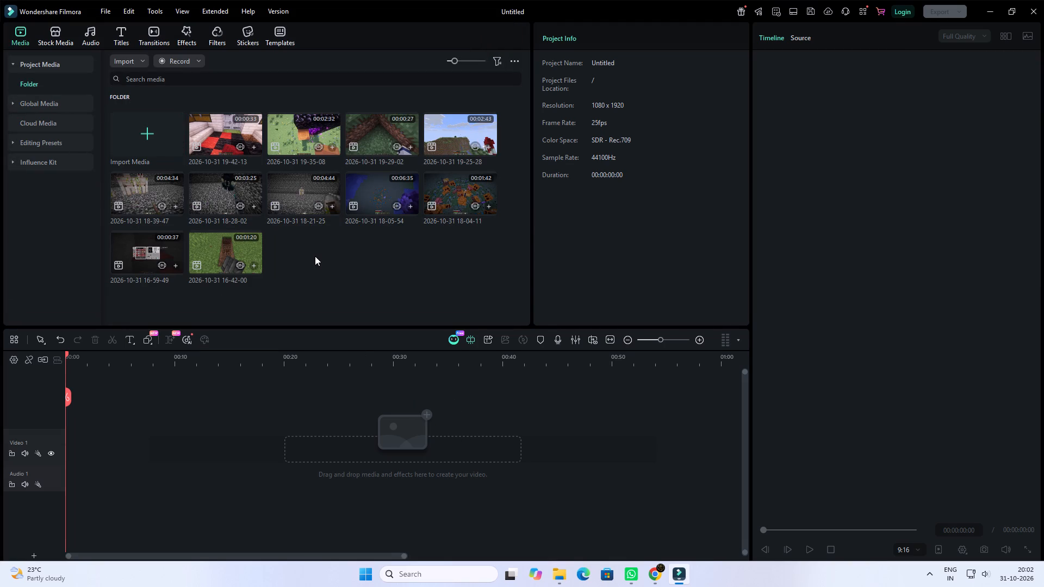
{"action": "left_click_drag", "start_coordinate": [301, 141], "coordinate": [72, 454]}
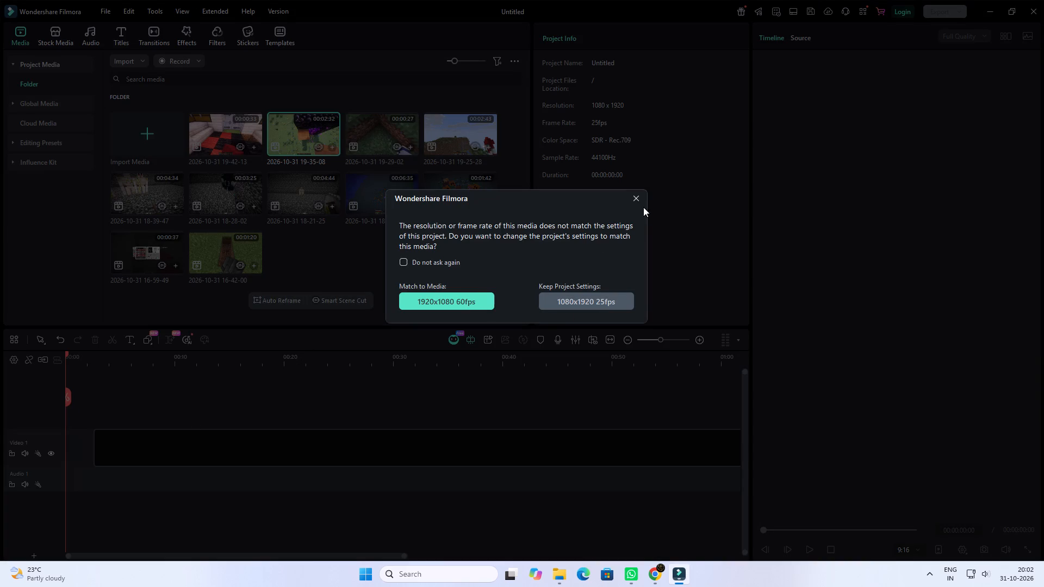
{"action": "left_click", "coordinate": [579, 302]}
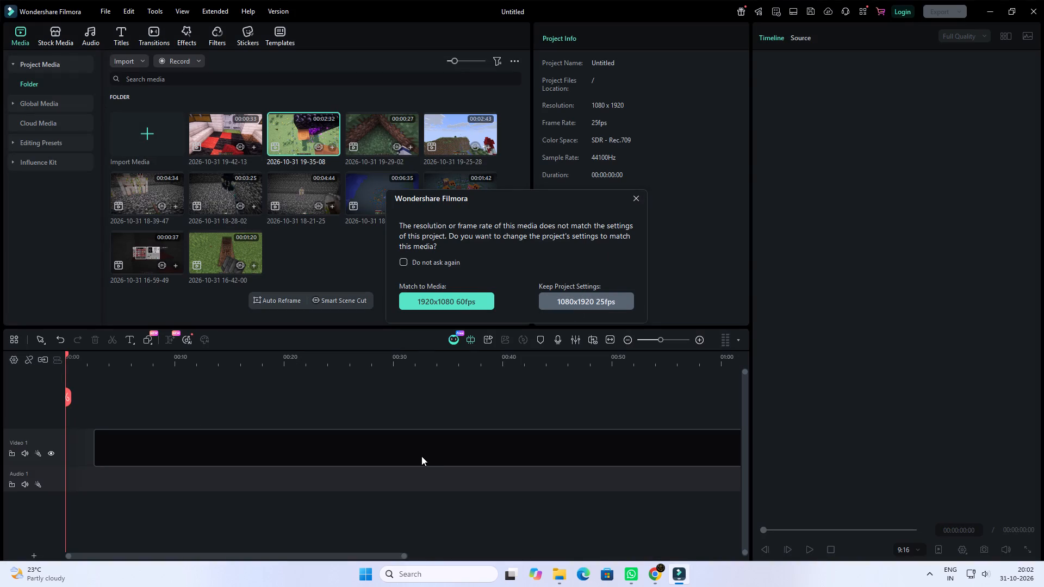
{"action": "left_click_drag", "start_coordinate": [421, 455], "coordinate": [316, 463]}
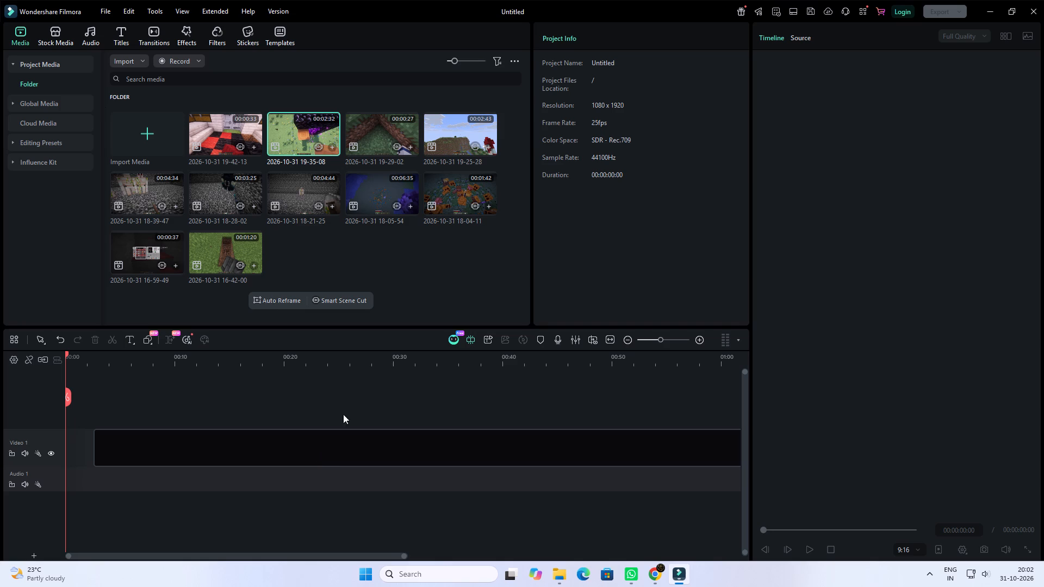
{"action": "left_click", "coordinate": [349, 395]}
{"action": "left_click_drag", "start_coordinate": [305, 448], "coordinate": [250, 471]}
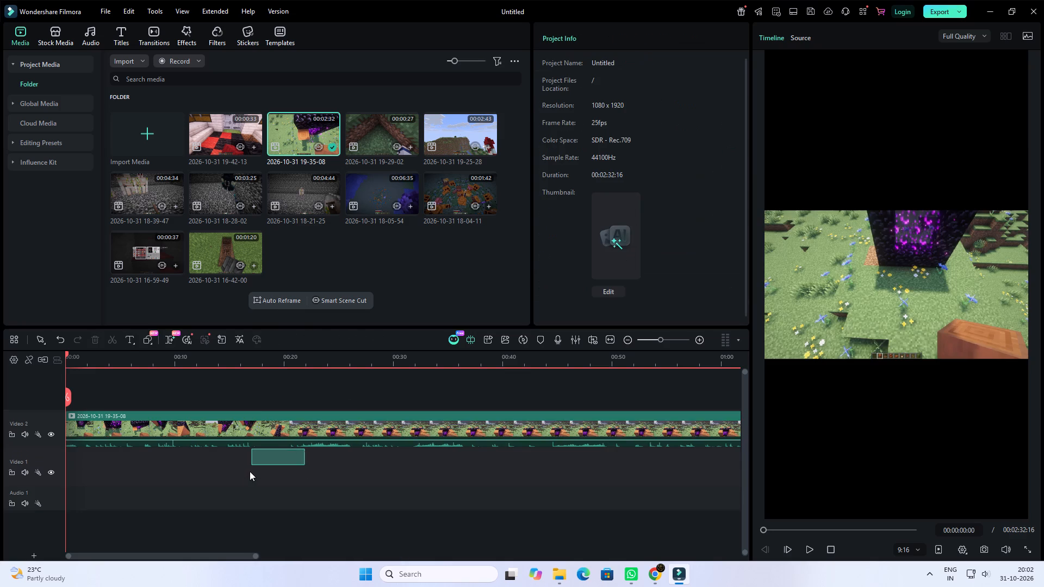
{"action": "left_click_drag", "start_coordinate": [250, 471], "coordinate": [246, 482]}
{"action": "left_click_drag", "start_coordinate": [259, 420], "coordinate": [253, 460]}
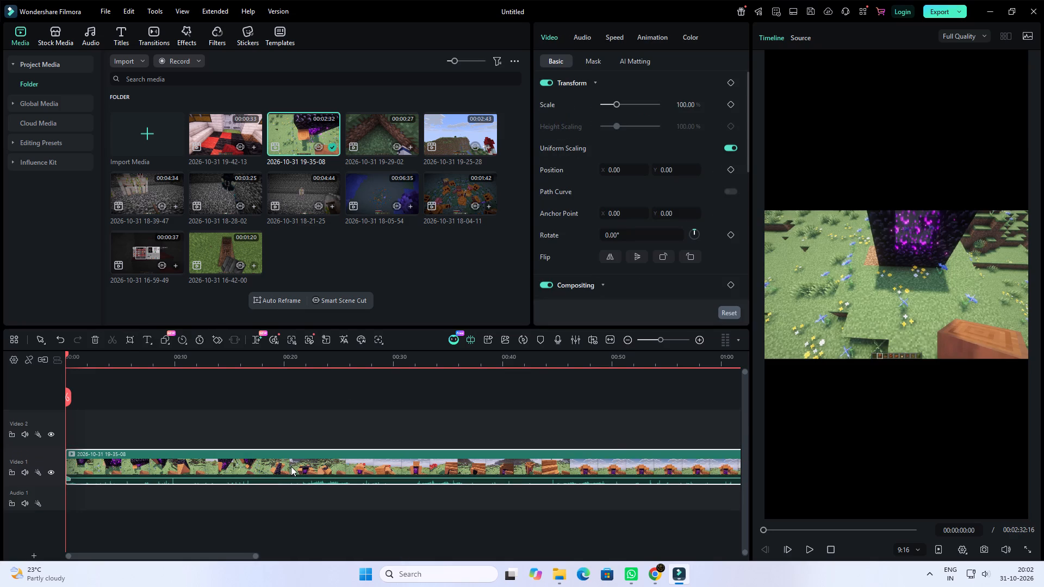
{"action": "left_click_drag", "start_coordinate": [290, 478], "coordinate": [290, 453]}
{"action": "left_click", "coordinate": [411, 526]}
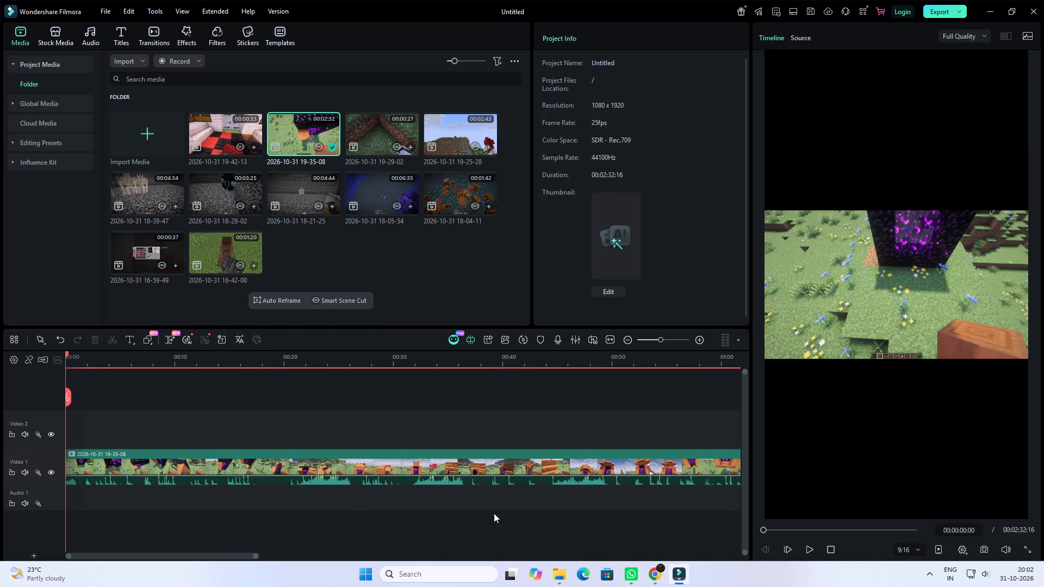
Set the project's frame rate to 60 fps in the custom project settings.
{"action": "left_click", "coordinate": [901, 547]}
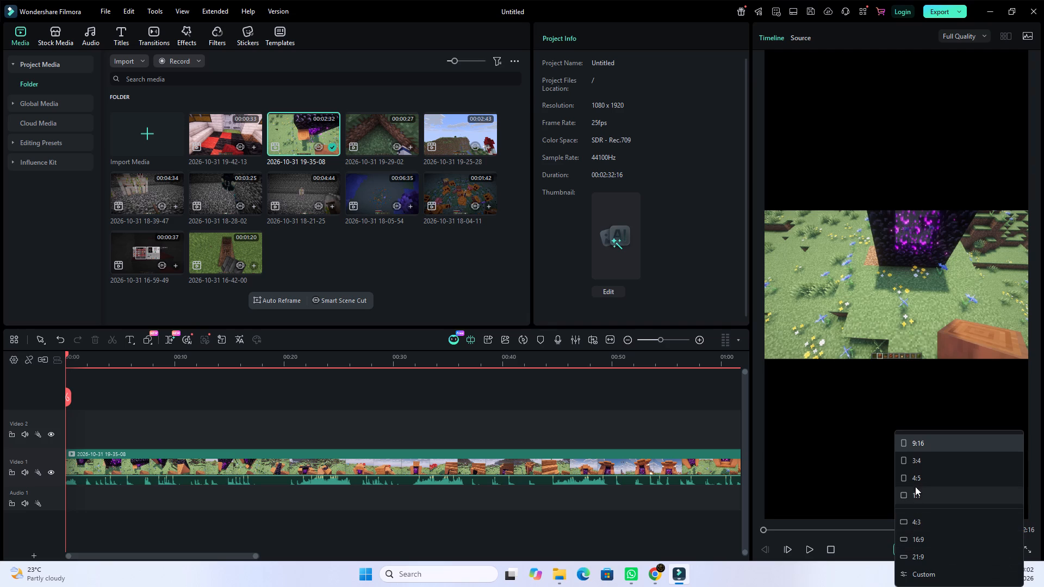
{"action": "left_click", "coordinate": [913, 570]}
{"action": "left_click", "coordinate": [501, 272]}
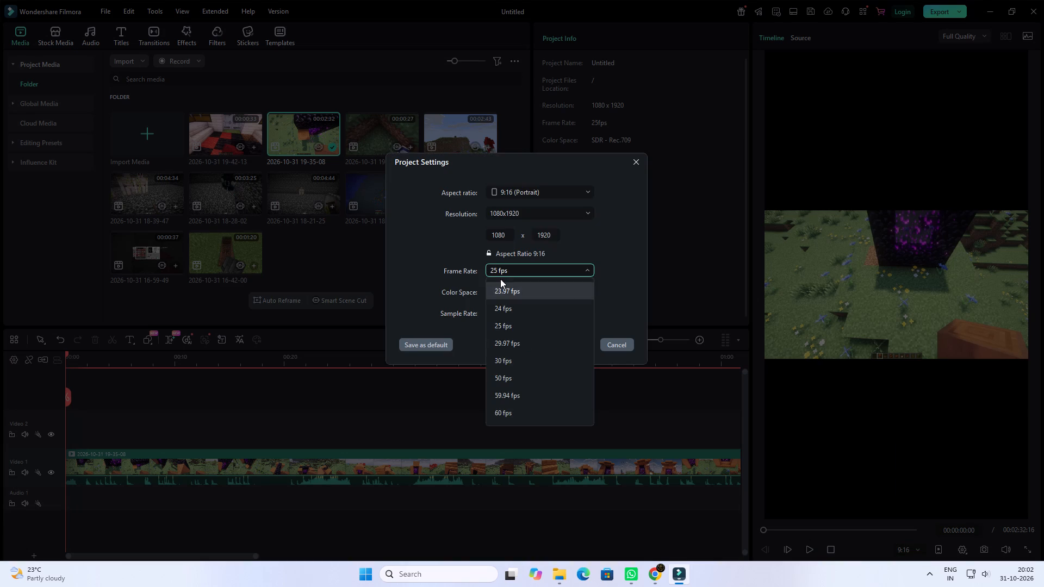
{"action": "left_click", "coordinate": [515, 410]}
{"action": "left_click", "coordinate": [568, 346]}
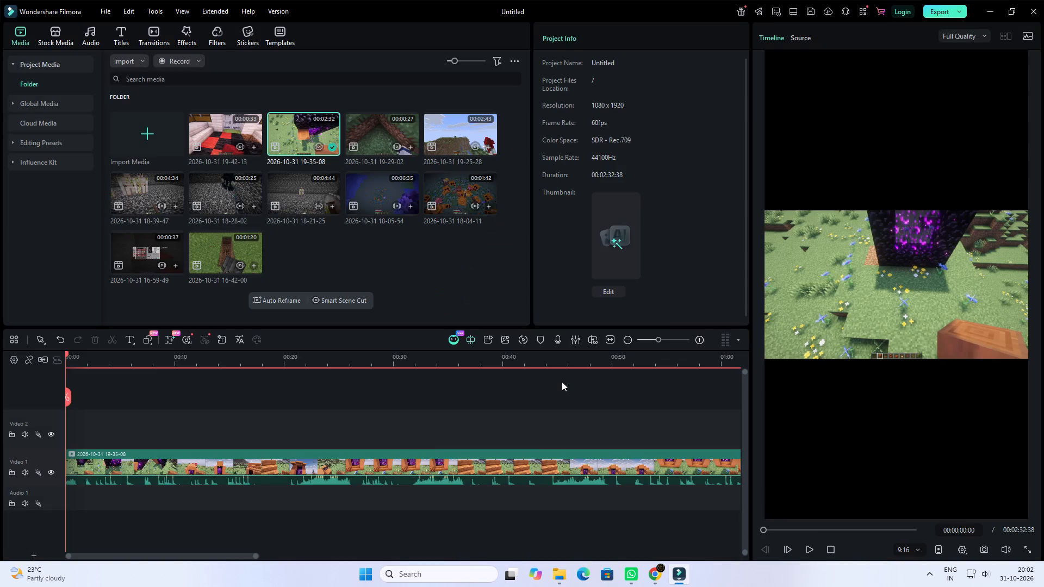
{"action": "left_click", "coordinate": [560, 394]}
Import the "vidssave.com MONTAGEM ZORA (Slowed) 1080P" video from last week's files in the Downloads folder.
{"action": "left_click", "coordinate": [177, 134]}
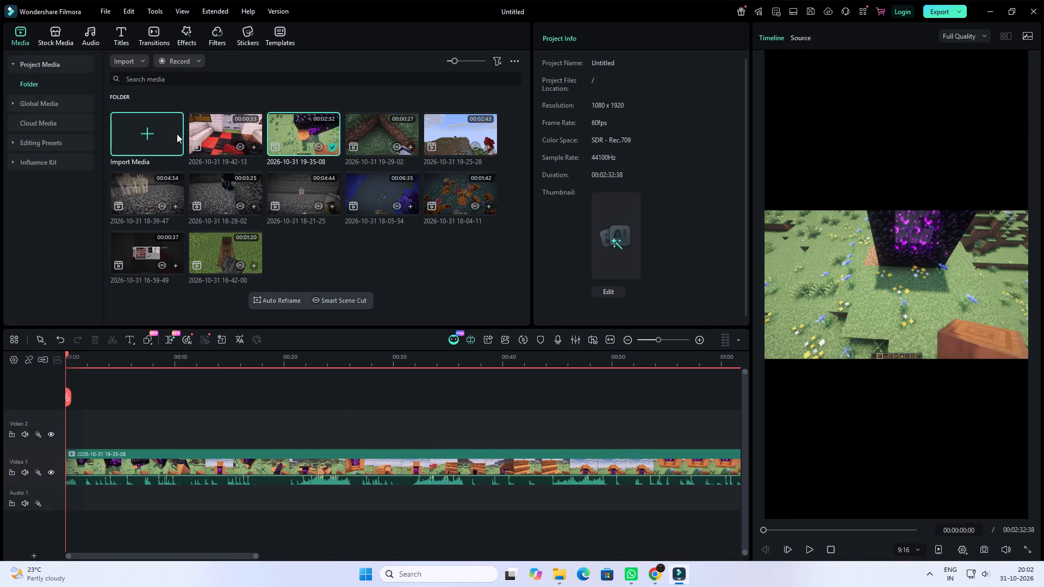
{"action": "scroll", "coordinate": [64, 138], "scroll_direction": "up", "scroll_amount": 7}
{"action": "left_click", "coordinate": [51, 165]}
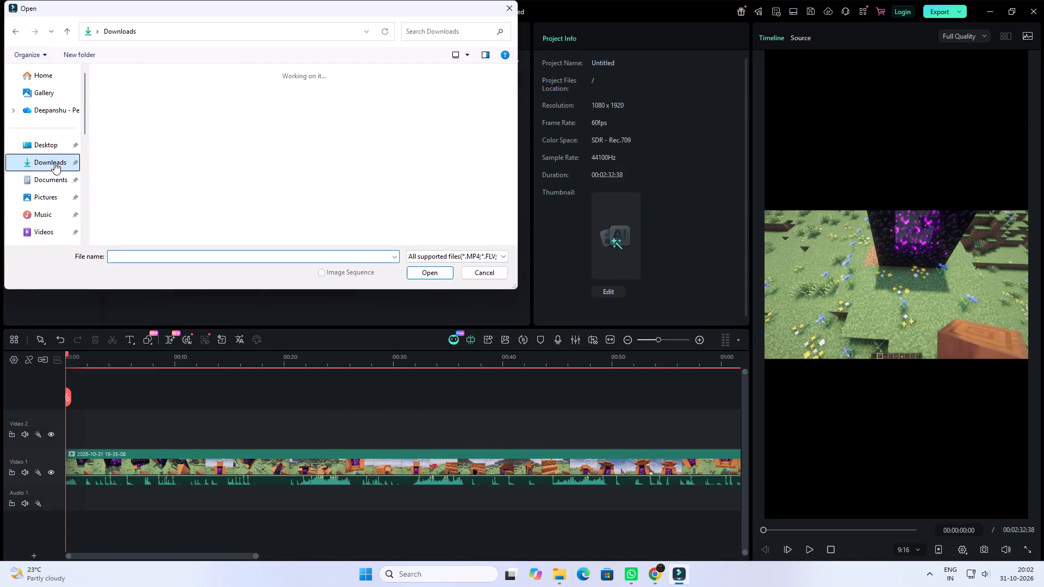
{"action": "scroll", "coordinate": [298, 130], "scroll_direction": "down", "scroll_amount": 6}
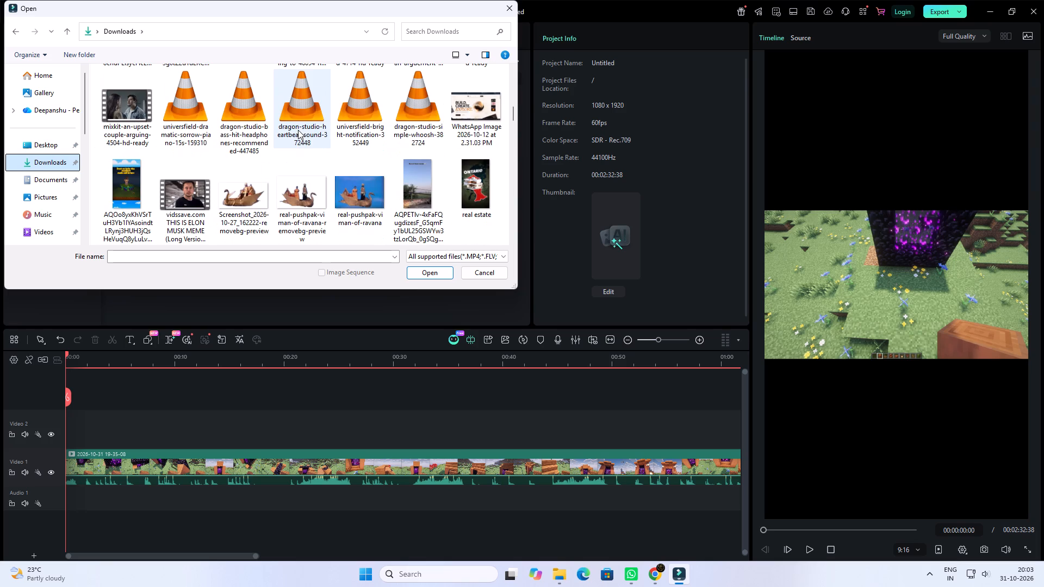
{"action": "scroll", "coordinate": [299, 135], "scroll_direction": "down", "scroll_amount": 2}
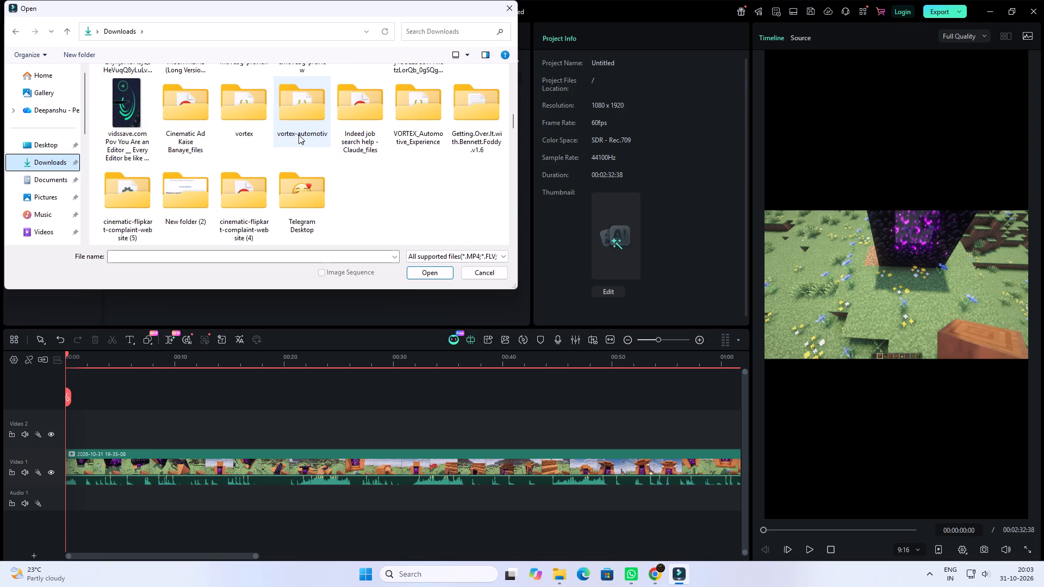
{"action": "scroll", "coordinate": [299, 135], "scroll_direction": "down", "scroll_amount": 2}
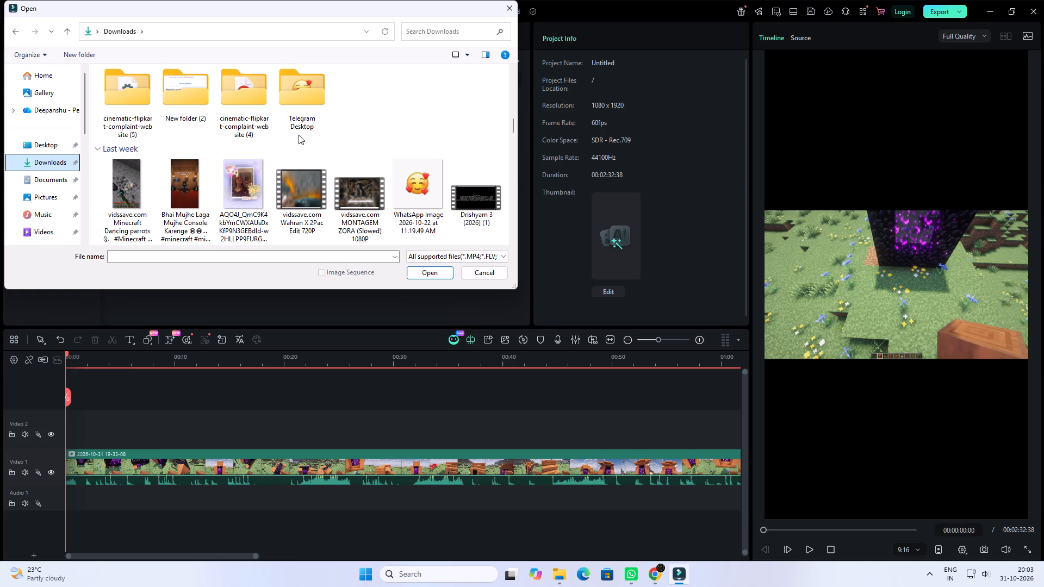
{"action": "double_click", "coordinate": [360, 189]}
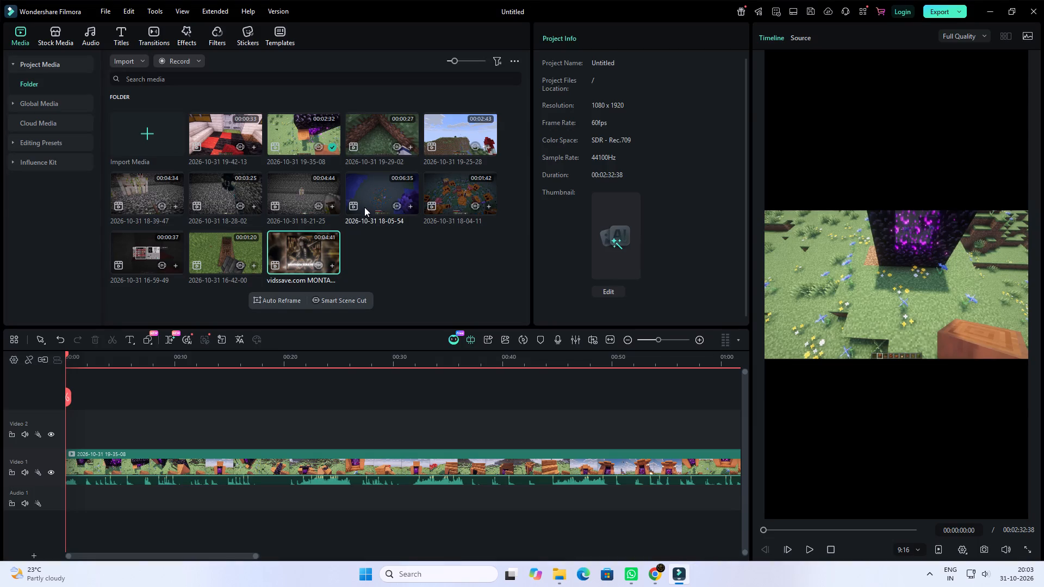
{"action": "left_click", "coordinate": [386, 262]}
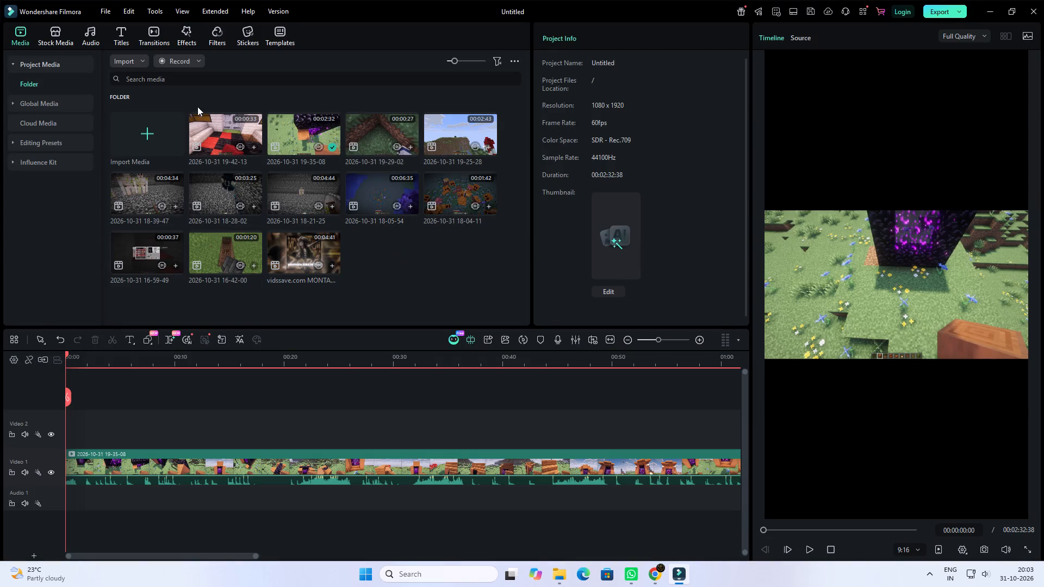
Import the exported clips #33, #37, #40, #56 and #57 from the Filmora folder inside 1Export on New Volume (E:).
{"action": "left_click", "coordinate": [144, 121]}
{"action": "scroll", "coordinate": [69, 145], "scroll_direction": "down", "scroll_amount": 4}
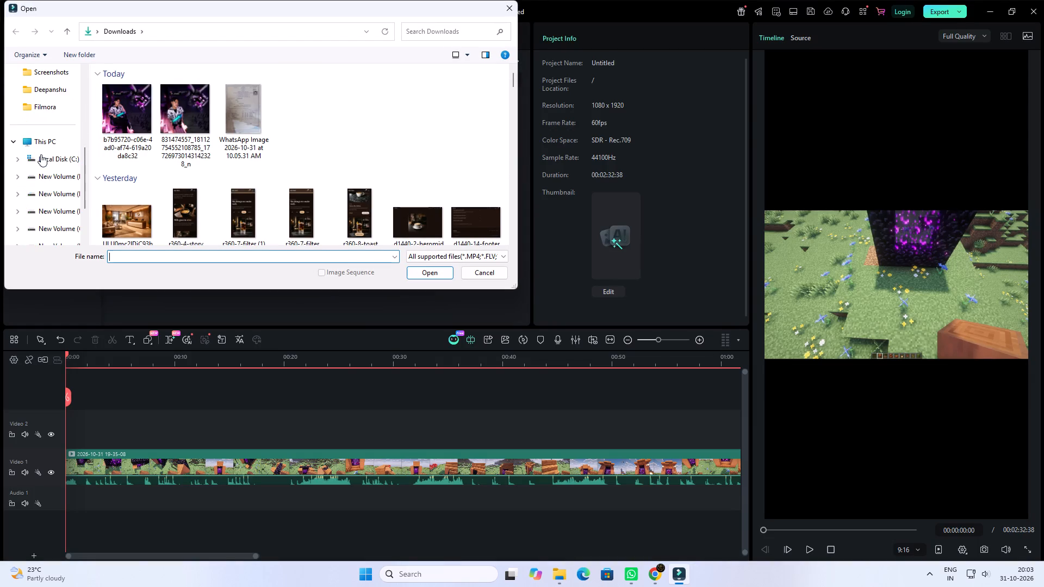
{"action": "left_click", "coordinate": [45, 186]}
{"action": "double_click", "coordinate": [130, 89]}
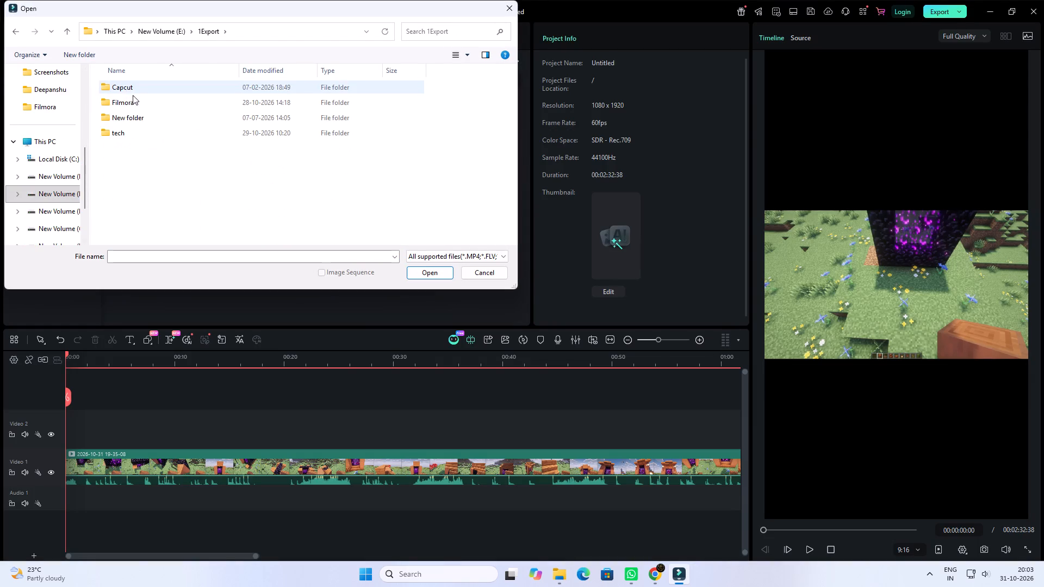
{"action": "double_click", "coordinate": [133, 99]}
{"action": "scroll", "coordinate": [300, 157], "scroll_direction": "down", "scroll_amount": 4}
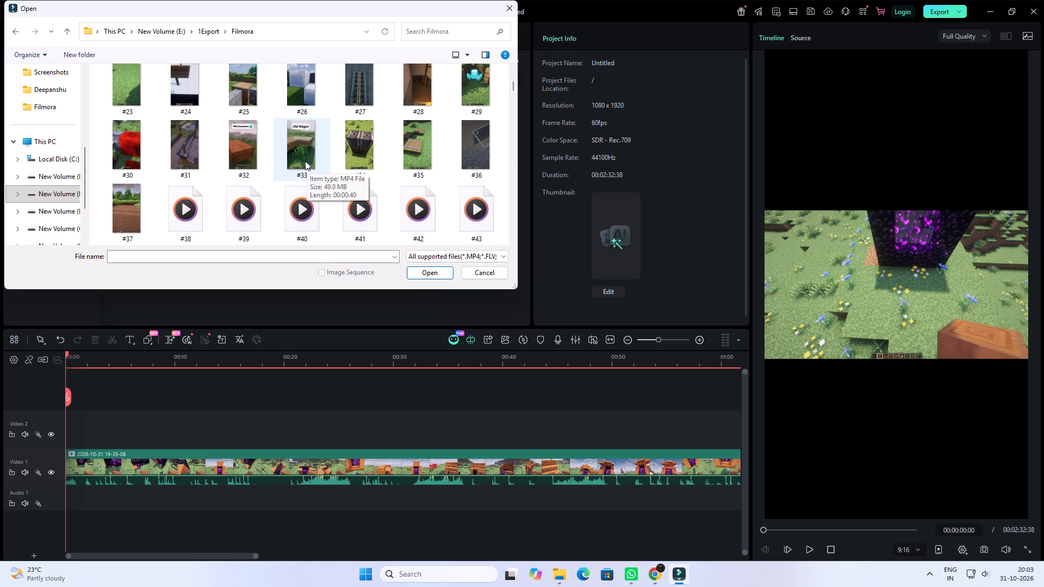
{"action": "left_click", "coordinate": [305, 161]}
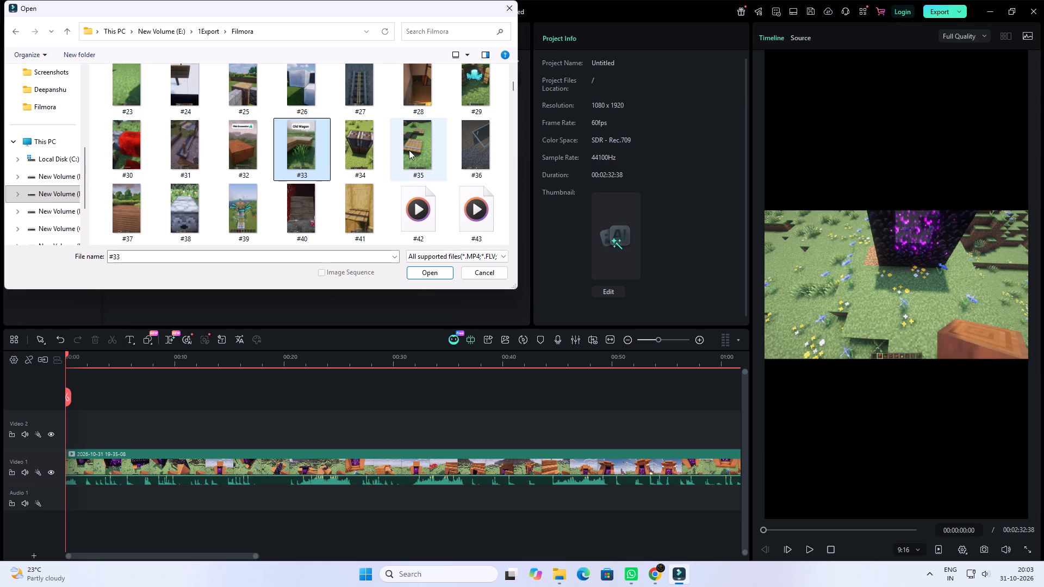
{"action": "left_click", "coordinate": [303, 203], "text": "ctrl"}
{"action": "scroll", "coordinate": [378, 182], "scroll_direction": "down", "scroll_amount": 1}
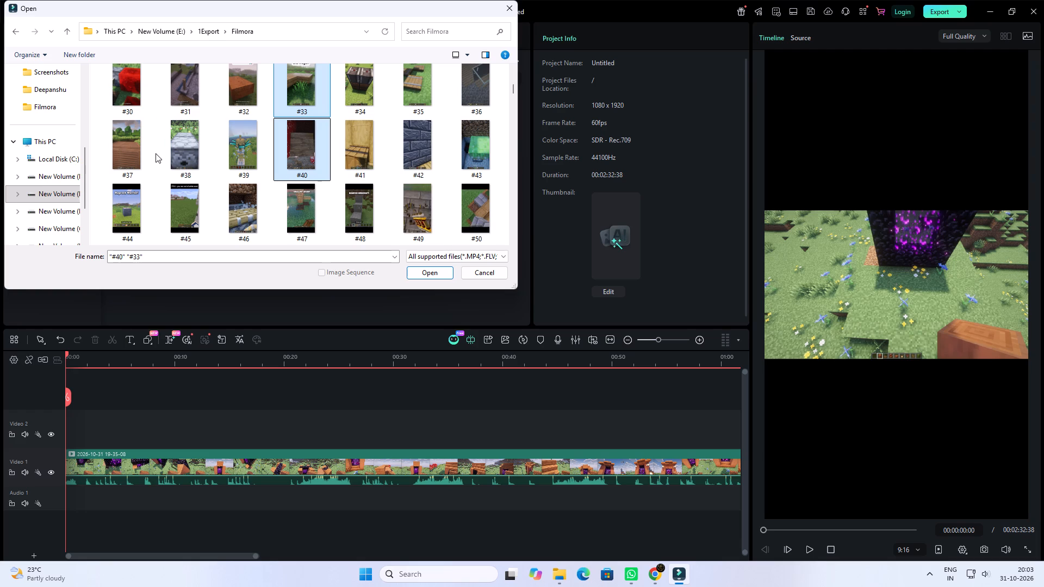
{"action": "left_click", "coordinate": [141, 153], "text": "ctrl"}
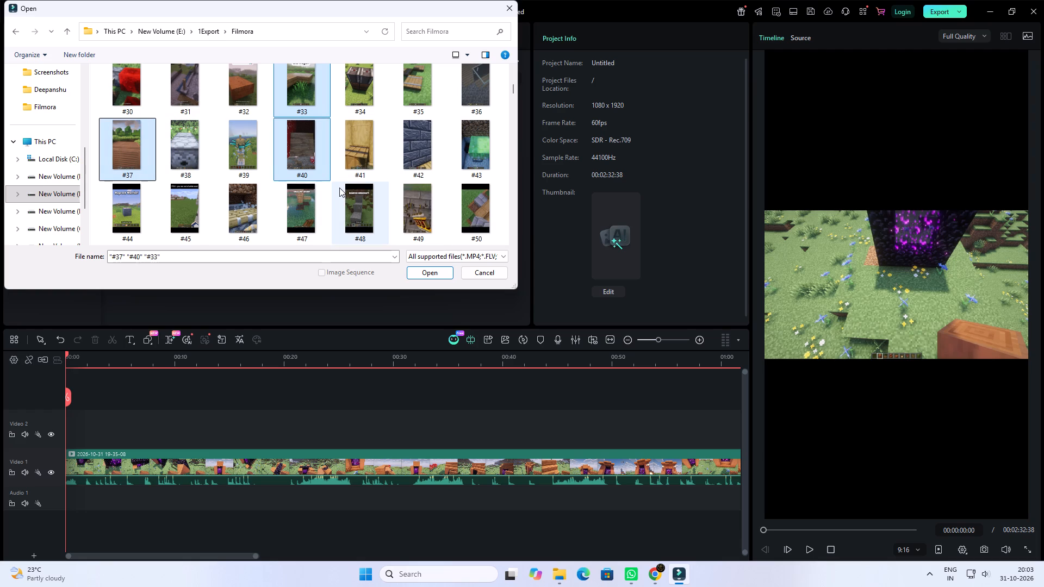
{"action": "scroll", "coordinate": [339, 188], "scroll_direction": "down", "scroll_amount": 1}
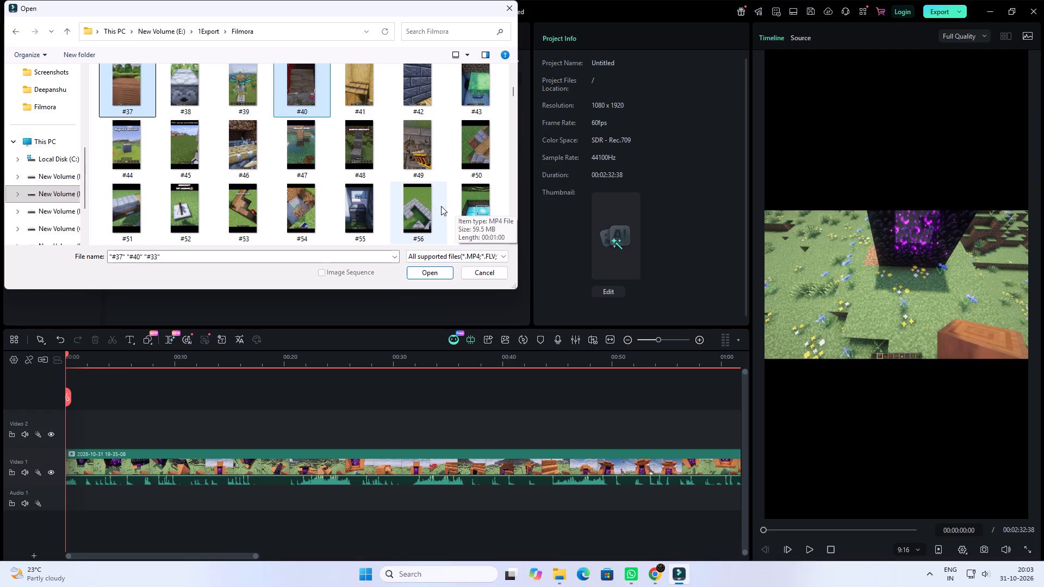
{"action": "left_click", "coordinate": [432, 208], "text": "ctrl"}
{"action": "scroll", "coordinate": [419, 169], "scroll_direction": "down", "scroll_amount": 1}
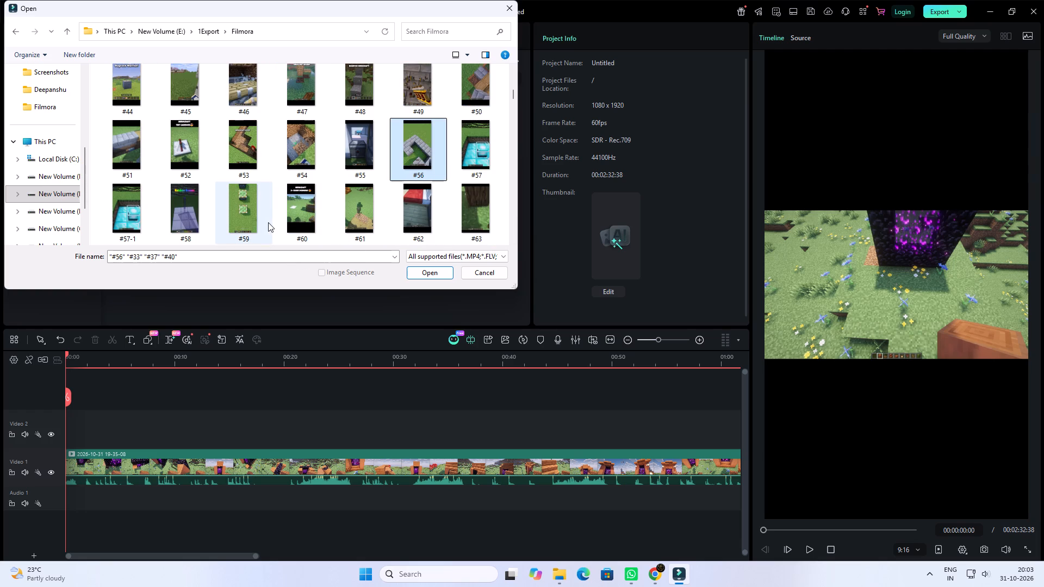
{"action": "left_click", "coordinate": [471, 157], "text": "ctrl"}
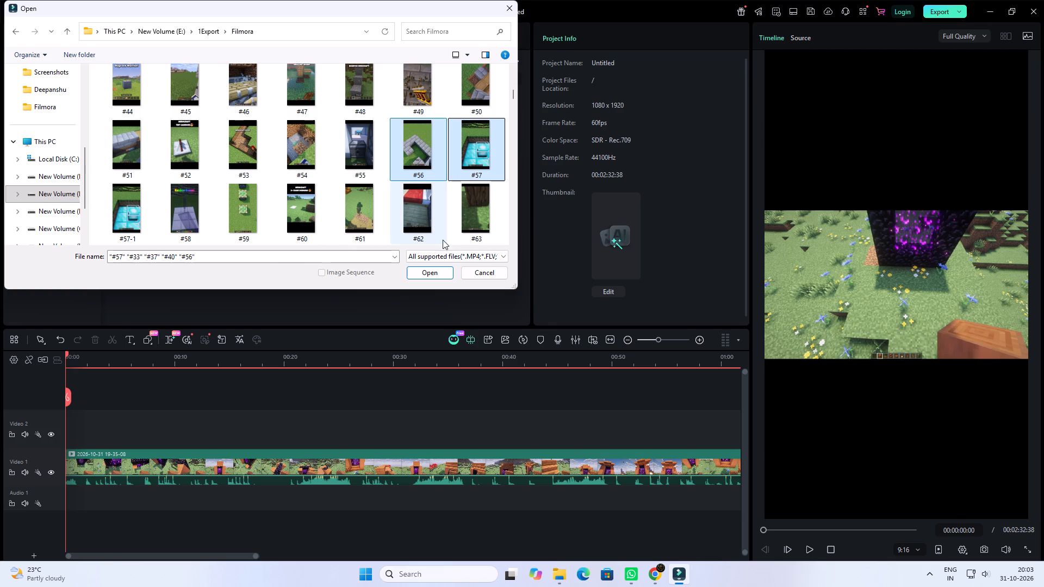
{"action": "left_click", "coordinate": [433, 272]}
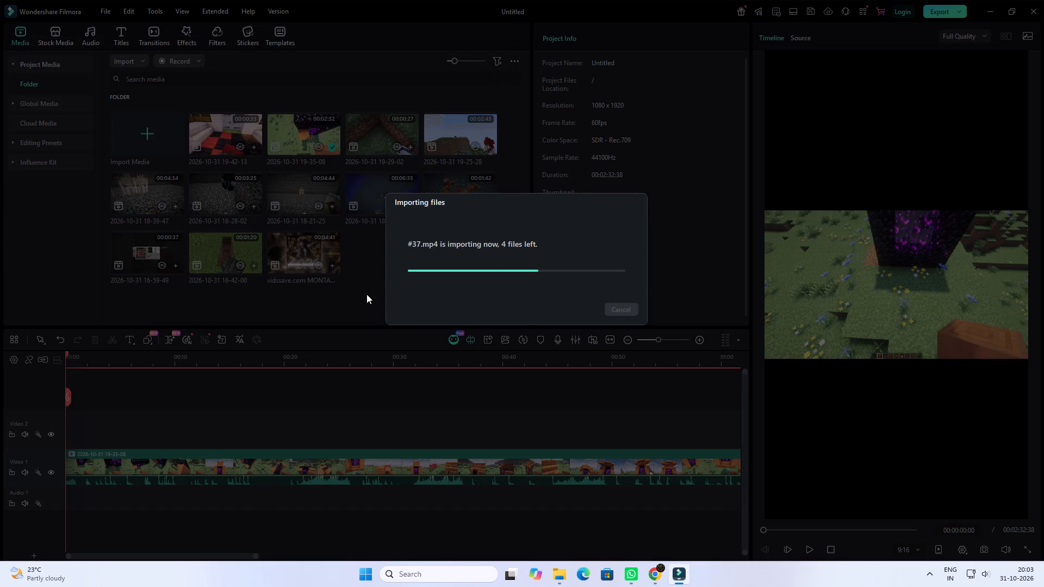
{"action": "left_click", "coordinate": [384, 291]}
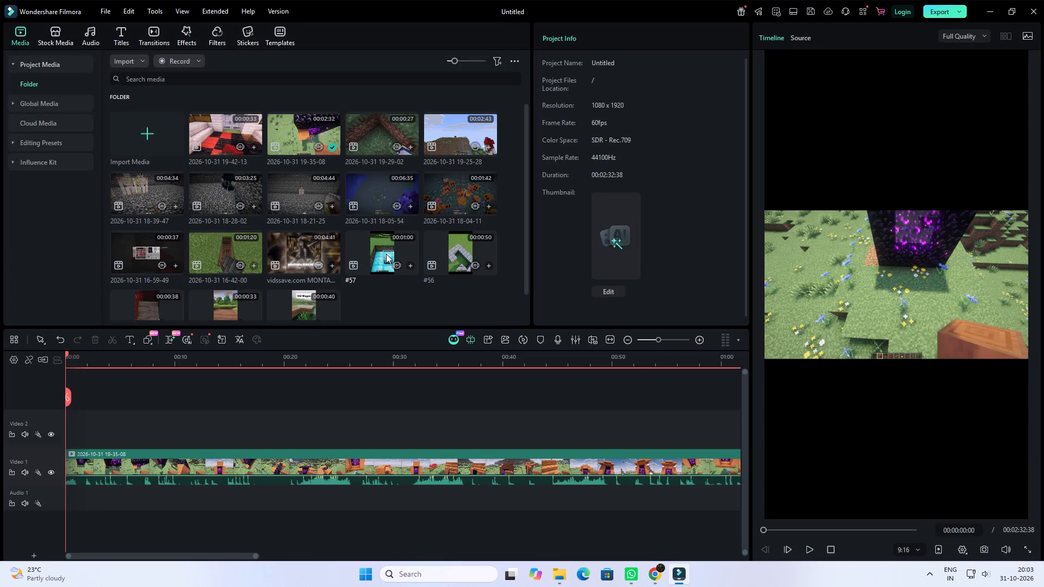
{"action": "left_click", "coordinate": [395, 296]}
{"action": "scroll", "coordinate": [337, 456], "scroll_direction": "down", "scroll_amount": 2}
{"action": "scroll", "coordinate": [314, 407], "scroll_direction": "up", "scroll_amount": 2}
Open Windows search with its list of recent searches.
{"action": "left_click", "coordinate": [464, 579]}
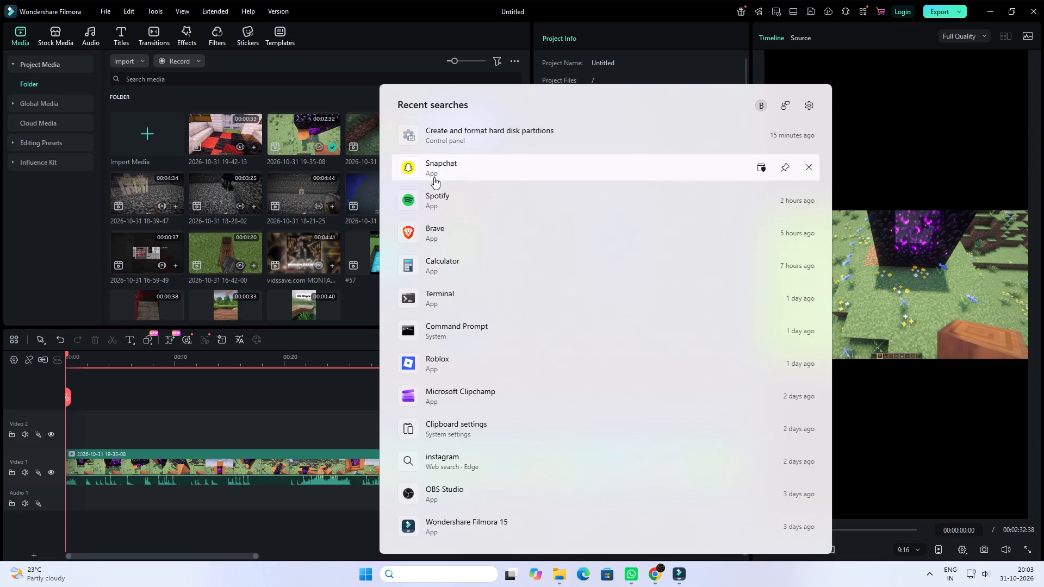
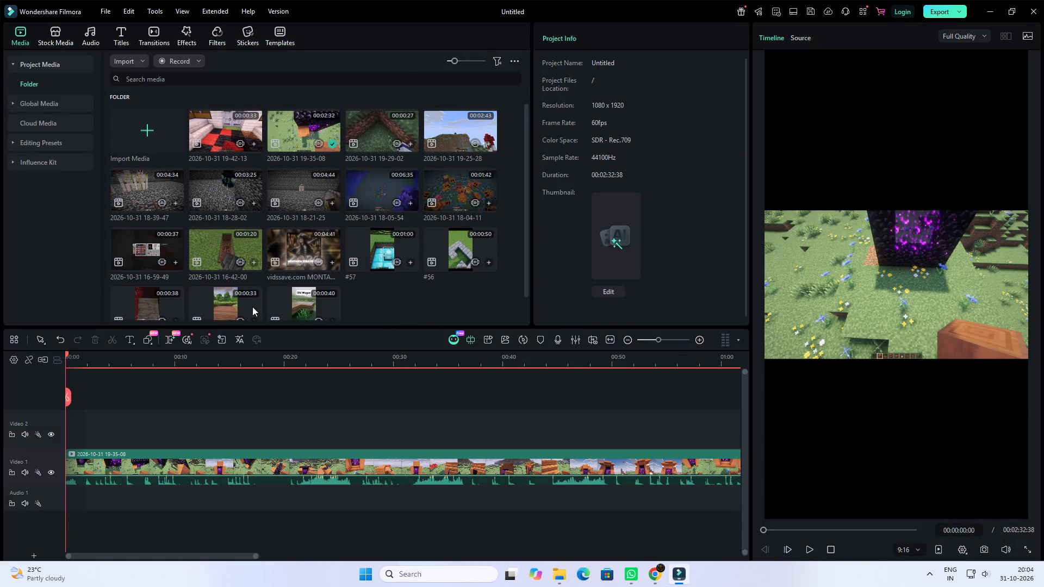
Place the MONTAGEM ZORA video at the start of the Video 2 track, keeping the project settings of 1080x1920 at 60fps.
{"action": "left_click_drag", "start_coordinate": [304, 253], "coordinate": [44, 428]}
{"action": "left_click", "coordinate": [564, 305]}
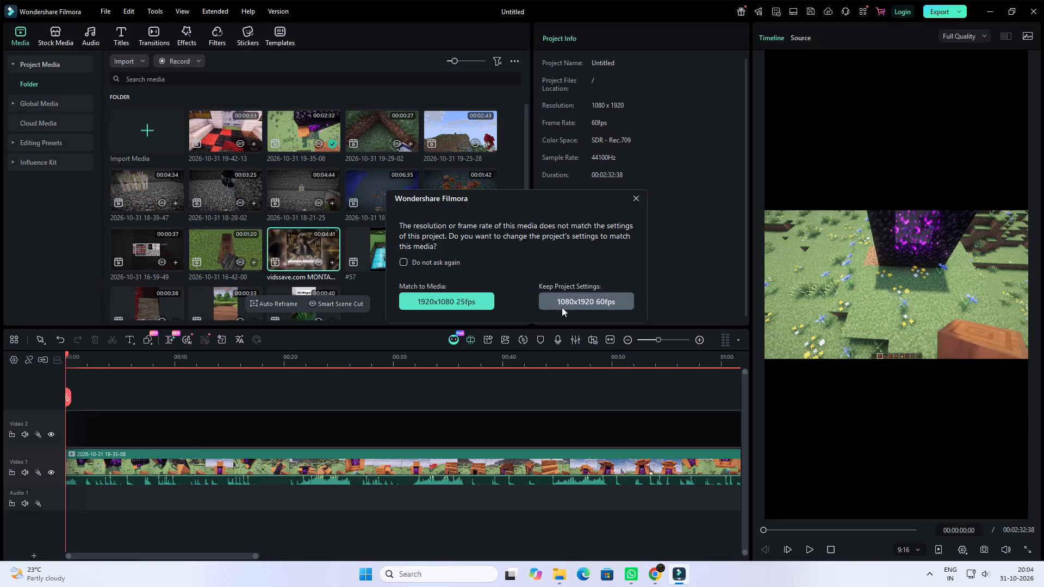
Show the hidden system tray icons on the Windows taskbar.
{"action": "left_click", "coordinate": [935, 572]}
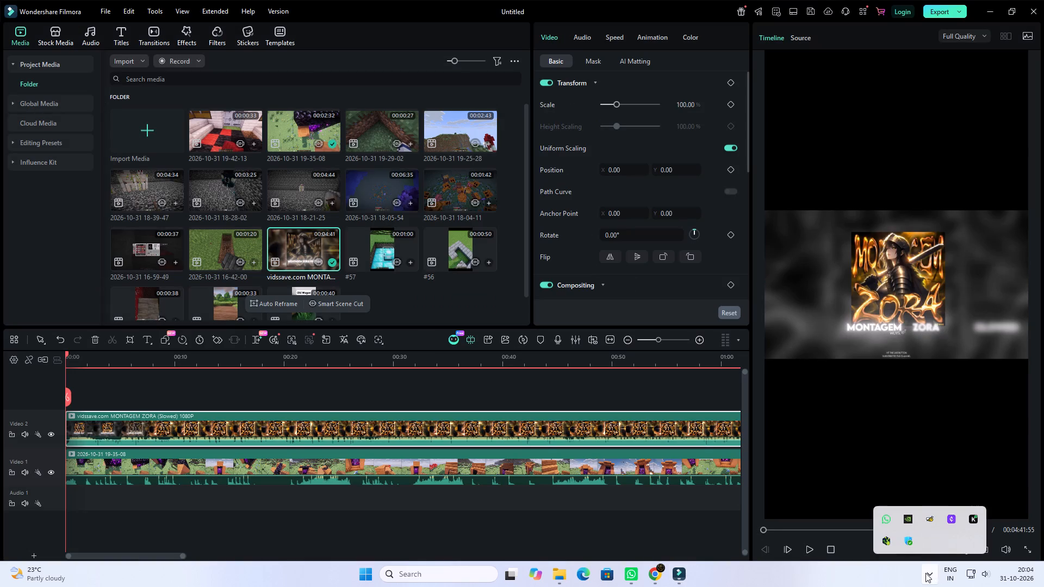
{"action": "left_click", "coordinate": [925, 573]}
{"action": "left_click", "coordinate": [924, 573]}
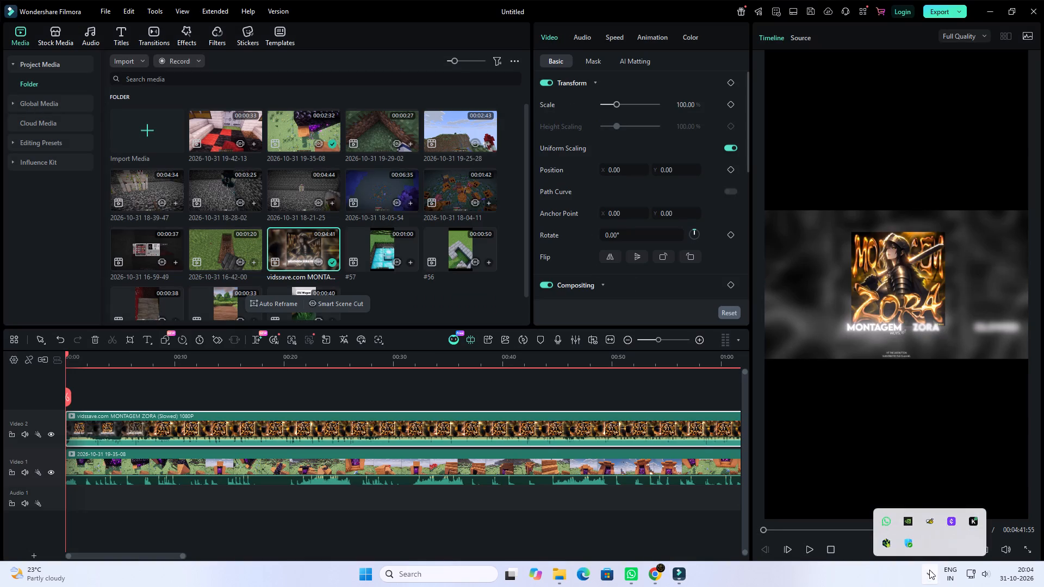
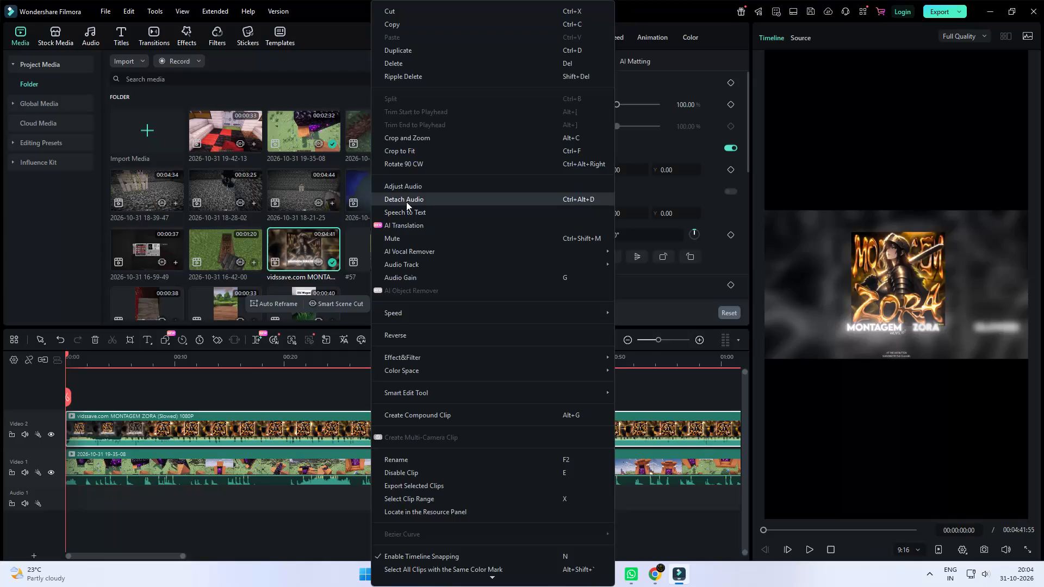
Detach the audio from the MONTAGEM ZORA clip and delete its picture from the Video 2 track, keeping the music.
{"action": "left_click", "coordinate": [406, 202]}
{"action": "left_click", "coordinate": [288, 442]}
{"action": "key", "text": "Delete"}
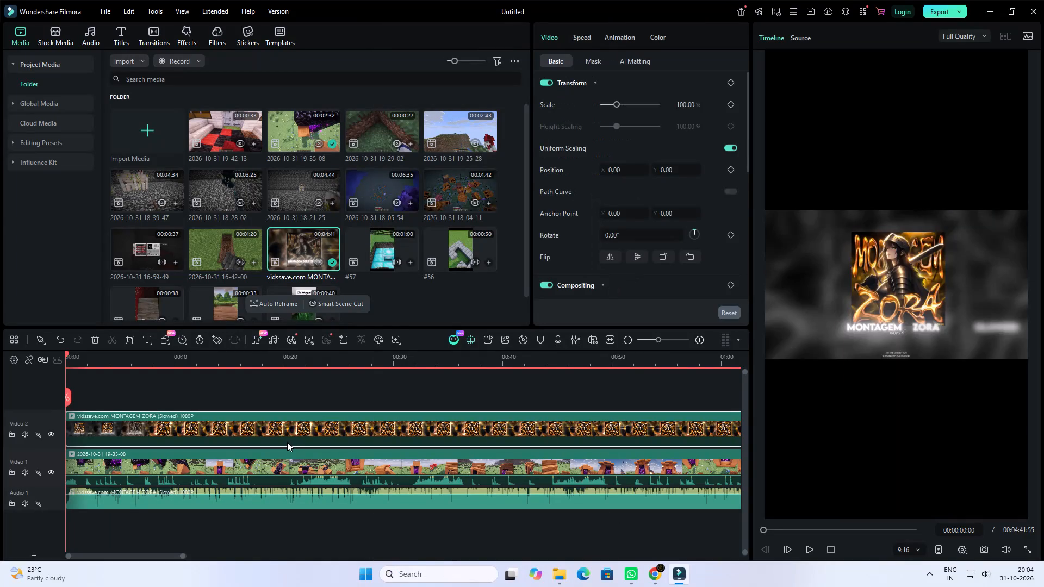
{"action": "key", "text": "space"}
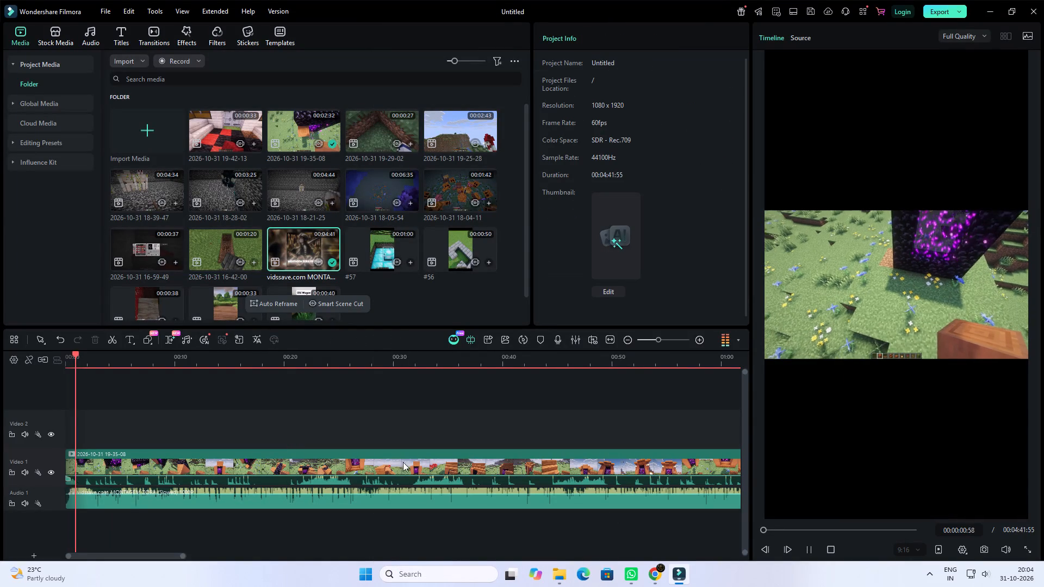
{"action": "key", "text": "space"}
{"action": "left_click", "coordinate": [865, 331]}
{"action": "left_click_drag", "start_coordinate": [617, 102], "coordinate": [621, 103]}
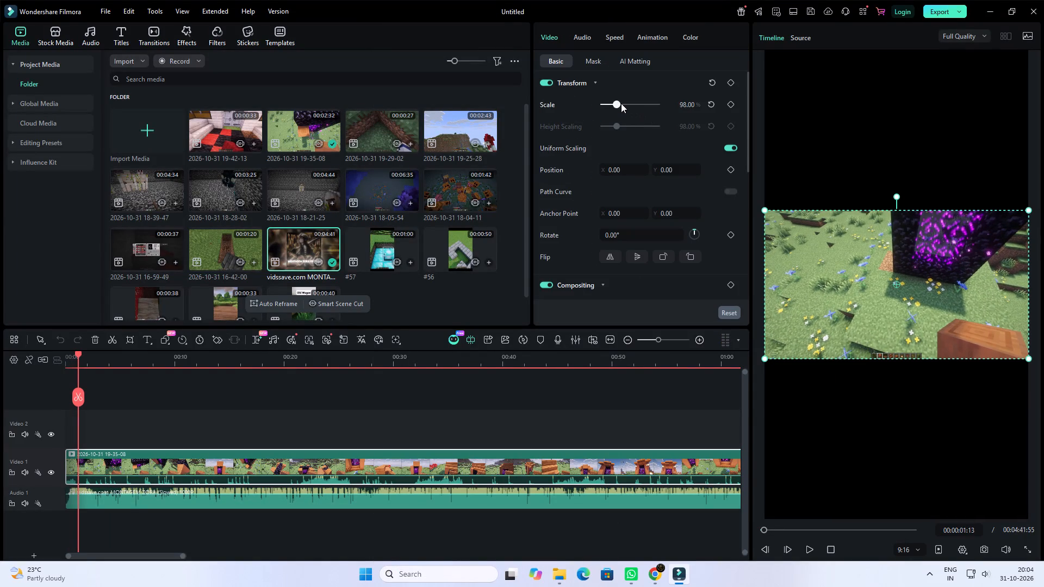
{"action": "left_click_drag", "start_coordinate": [621, 103], "coordinate": [636, 107]}
Review the enlarged gameplay clip with the music at several points from its start to near its end.
{"action": "key", "text": "space"}
{"action": "left_click", "coordinate": [161, 365]}
{"action": "left_click", "coordinate": [217, 369]}
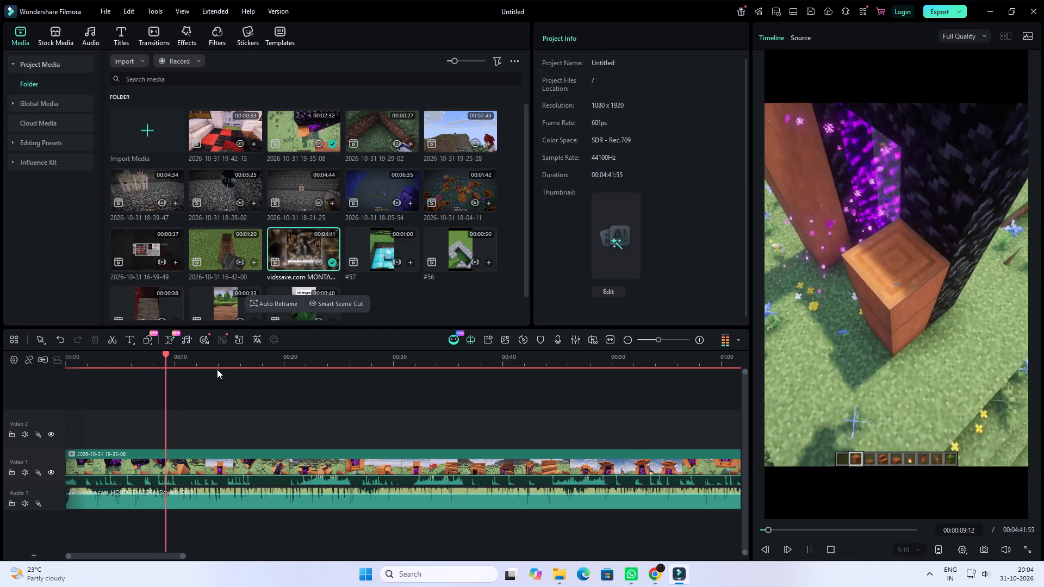
{"action": "key", "text": "space"}
{"action": "left_click", "coordinate": [87, 360]}
{"action": "key", "text": "space"}
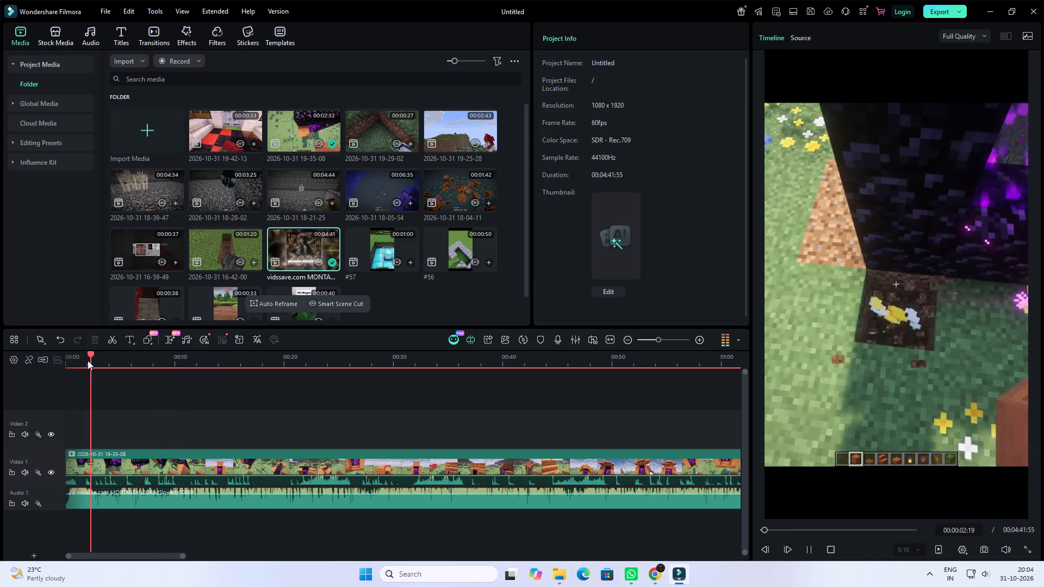
{"action": "left_click", "coordinate": [128, 369]}
{"action": "left_click", "coordinate": [202, 360]}
{"action": "left_click", "coordinate": [343, 361]}
{"action": "left_click", "coordinate": [494, 364]}
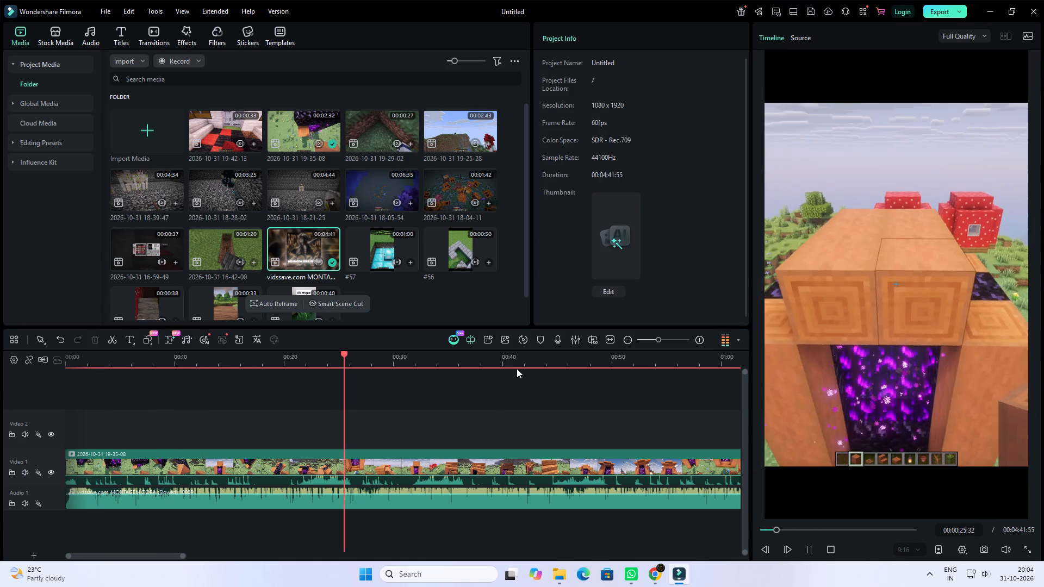
{"action": "left_click", "coordinate": [569, 371]}
{"action": "left_click", "coordinate": [571, 364]}
{"action": "left_click", "coordinate": [655, 341]}
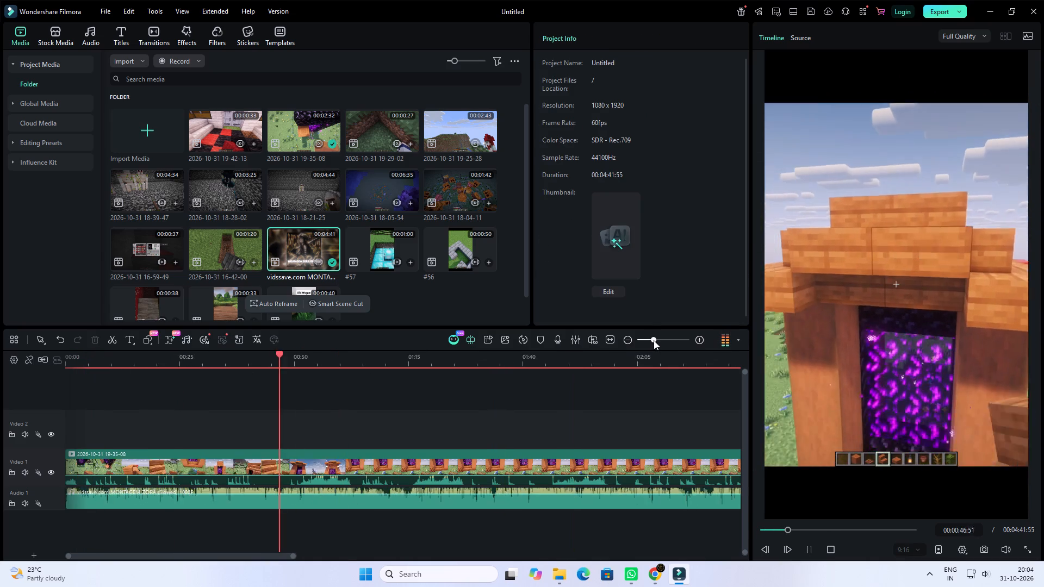
{"action": "left_click", "coordinate": [436, 363]}
{"action": "left_click", "coordinate": [486, 361]}
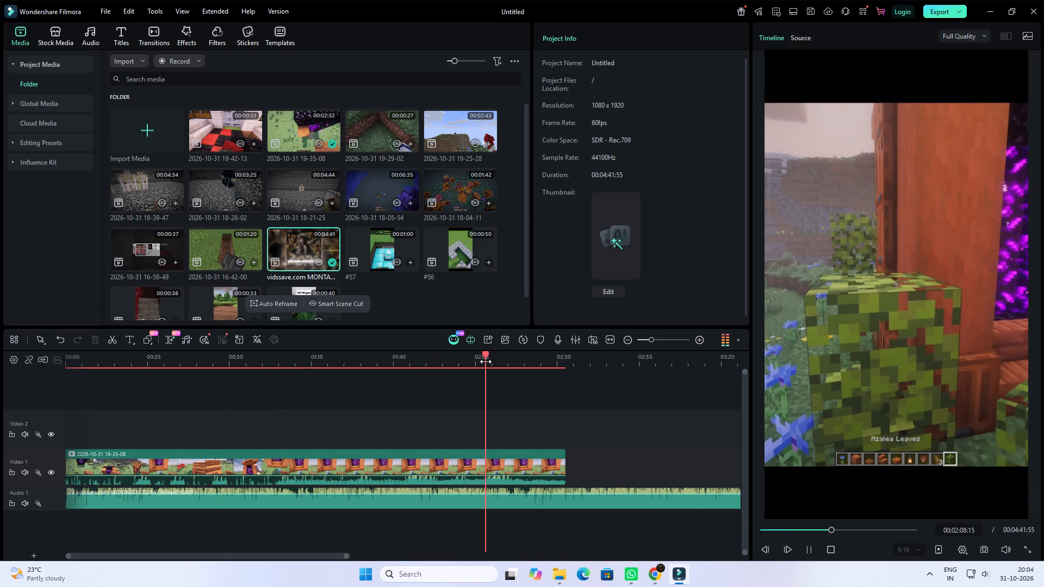
{"action": "left_click", "coordinate": [505, 356]}
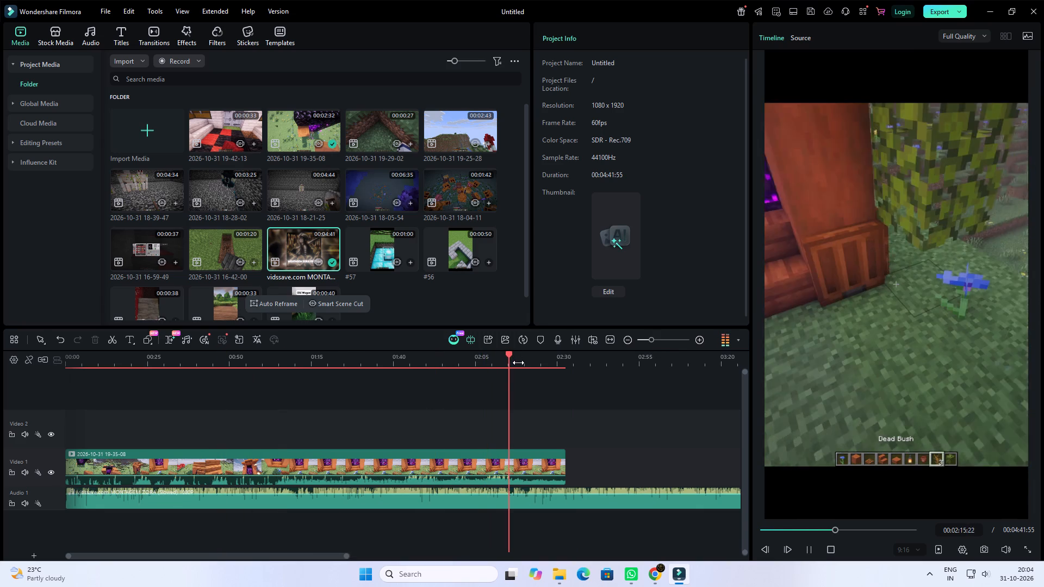
{"action": "left_click", "coordinate": [538, 357]}
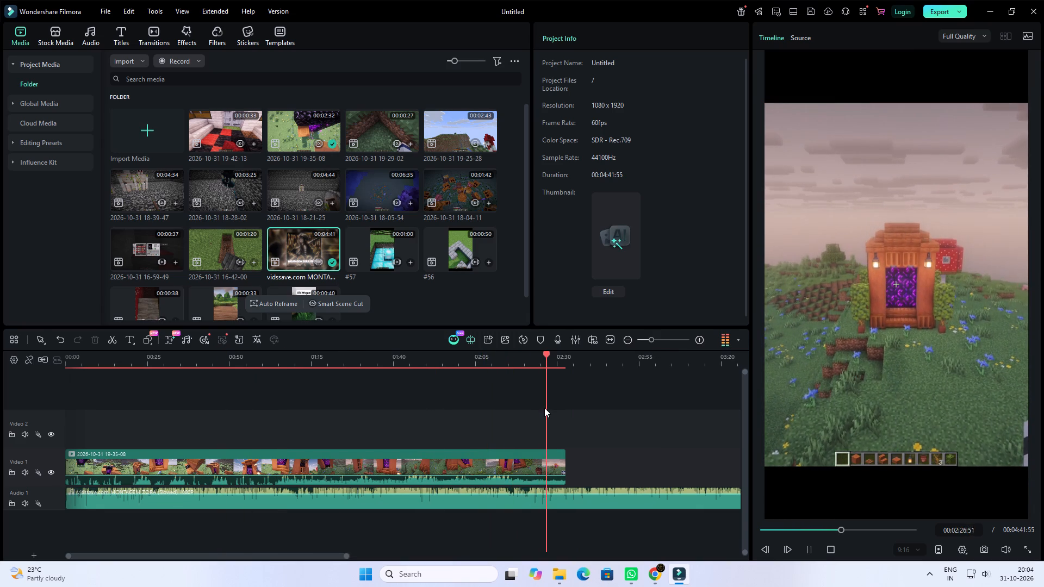
Cut the section from 00:02:20:10 to 00:02:29:18 out of the gameplay clip and move the remaining end piece up to close the gap.
{"action": "key", "text": "space"}
{"action": "left_click_drag", "start_coordinate": [546, 399], "coordinate": [526, 397]}
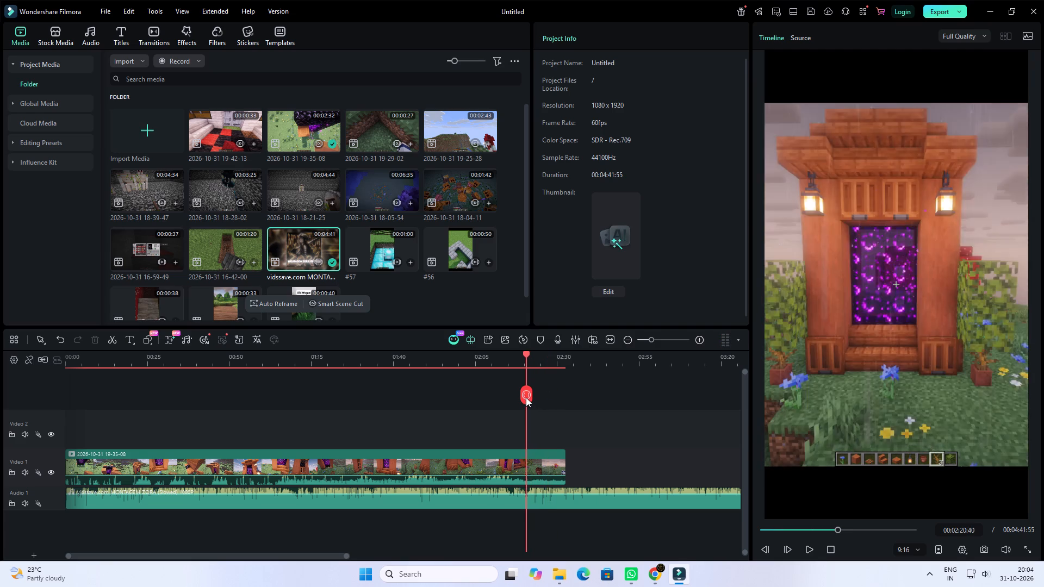
{"action": "left_click_drag", "start_coordinate": [526, 397], "coordinate": [525, 397]}
{"action": "left_click", "coordinate": [529, 461]}
{"action": "left_click", "coordinate": [521, 396]}
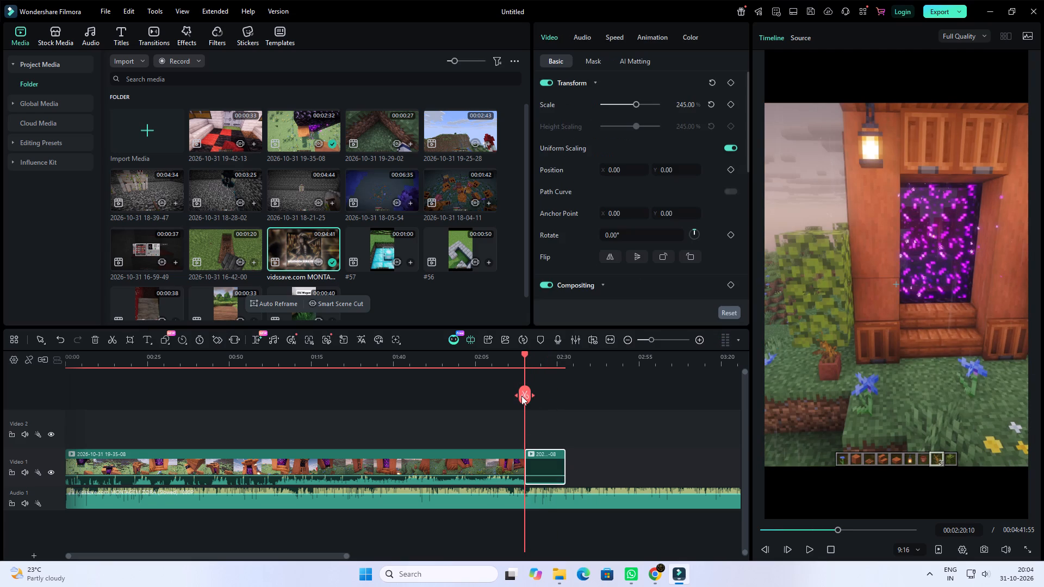
{"action": "left_click_drag", "start_coordinate": [523, 396], "coordinate": [555, 402]}
{"action": "left_click", "coordinate": [555, 402]}
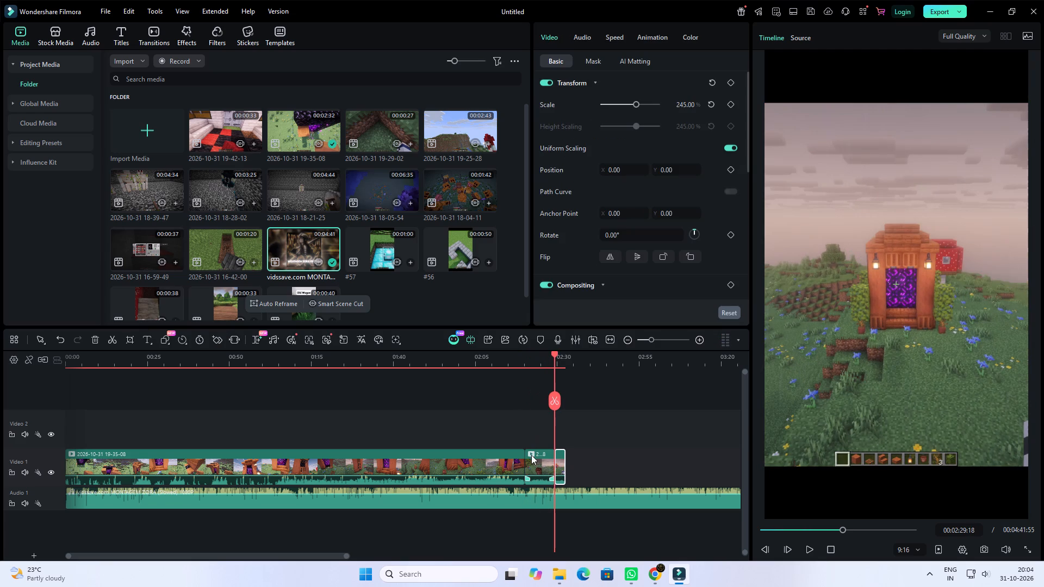
{"action": "left_click", "coordinate": [537, 461]}
{"action": "key", "text": "Delete"}
{"action": "left_click_drag", "start_coordinate": [561, 463], "coordinate": [546, 463]}
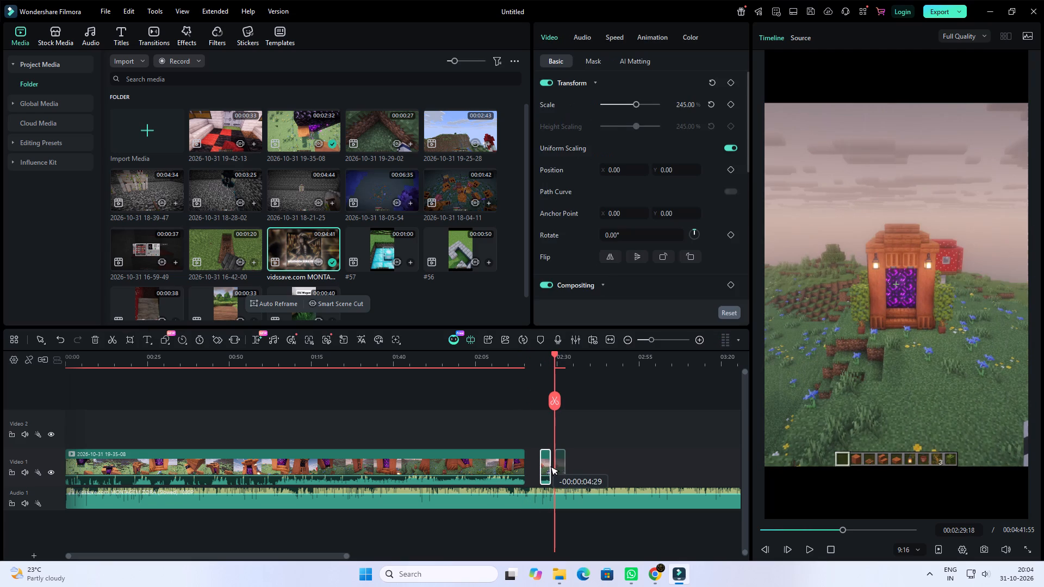
{"action": "left_click_drag", "start_coordinate": [546, 463], "coordinate": [535, 463]}
Split the MONTAGEM ZORA audio at 00:02:29:18 and delete the part after the cut.
{"action": "left_click", "coordinate": [557, 398]}
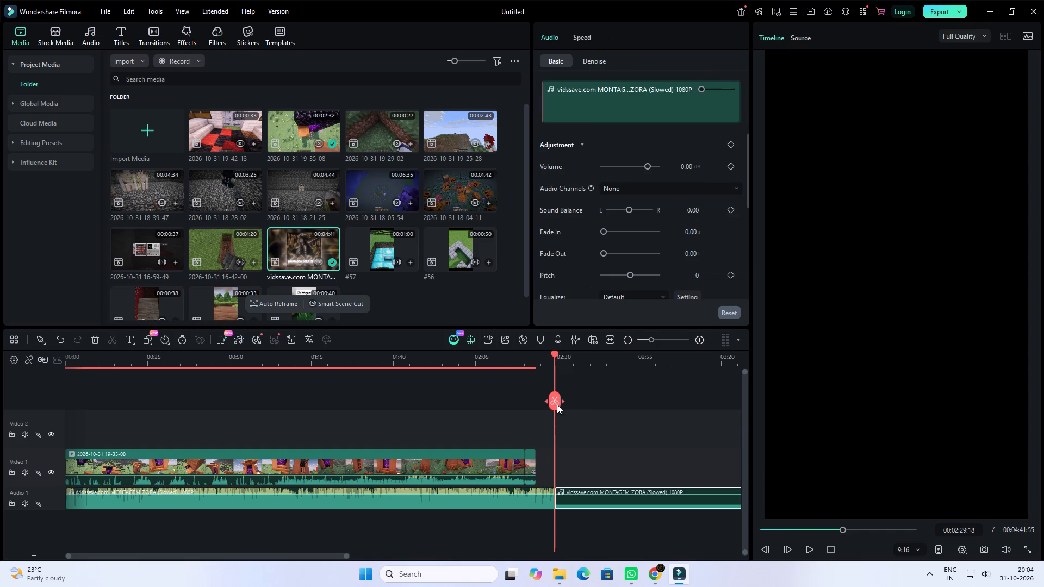
{"action": "key", "text": "Delete"}
Set the uniform speed of the long gameplay clip on Video 1 to 2.7.
{"action": "left_click_drag", "start_coordinate": [498, 416], "coordinate": [526, 453]}
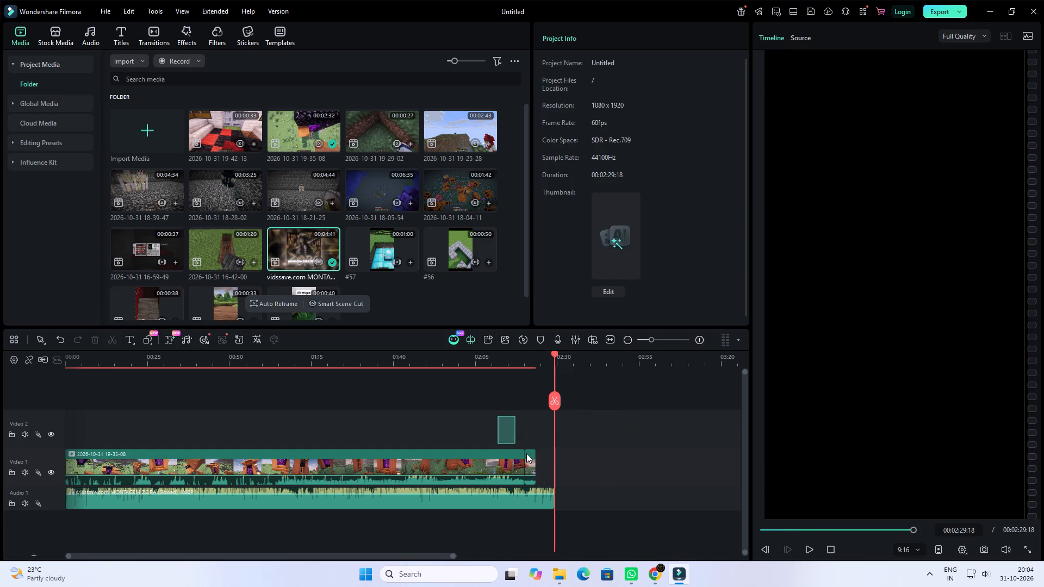
{"action": "left_click_drag", "start_coordinate": [526, 453], "coordinate": [519, 454]}
{"action": "left_click", "coordinate": [618, 37]}
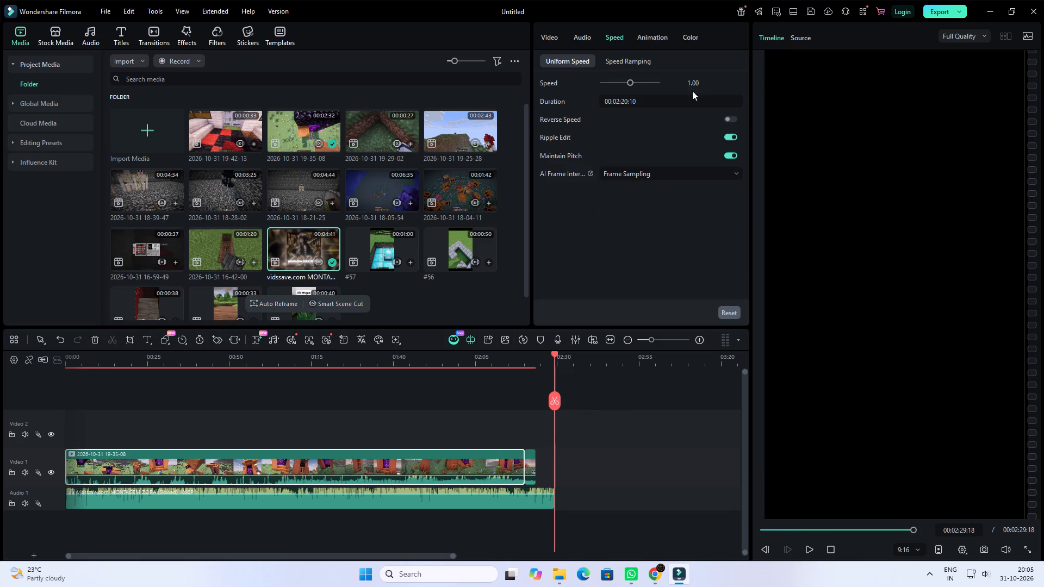
{"action": "left_click", "coordinate": [693, 87]}
{"action": "key", "text": "2"}
{"action": "key", "text": "period"}
{"action": "key", "text": "7"}
{"action": "left_click", "coordinate": [592, 408]}
Trim the end of the MONTAGEM ZORA audio to match the end of the gameplay footage at 00:00:55:15.
{"action": "key", "text": "space"}
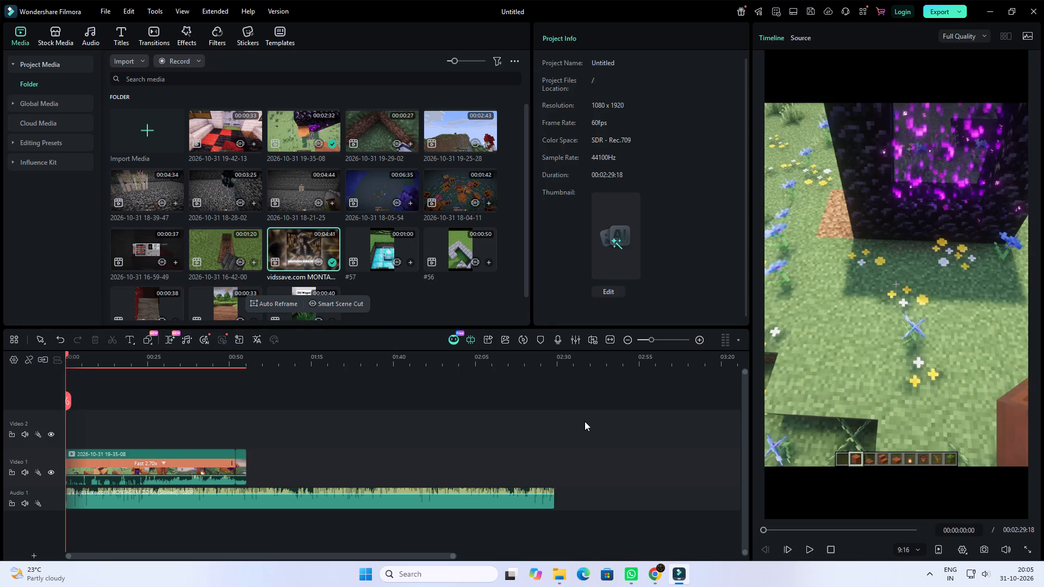
{"action": "key", "text": "space"}
{"action": "left_click", "coordinate": [492, 499]}
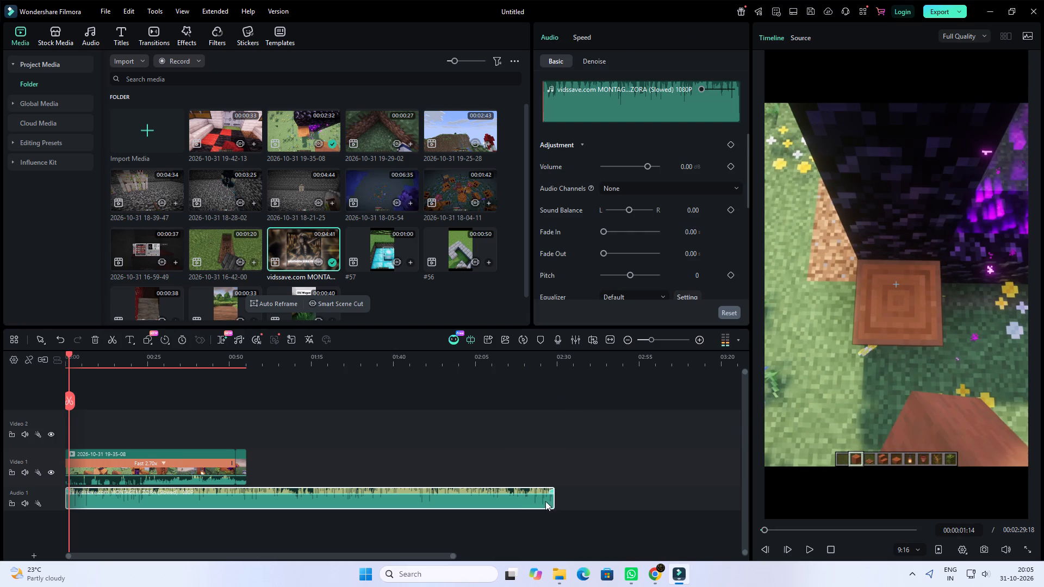
{"action": "left_click_drag", "start_coordinate": [553, 501], "coordinate": [246, 488]}
Play the edited timeline from the start through to its end to check the sped-up footage against the music.
{"action": "key", "text": "space"}
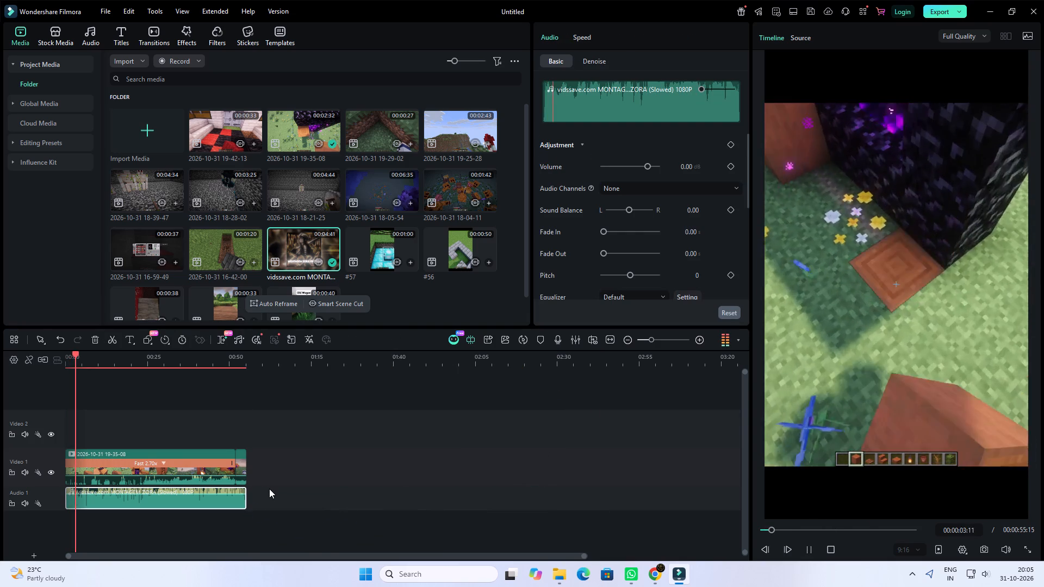
{"action": "key", "text": "space"}
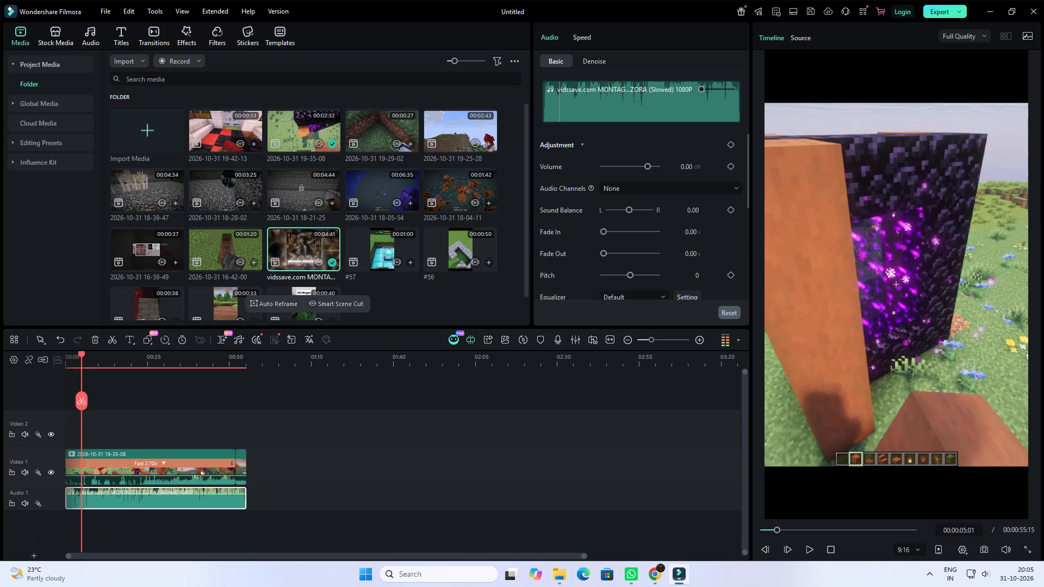
{"action": "left_click_drag", "start_coordinate": [80, 404], "coordinate": [64, 402]}
{"action": "key", "text": "space"}
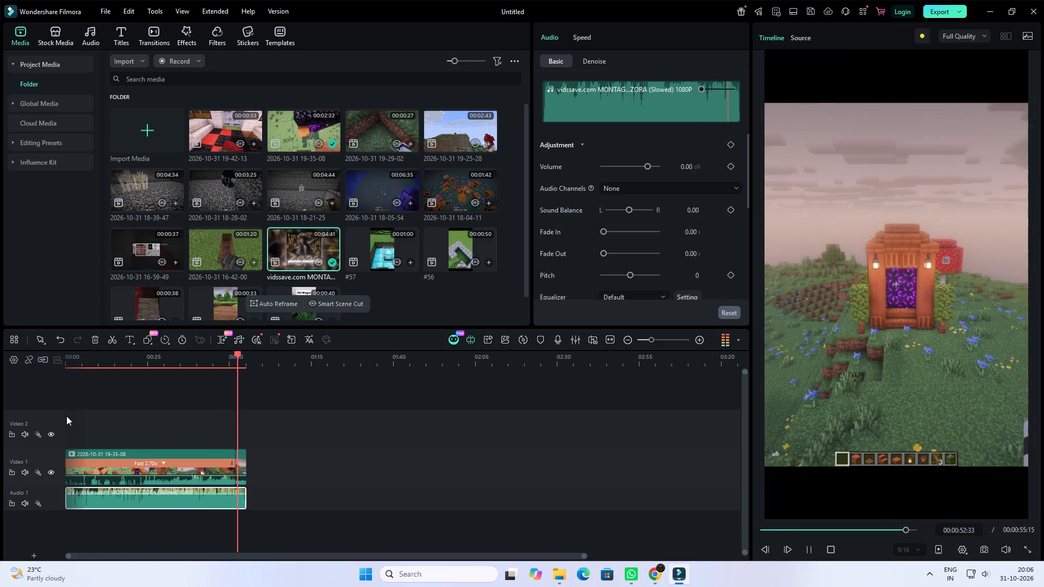
{"action": "key", "text": "space"}
{"action": "key", "text": "space"}
{"action": "key", "text": "space"}
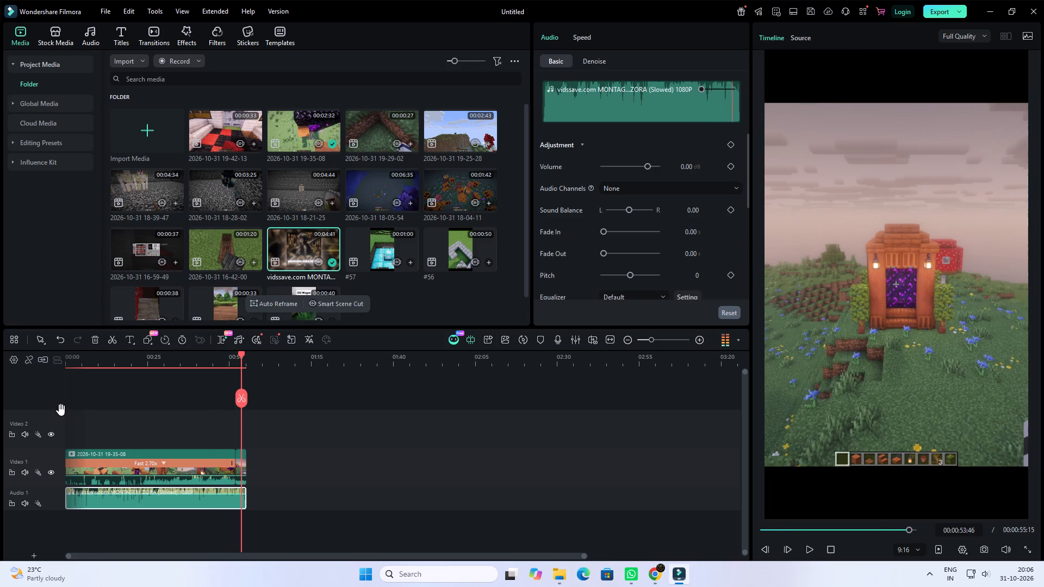
{"action": "key", "text": "space"}
{"action": "key", "text": "space"}
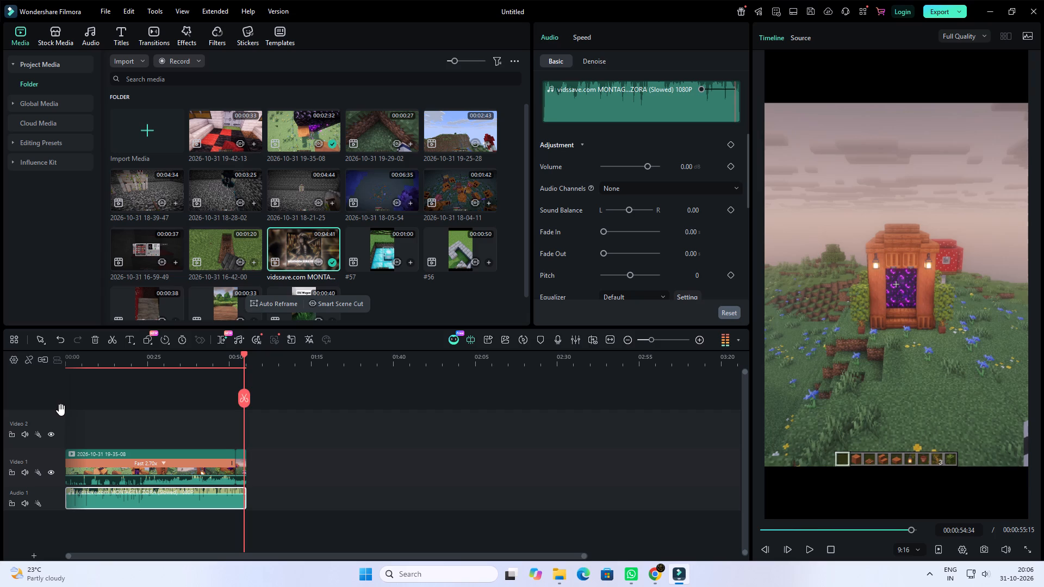
{"action": "key", "text": "space"}
{"action": "key", "text": "space"}
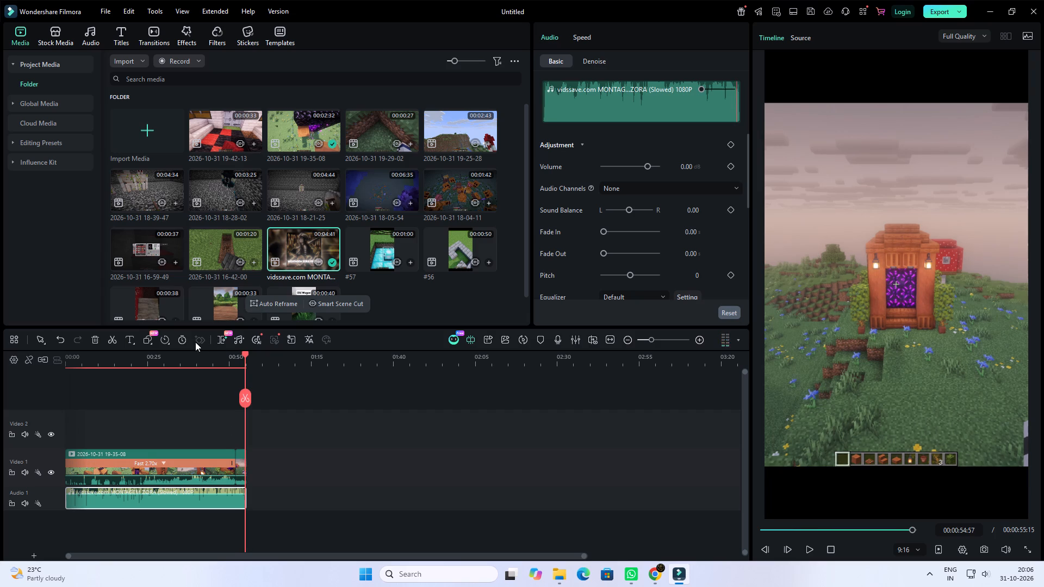
Open the title library and lower the MONTAGEM ZORA audio volume to -12.97 dB.
{"action": "left_click", "coordinate": [122, 28]}
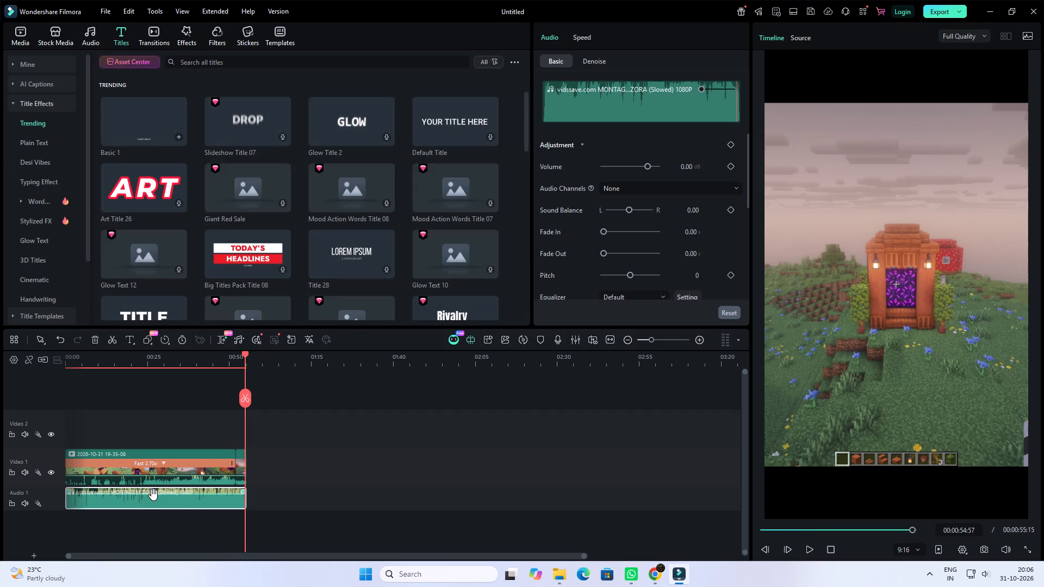
{"action": "left_click", "coordinate": [153, 495]}
Add the custom title preset Watermark PRG at the start of the Video 2 track.
{"action": "left_click", "coordinate": [46, 71]}
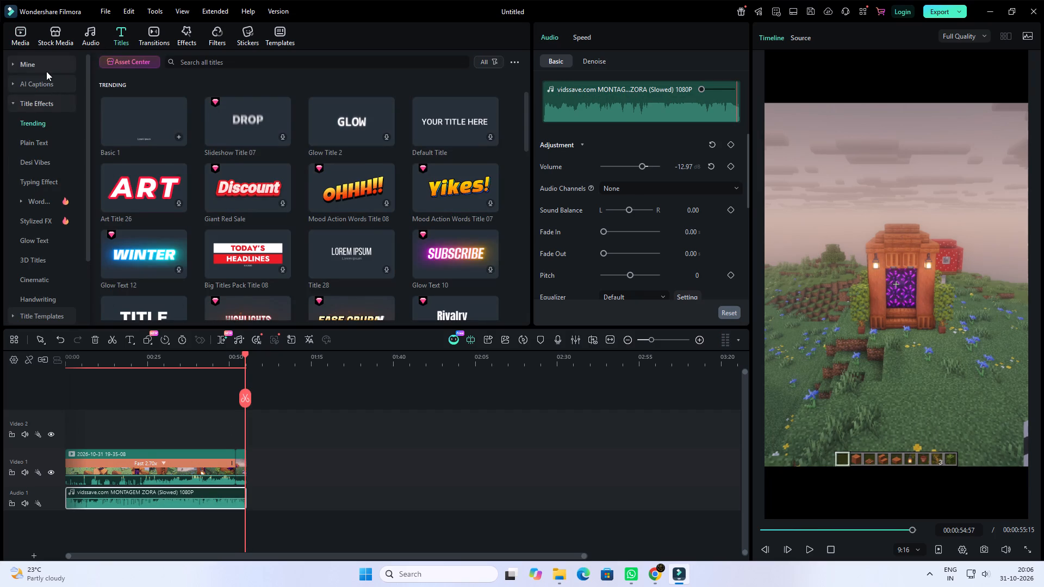
{"action": "left_click", "coordinate": [41, 120]}
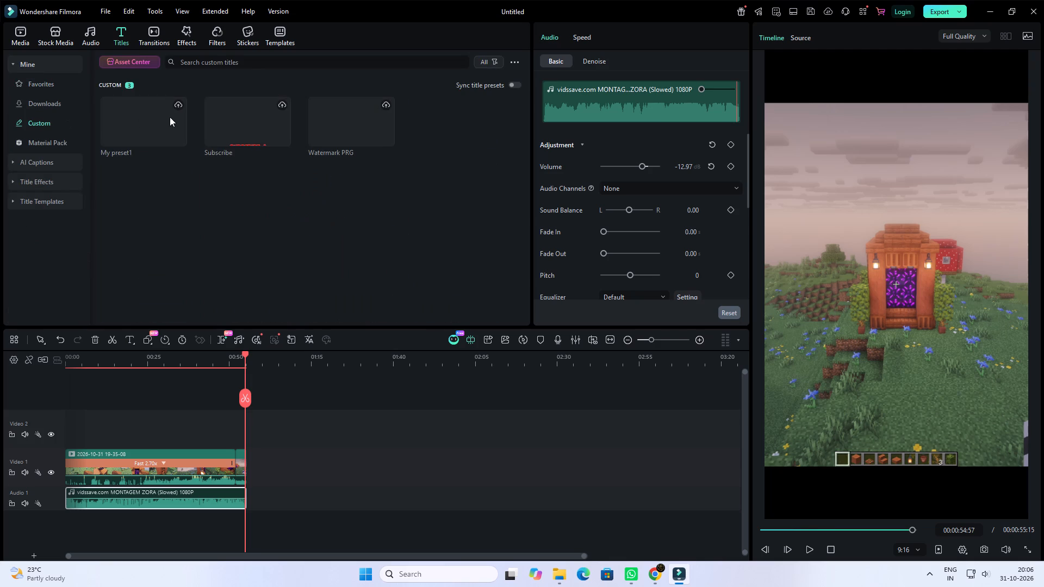
{"action": "left_click", "coordinate": [151, 124]}
{"action": "left_click_drag", "start_coordinate": [345, 122], "coordinate": [318, 194]}
{"action": "left_click", "coordinate": [318, 197]}
{"action": "left_click_drag", "start_coordinate": [330, 130], "coordinate": [352, 189]}
{"action": "left_click", "coordinate": [347, 235]}
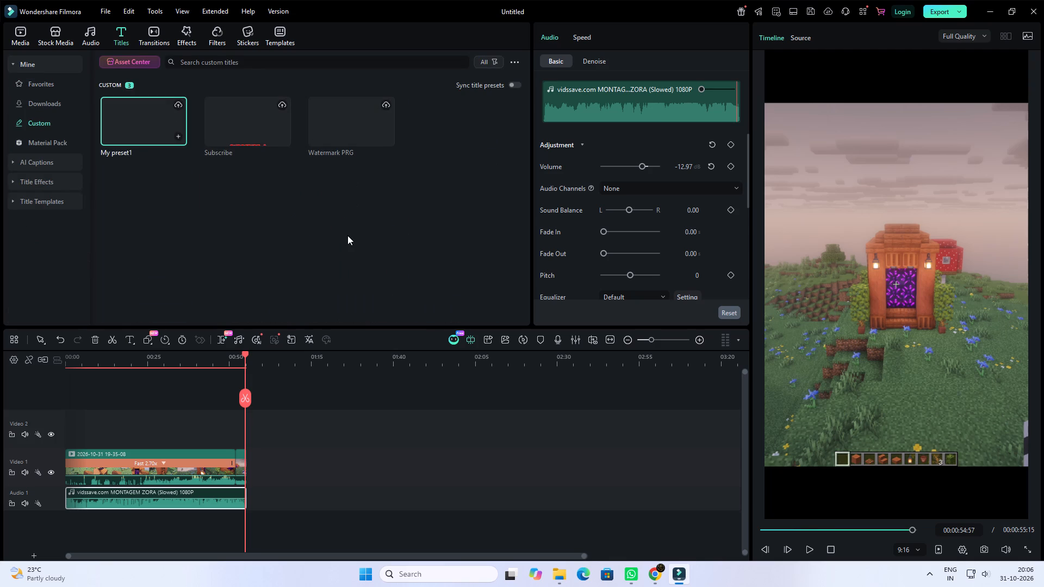
{"action": "left_click_drag", "start_coordinate": [331, 116], "coordinate": [345, 208]}
{"action": "left_click", "coordinate": [313, 236]}
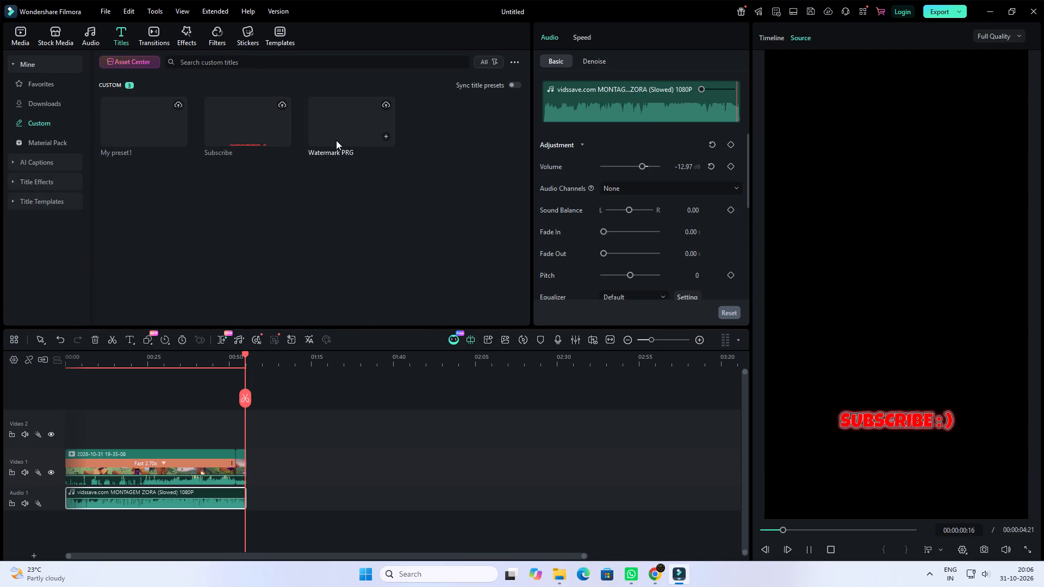
{"action": "left_click_drag", "start_coordinate": [338, 134], "coordinate": [55, 441]}
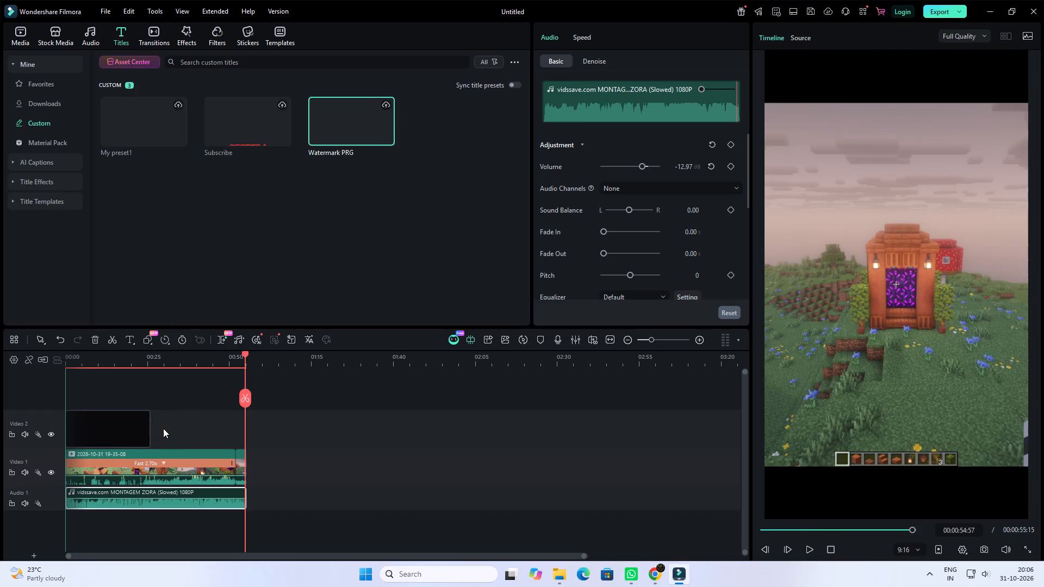
{"action": "left_click", "coordinate": [376, 427]}
Switch to Task Manager to check the computer's GPU performance.
{"action": "right_click", "coordinate": [821, 576]}
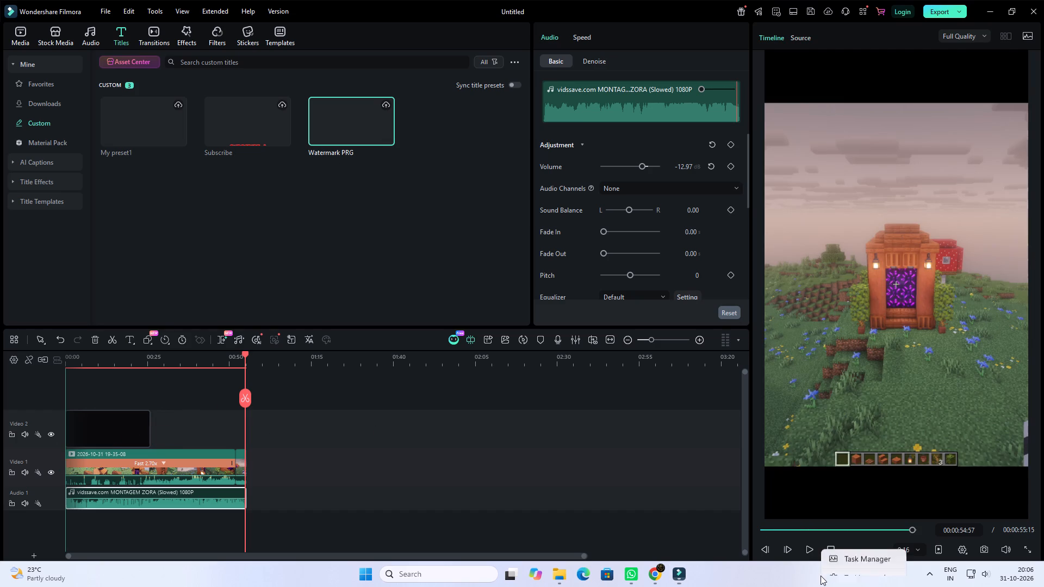
{"action": "left_click", "coordinate": [839, 547]}
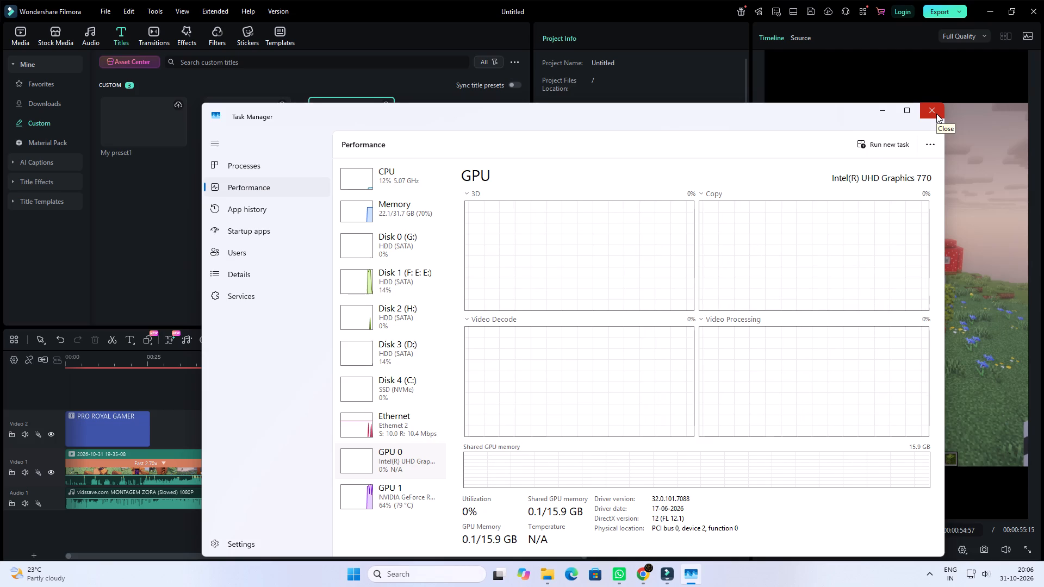
Extend the PRO ROYAL GAMER watermark title on Video 2 to the end of the gameplay clip.
{"action": "left_click", "coordinate": [123, 434]}
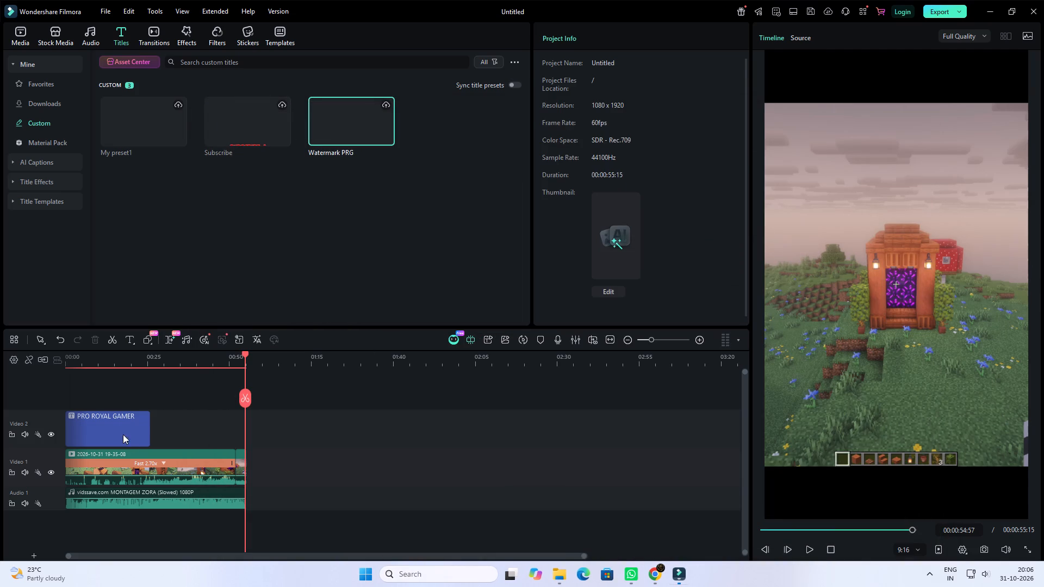
{"action": "left_click_drag", "start_coordinate": [147, 429], "coordinate": [244, 427]}
{"action": "left_click_drag", "start_coordinate": [246, 394], "coordinate": [238, 392]}
{"action": "left_click", "coordinate": [292, 417]}
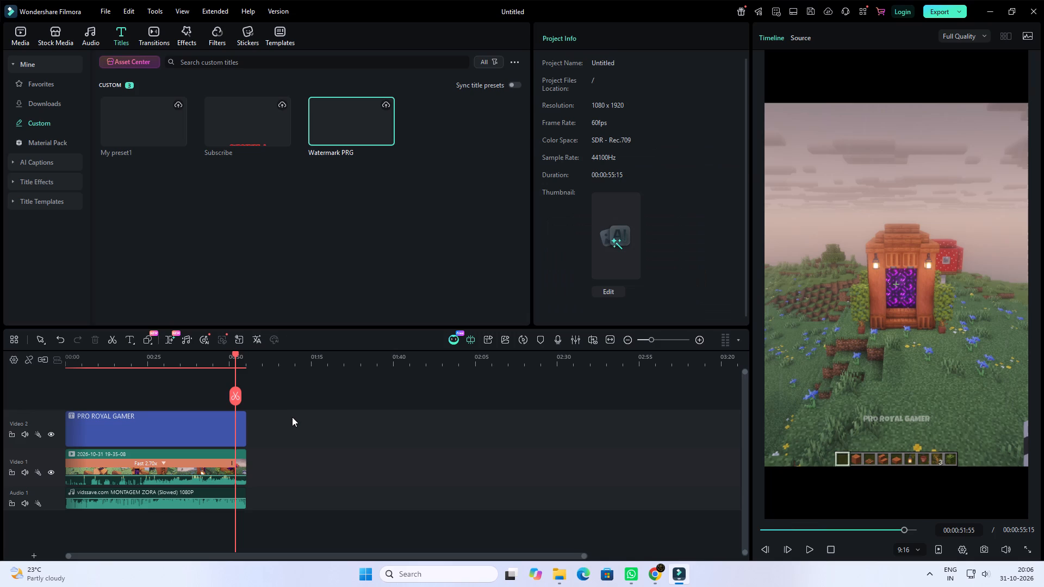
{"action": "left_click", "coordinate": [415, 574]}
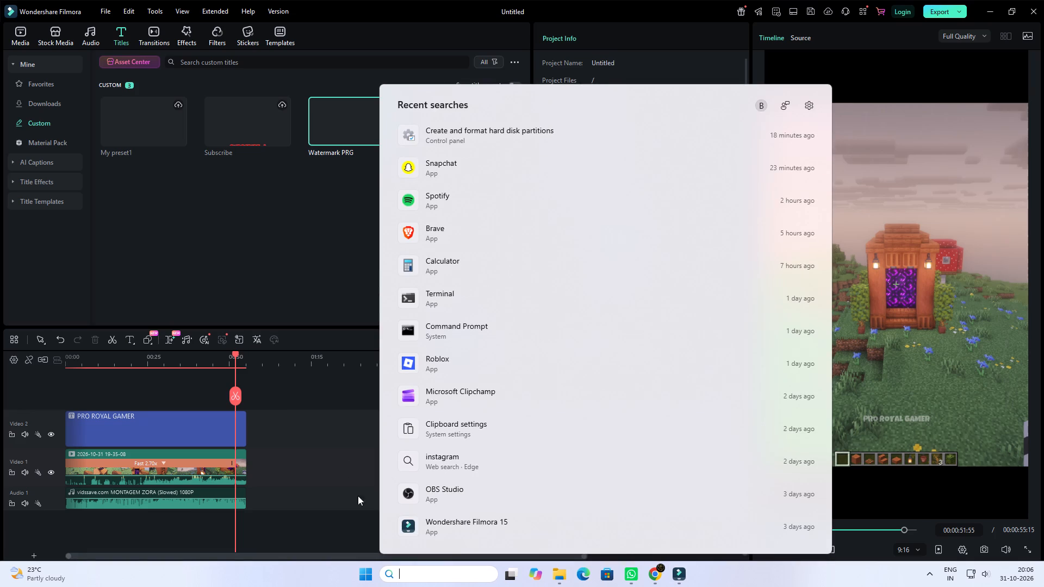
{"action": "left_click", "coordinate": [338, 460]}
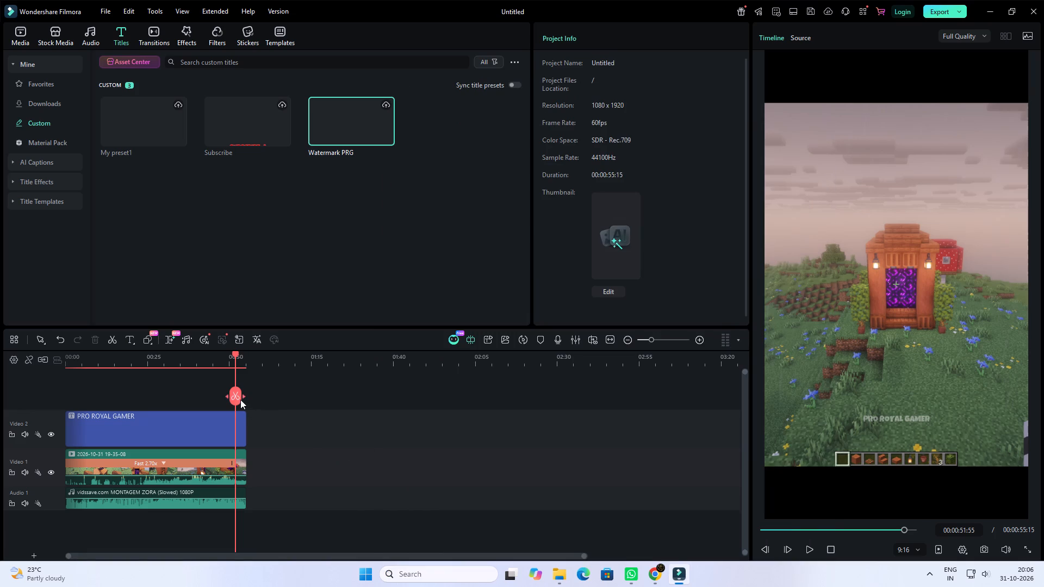
Place the custom title preset Subscribe on a new track above the watermark, over the last few seconds of the video.
{"action": "left_click_drag", "start_coordinate": [243, 399], "coordinate": [262, 403]}
{"action": "left_click_drag", "start_coordinate": [237, 396], "coordinate": [239, 397]}
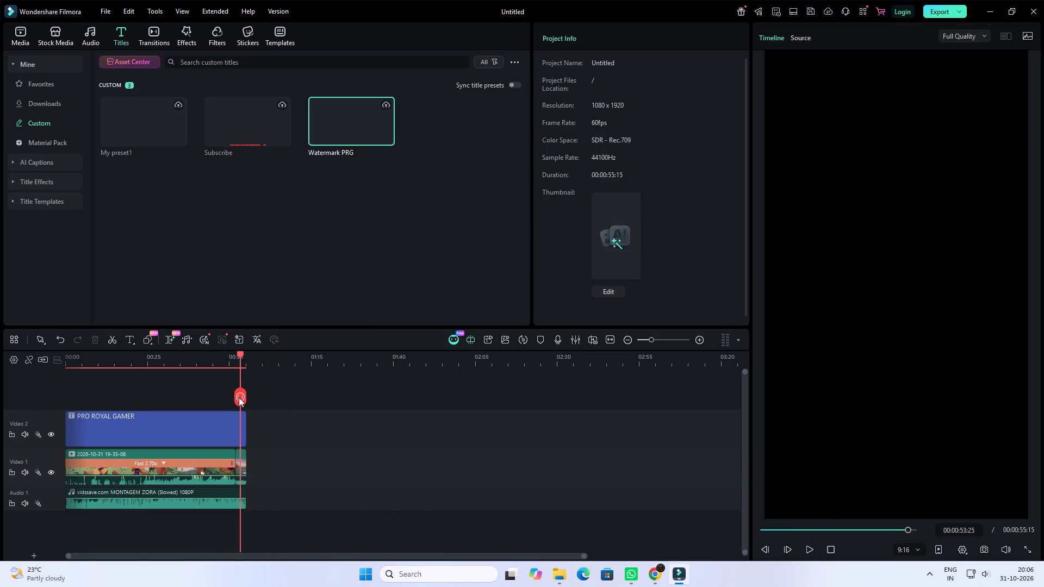
{"action": "left_click_drag", "start_coordinate": [239, 397], "coordinate": [221, 409]}
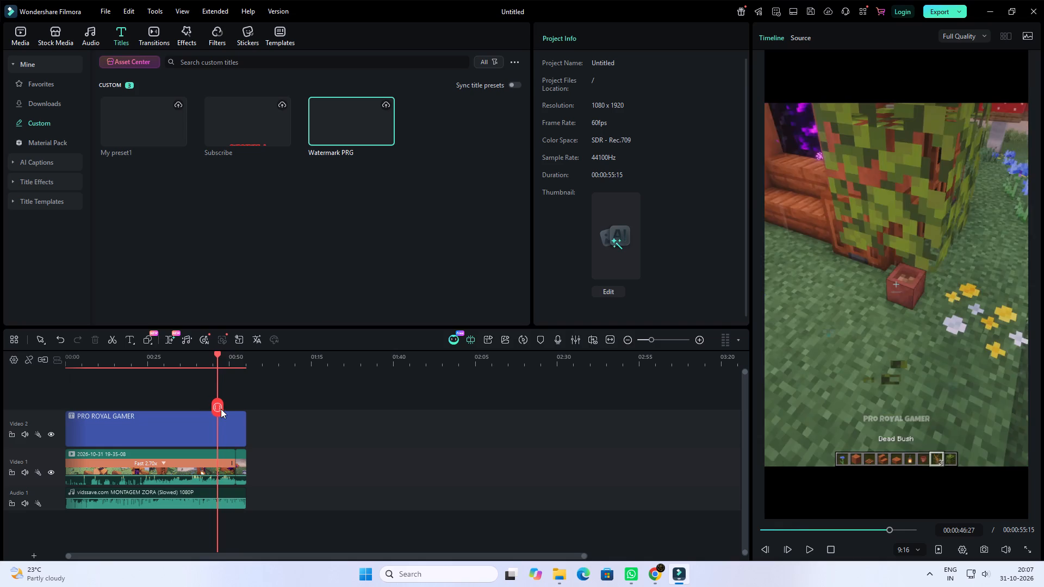
{"action": "left_click_drag", "start_coordinate": [221, 409], "coordinate": [226, 411]}
{"action": "left_click_drag", "start_coordinate": [251, 126], "coordinate": [231, 396]}
{"action": "left_click", "coordinate": [225, 407]}
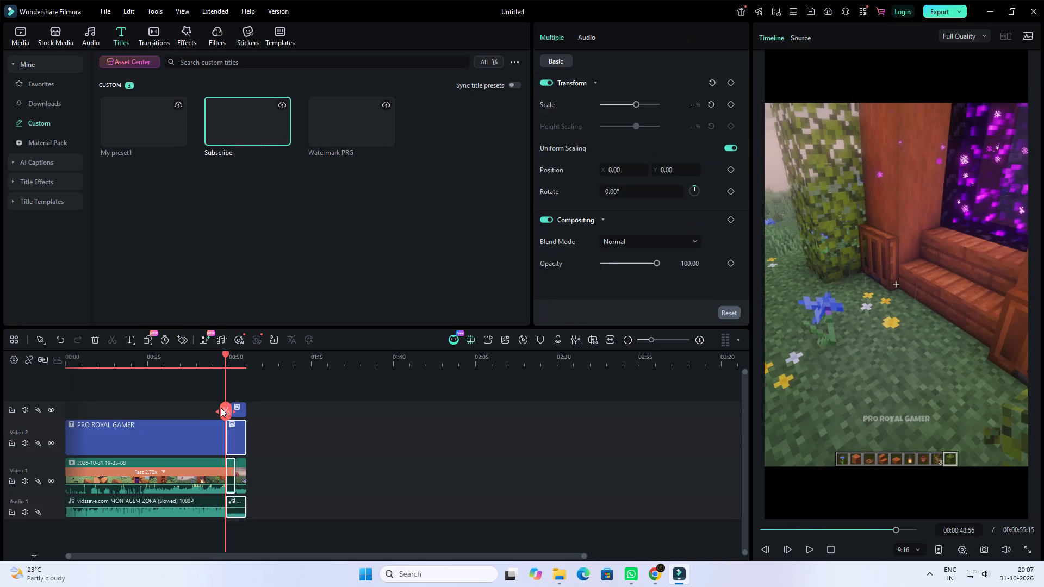
Play the end of the timeline to check the Subscribe title over the final footage.
{"action": "key", "text": "space"}
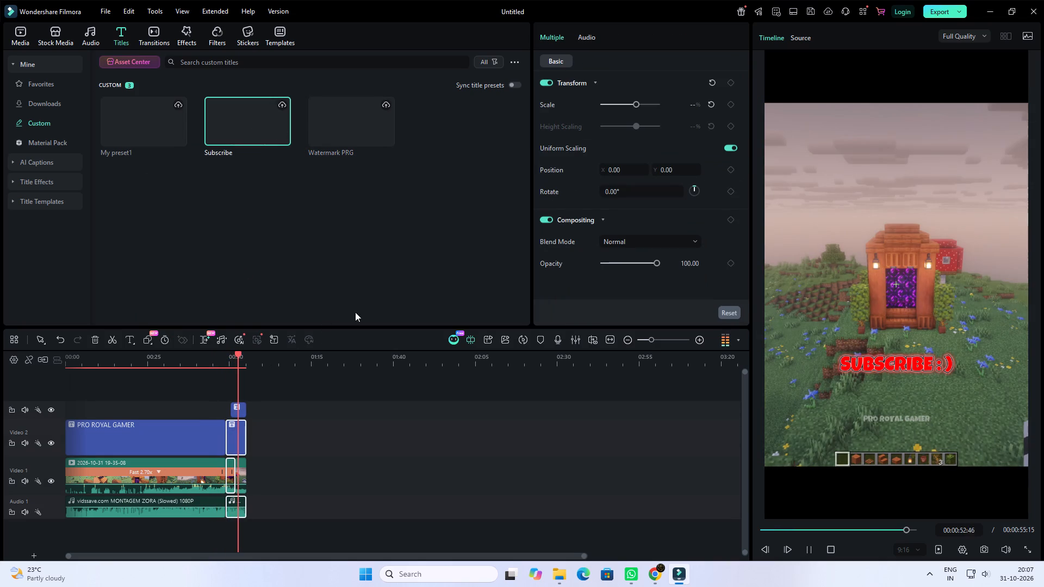
{"action": "left_click", "coordinate": [389, 474]}
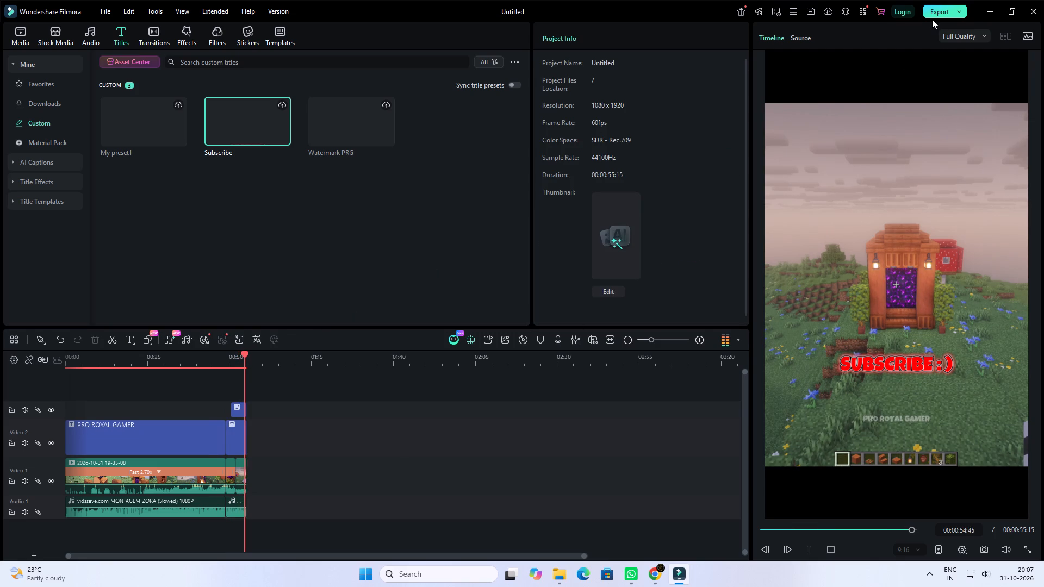
{"action": "left_click", "coordinate": [932, 15]}
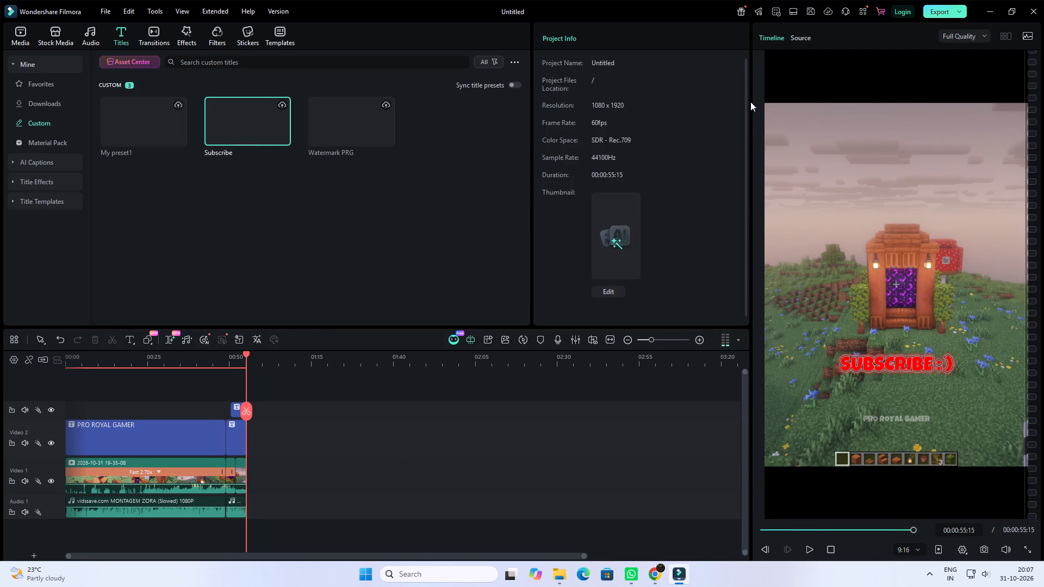
{"action": "left_click", "coordinate": [719, 83]}
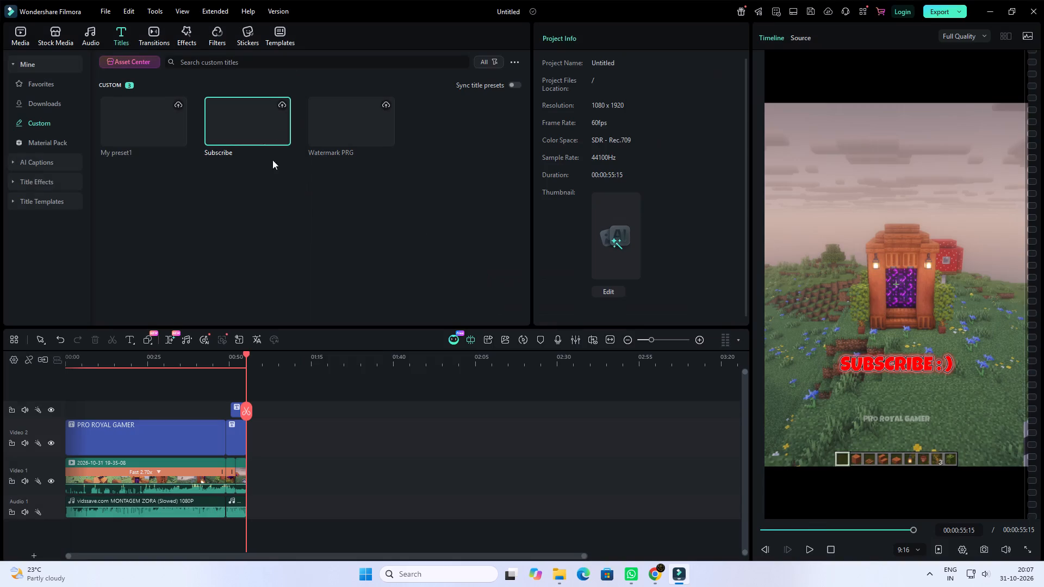
Add a Quick Text title on a new top track, starting at 00:00 and stretched to the end of the gameplay footage.
{"action": "left_click", "coordinate": [128, 336]}
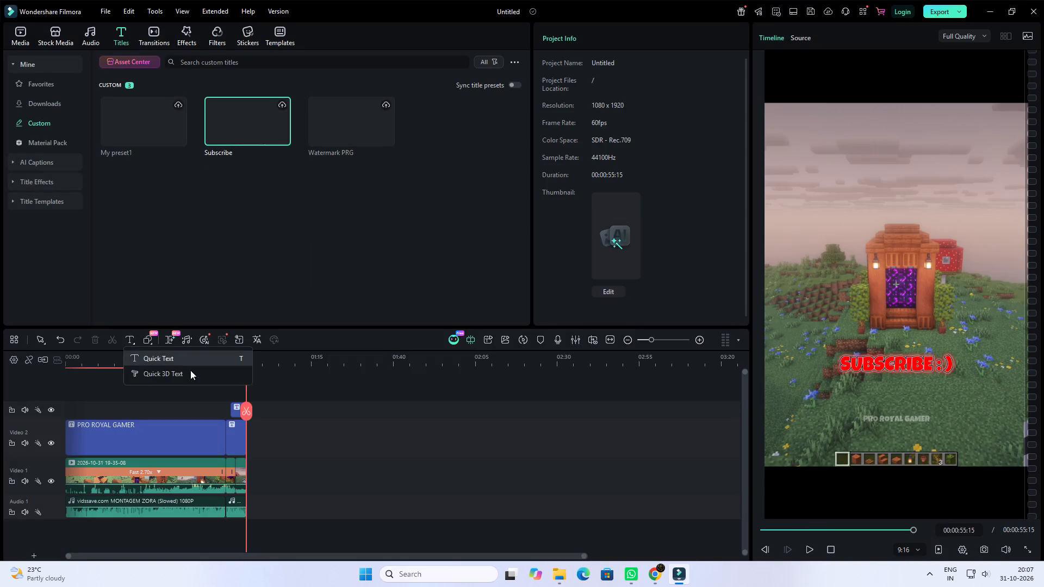
{"action": "left_click", "coordinate": [193, 360]}
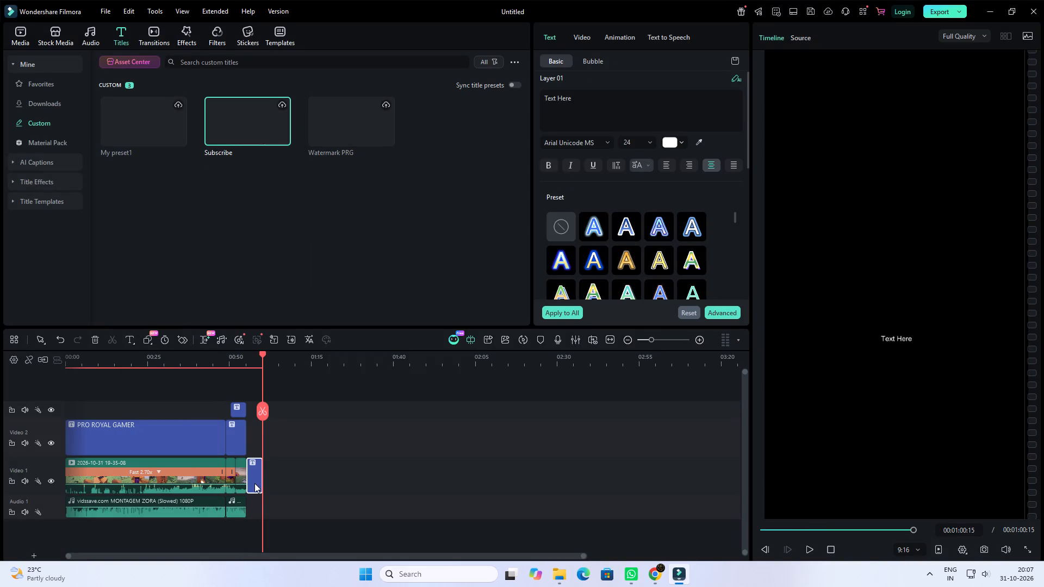
{"action": "left_click_drag", "start_coordinate": [254, 482], "coordinate": [76, 372]}
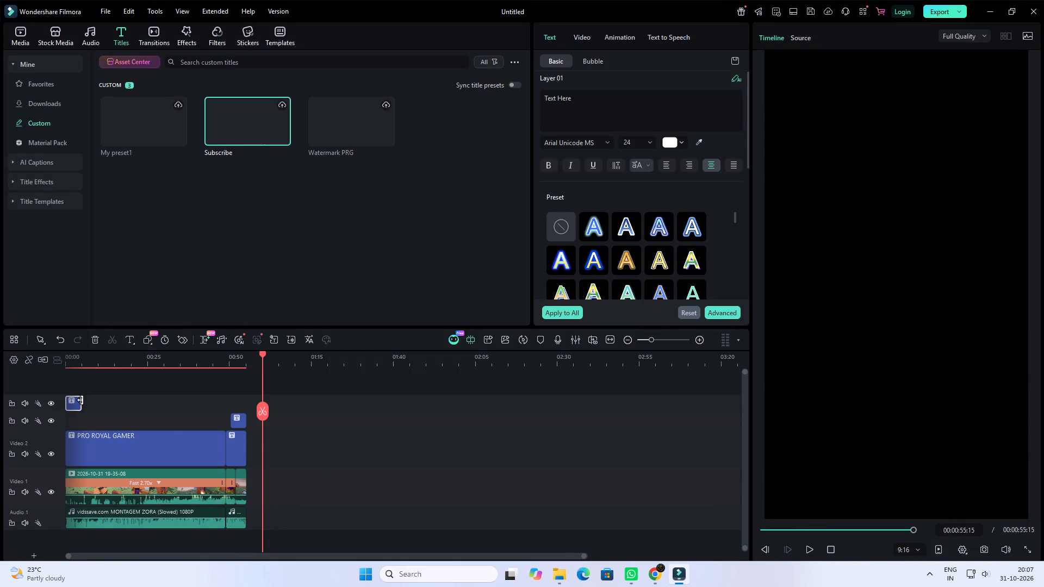
{"action": "left_click_drag", "start_coordinate": [80, 400], "coordinate": [243, 385]}
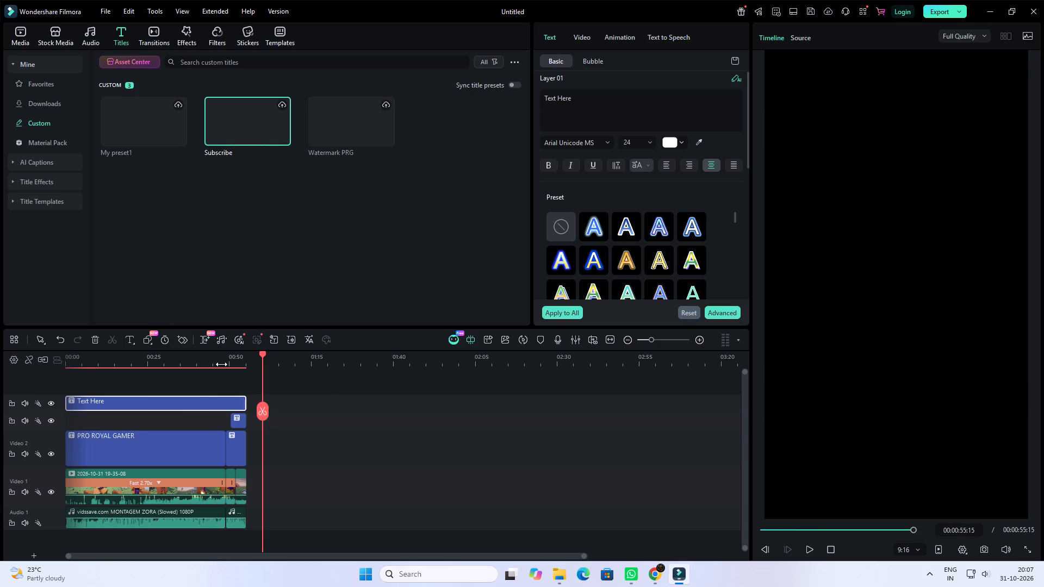
Replace the new title's placeholder text with "Minecraft Portal Design 🤯".
{"action": "left_click", "coordinate": [221, 364]}
{"action": "triple_click", "coordinate": [594, 103]}
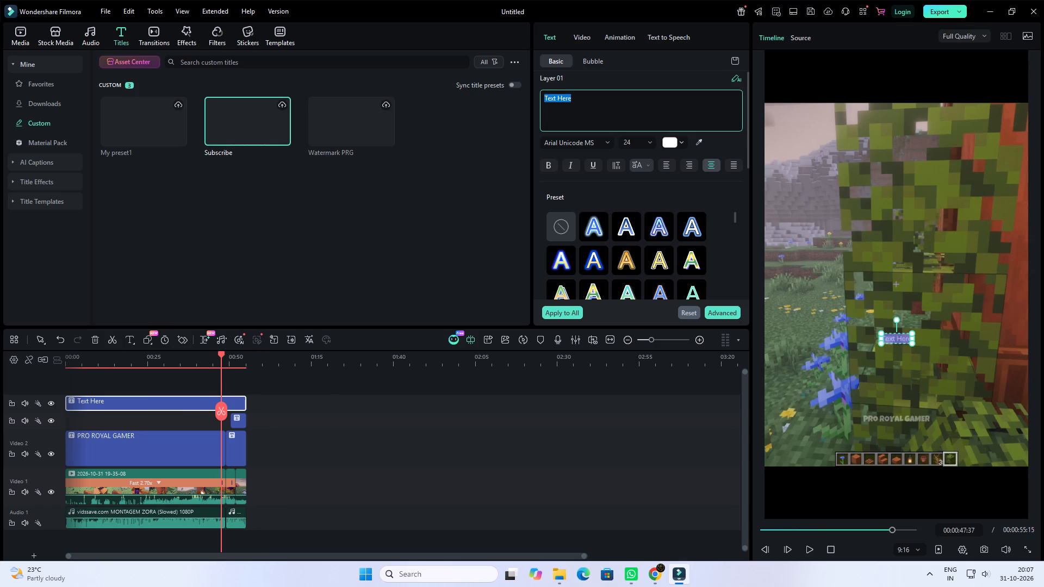
{"action": "key", "text": "BackSpace"}
{"action": "type", "text": "Minecraft P"}
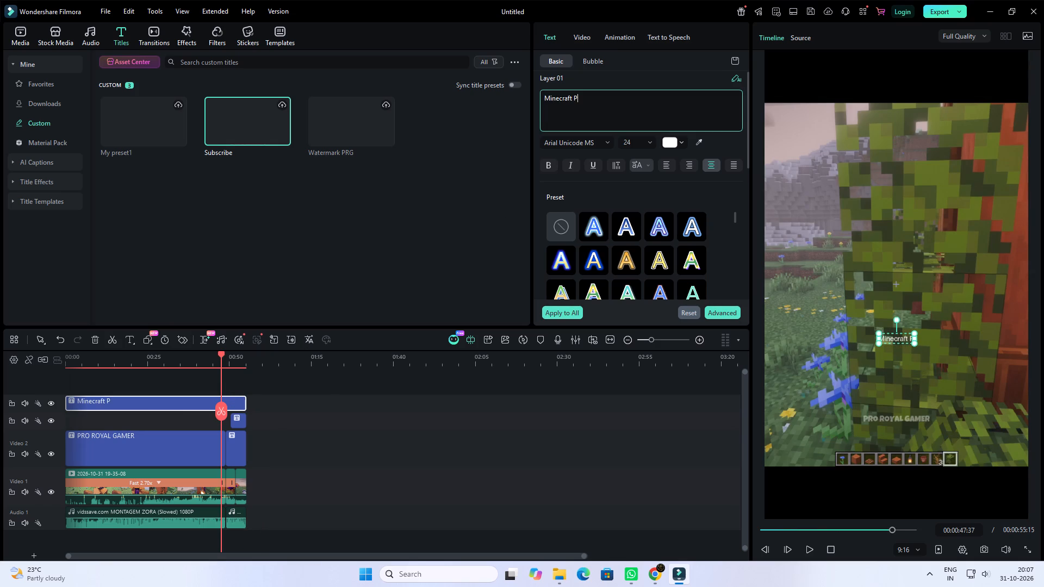
{"action": "type", "text": "ortal"}
{"action": "key", "text": "space"}
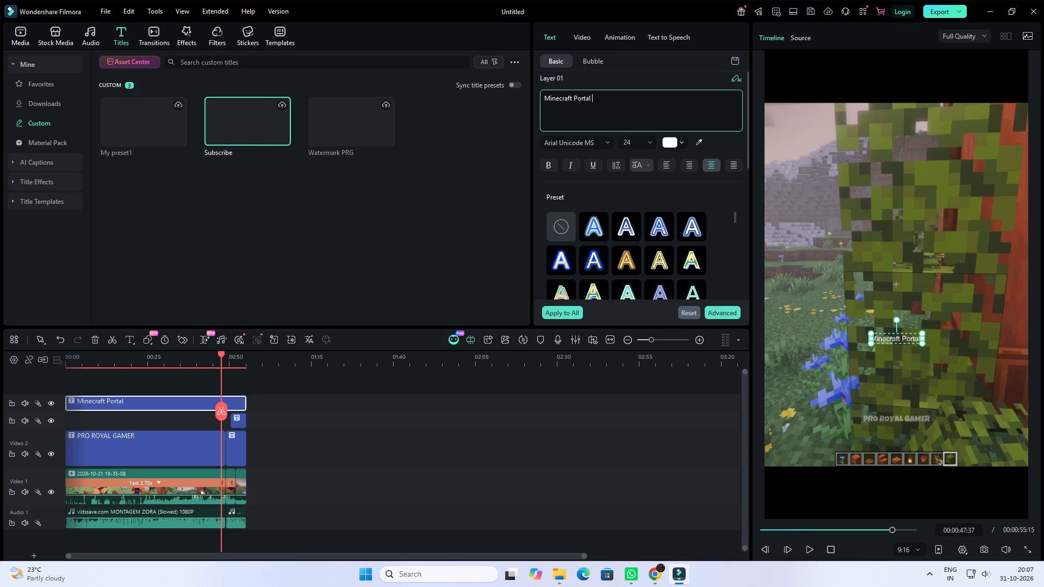
{"action": "type", "text": "Design"}
{"action": "key", "text": "space"}
{"action": "key", "text": "super+period"}
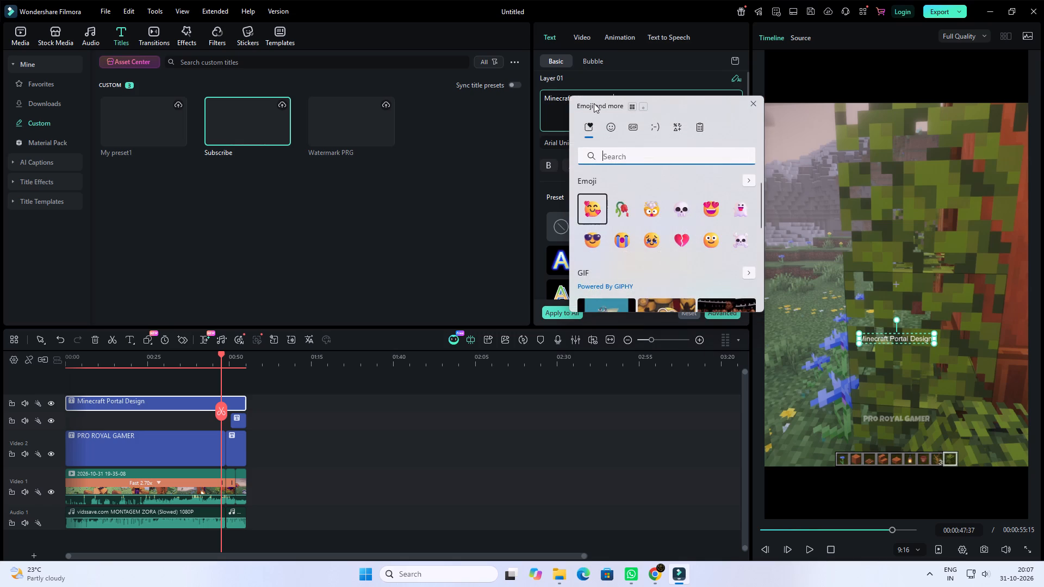
{"action": "left_click", "coordinate": [651, 209]}
{"action": "left_click", "coordinate": [598, 385]}
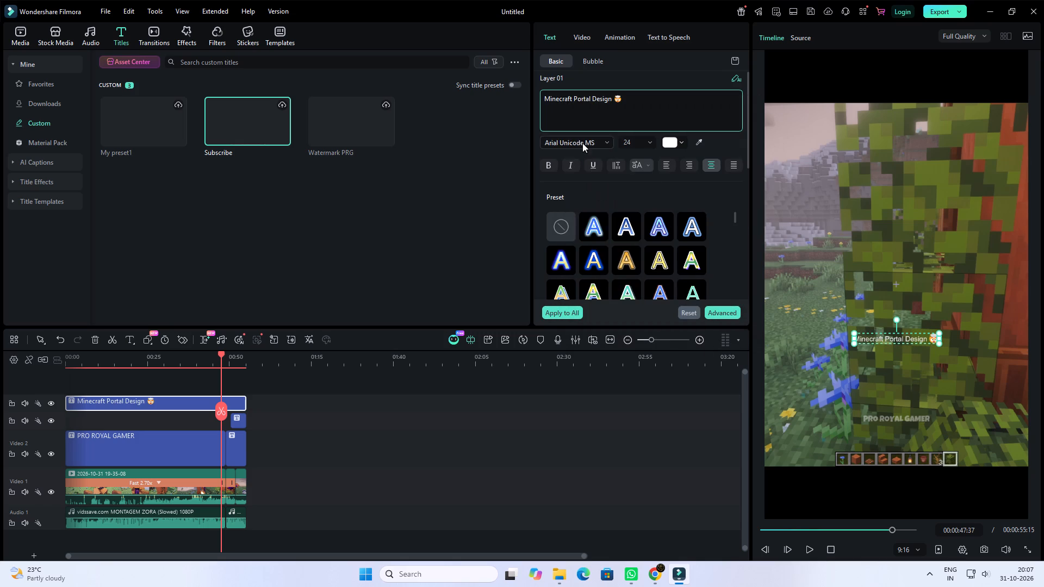
Change the Minecraft Portal Design title's font to Luckiest Guy Regular.
{"action": "left_click", "coordinate": [582, 139]}
{"action": "left_click", "coordinate": [732, 158]}
{"action": "left_click", "coordinate": [657, 198]}
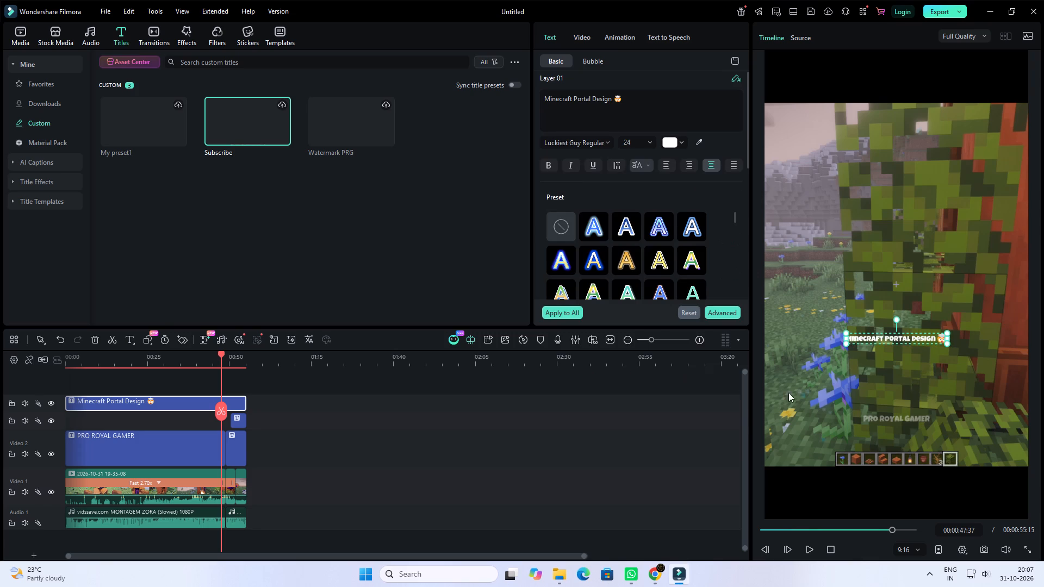
Enlarge the Minecraft Portal Design title to size 50 and center it in the black bar above the gameplay.
{"action": "left_click_drag", "start_coordinate": [846, 345], "coordinate": [832, 356]}
{"action": "left_click_drag", "start_coordinate": [836, 351], "coordinate": [887, 131]}
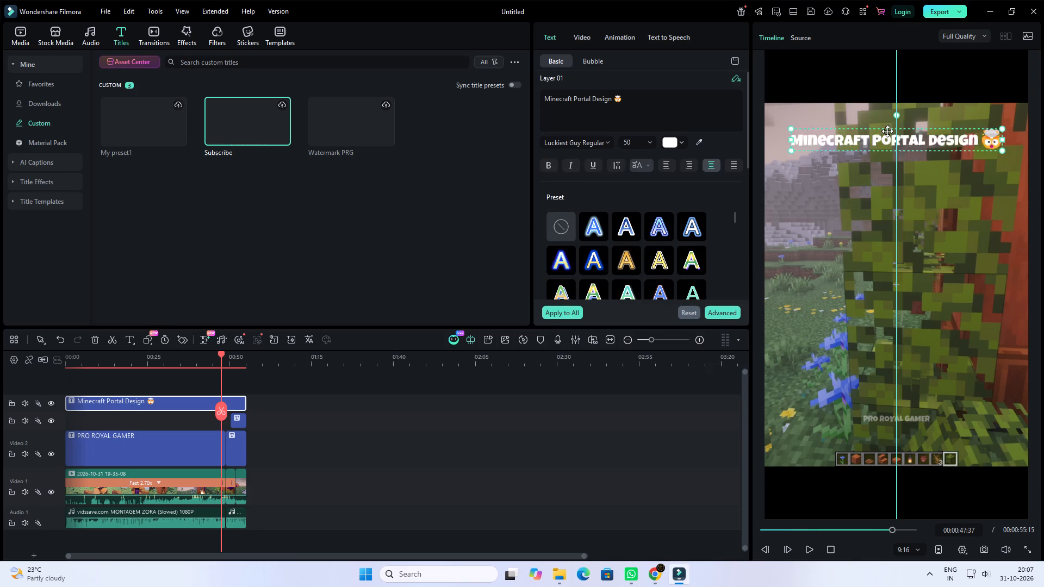
{"action": "left_click_drag", "start_coordinate": [887, 131], "coordinate": [891, 82]}
{"action": "left_click", "coordinate": [568, 425]}
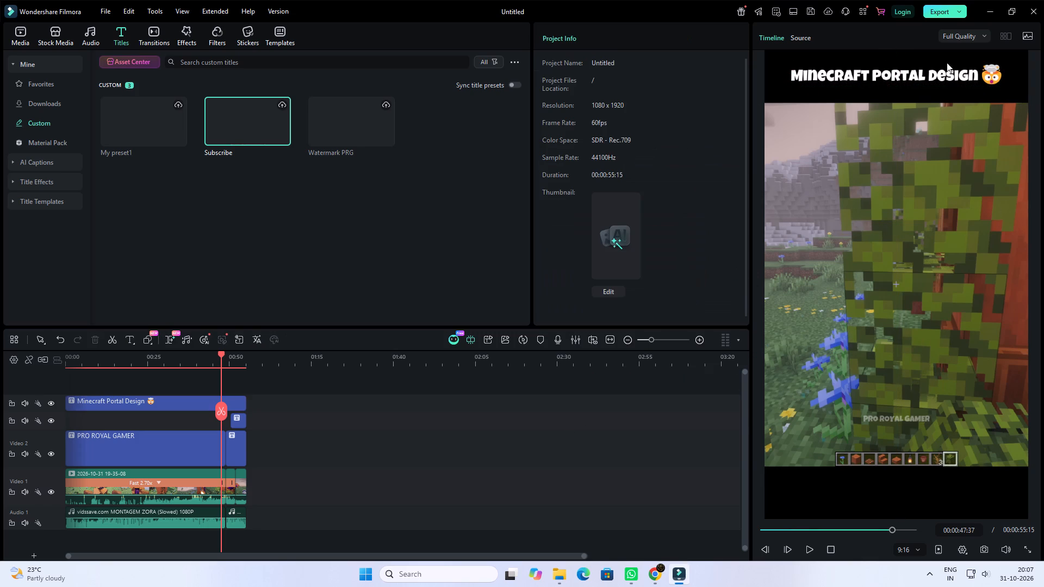
Open the export settings and set the exported video's title to #391.
{"action": "left_click", "coordinate": [937, 11]}
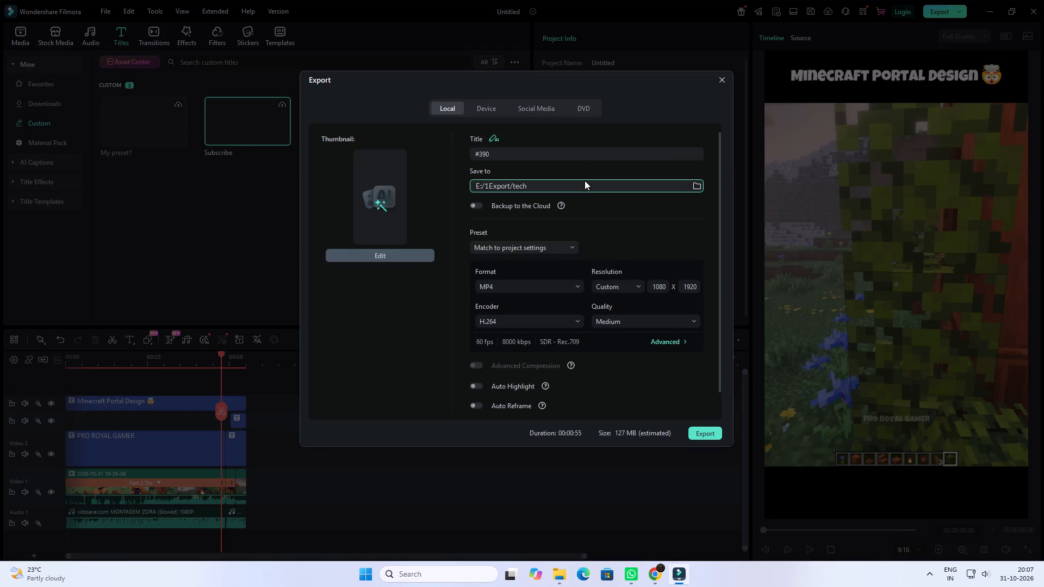
{"action": "left_click", "coordinate": [691, 184]}
{"action": "left_click", "coordinate": [582, 151]}
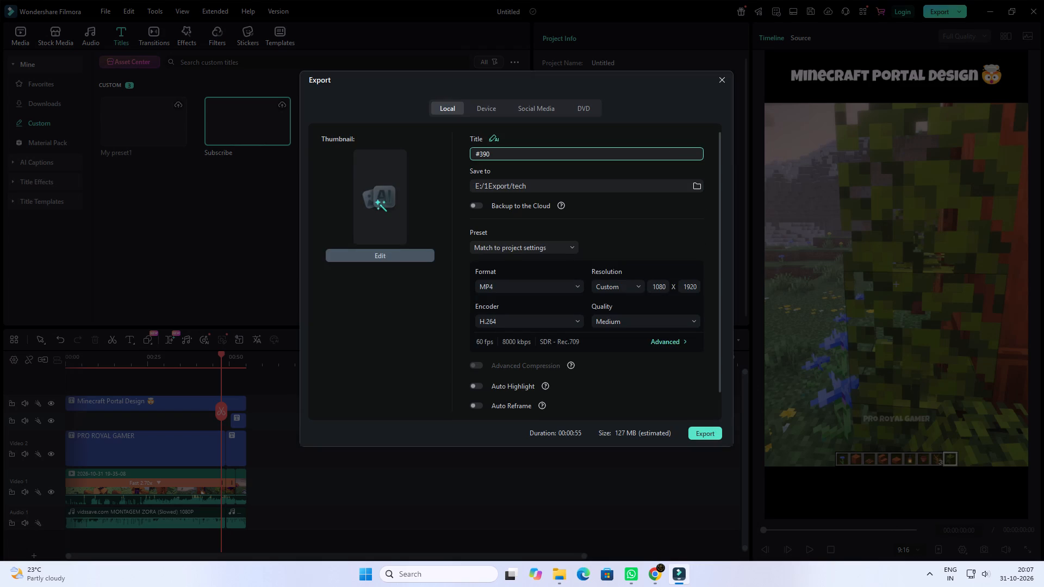
{"action": "key", "text": "BackSpace"}
{"action": "key", "text": "1"}
Set the export's save location to the Filmora folder in E:/1Export.
{"action": "left_click", "coordinate": [679, 187]}
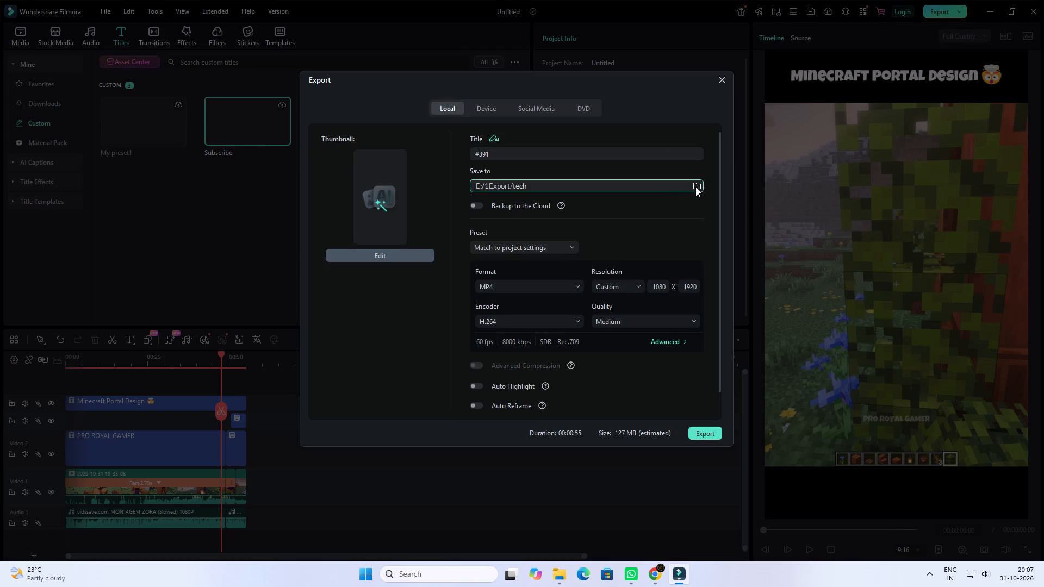
{"action": "left_click", "coordinate": [698, 184]}
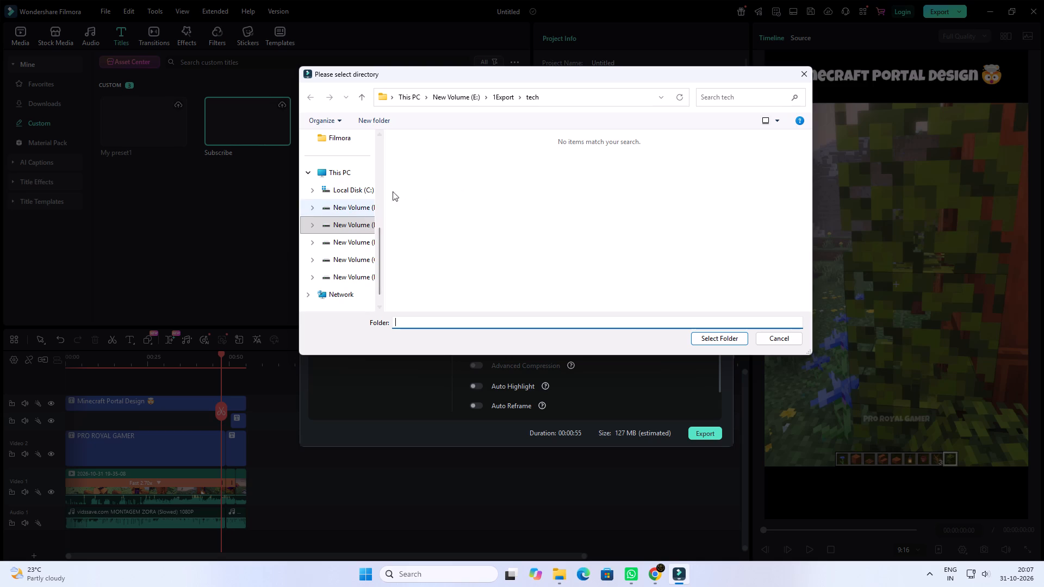
{"action": "left_click", "coordinate": [499, 93]}
{"action": "double_click", "coordinate": [438, 163]}
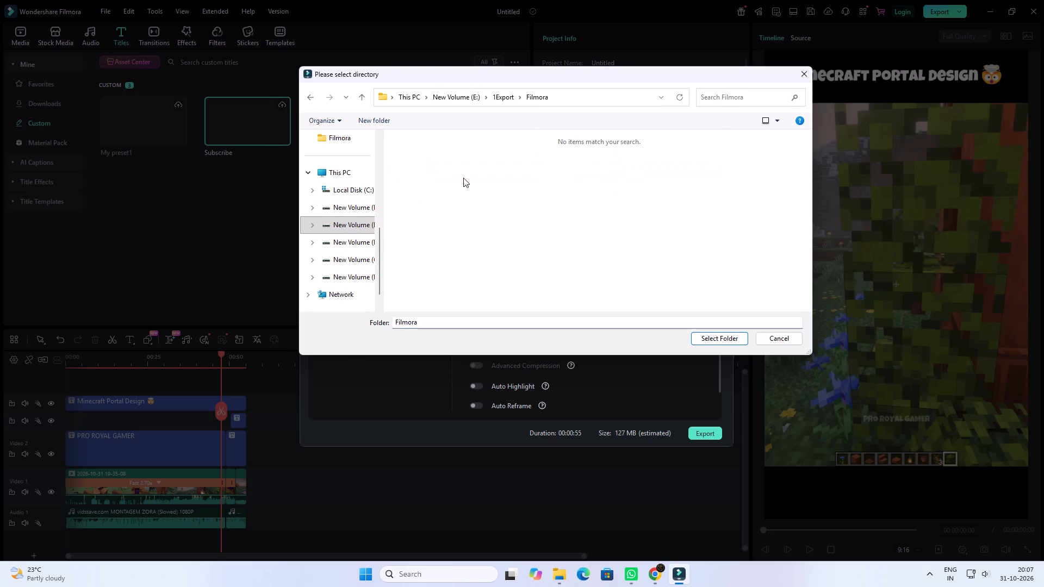
{"action": "left_click", "coordinate": [720, 334]}
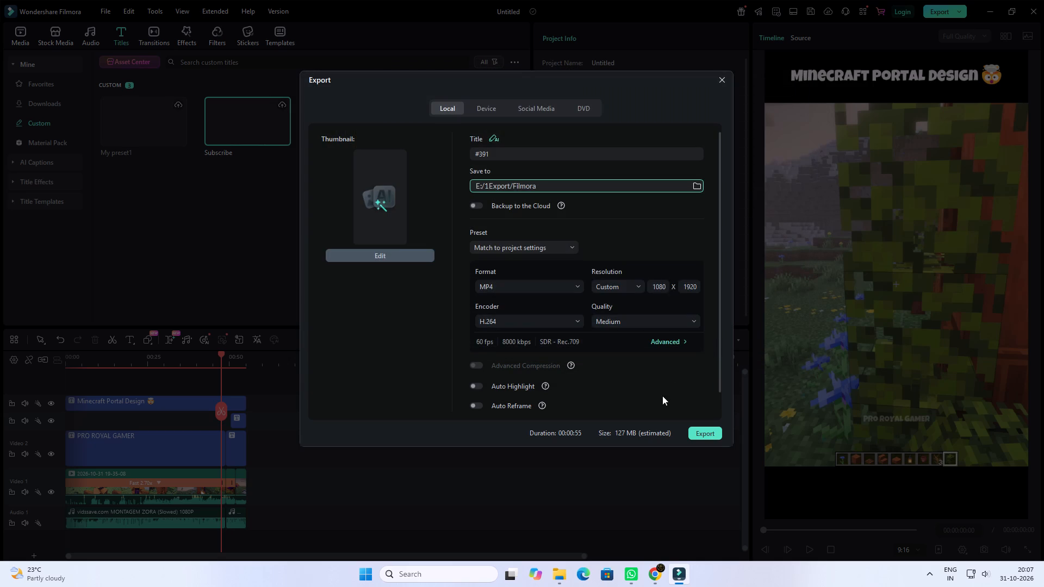
Start exporting the video as a local MP4 file.
{"action": "left_click", "coordinate": [694, 410]}
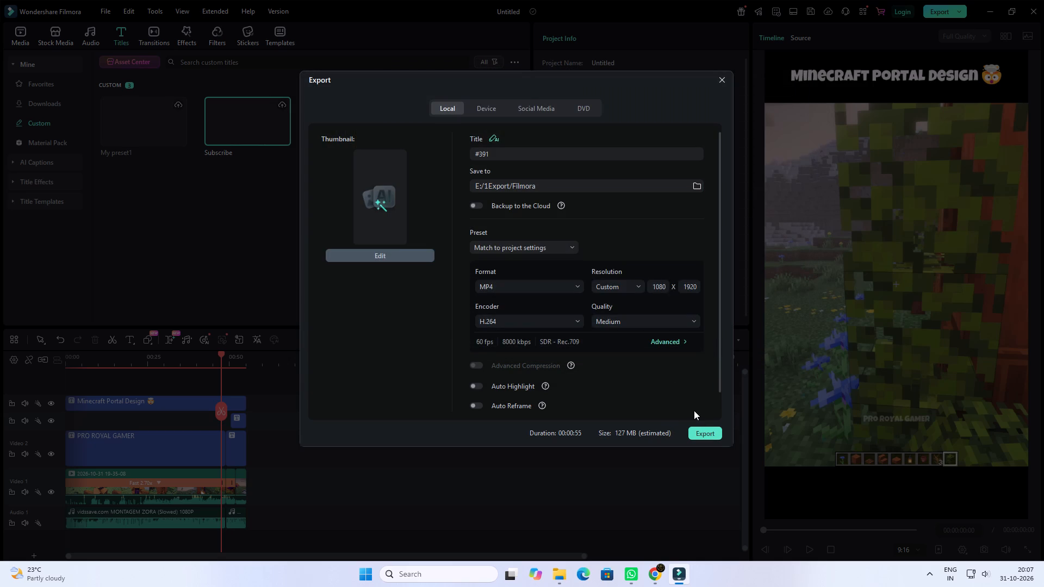
{"action": "left_click", "coordinate": [705, 432]}
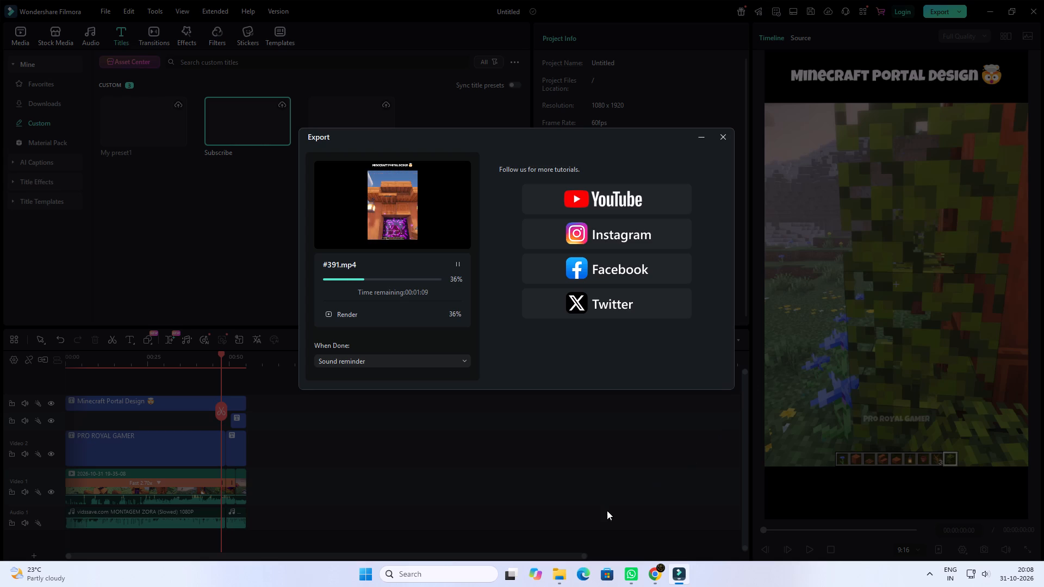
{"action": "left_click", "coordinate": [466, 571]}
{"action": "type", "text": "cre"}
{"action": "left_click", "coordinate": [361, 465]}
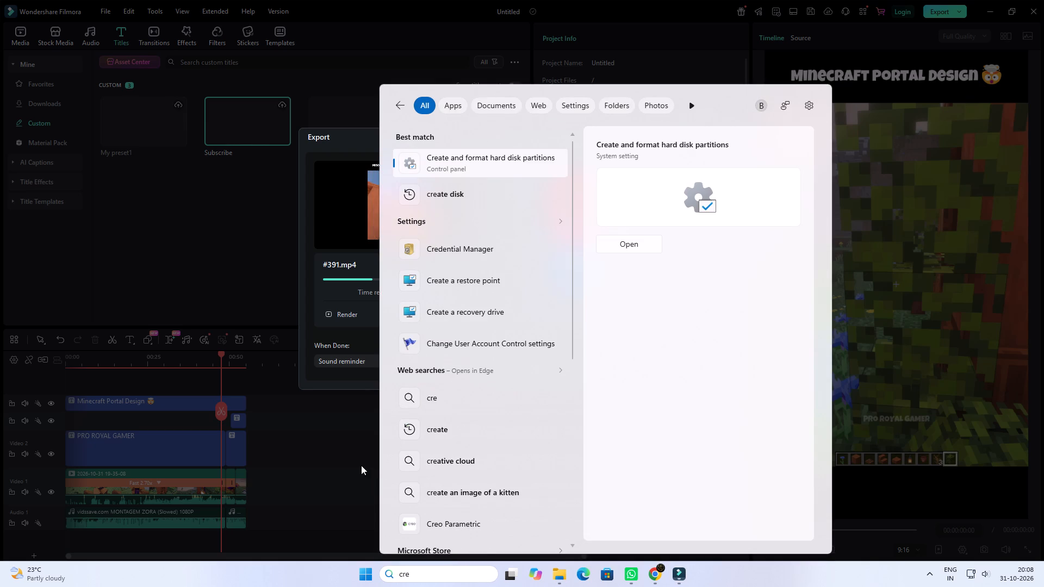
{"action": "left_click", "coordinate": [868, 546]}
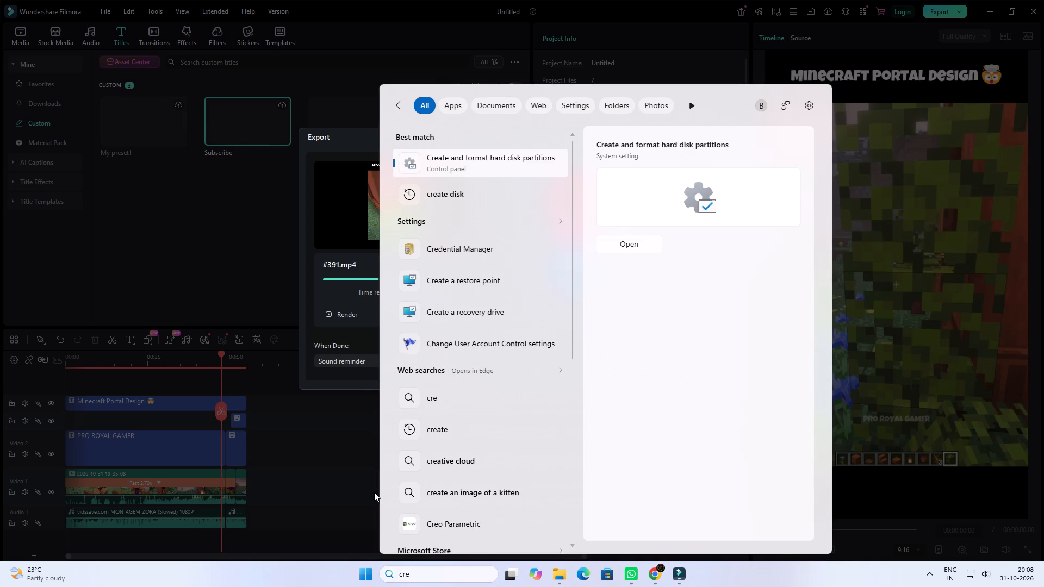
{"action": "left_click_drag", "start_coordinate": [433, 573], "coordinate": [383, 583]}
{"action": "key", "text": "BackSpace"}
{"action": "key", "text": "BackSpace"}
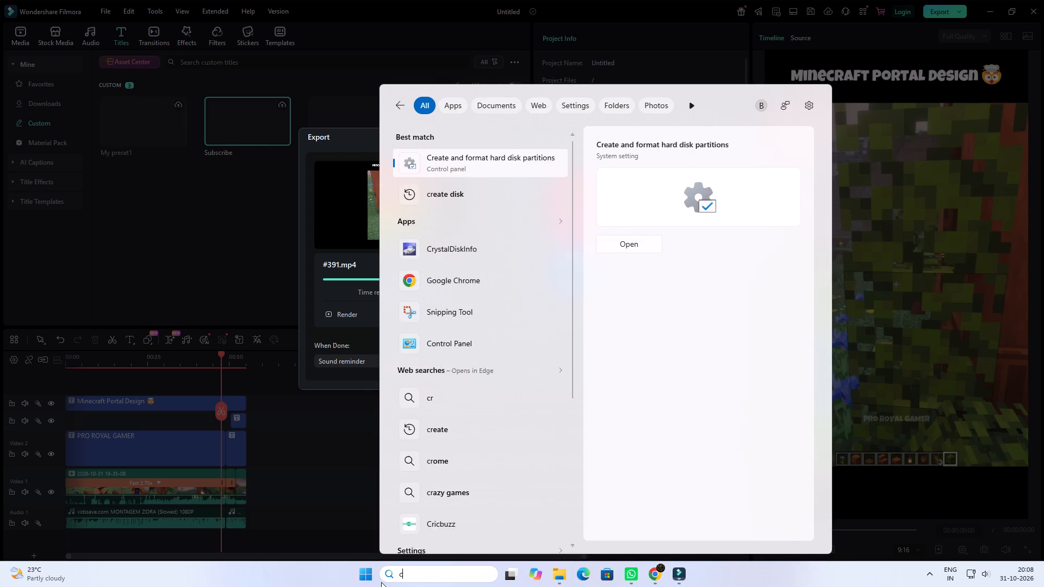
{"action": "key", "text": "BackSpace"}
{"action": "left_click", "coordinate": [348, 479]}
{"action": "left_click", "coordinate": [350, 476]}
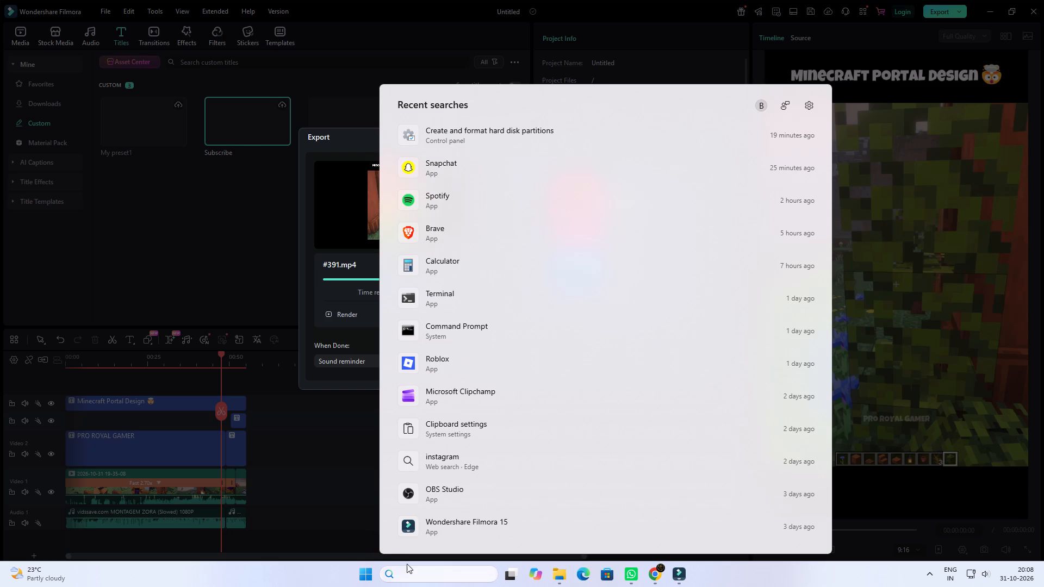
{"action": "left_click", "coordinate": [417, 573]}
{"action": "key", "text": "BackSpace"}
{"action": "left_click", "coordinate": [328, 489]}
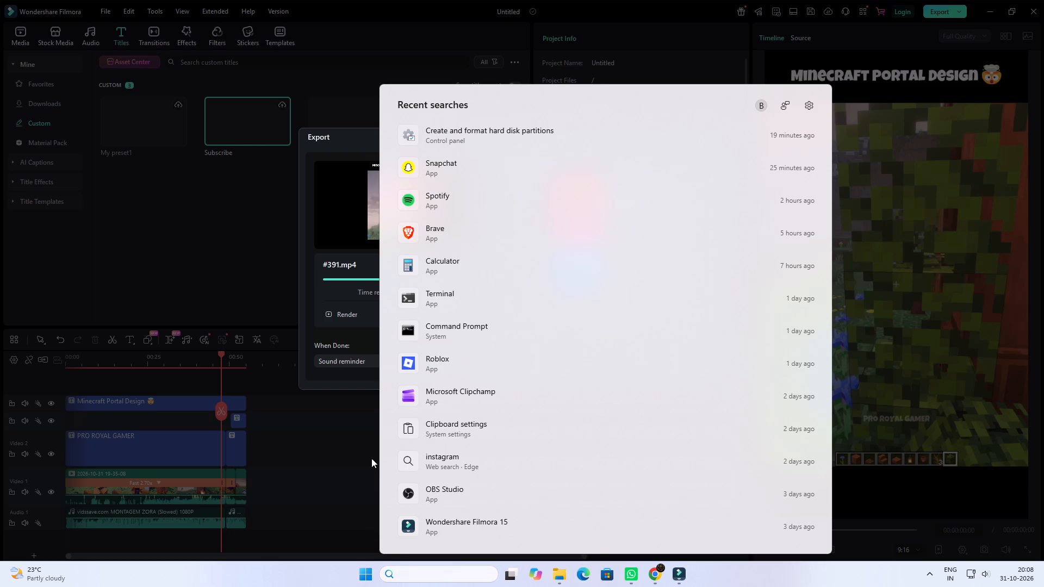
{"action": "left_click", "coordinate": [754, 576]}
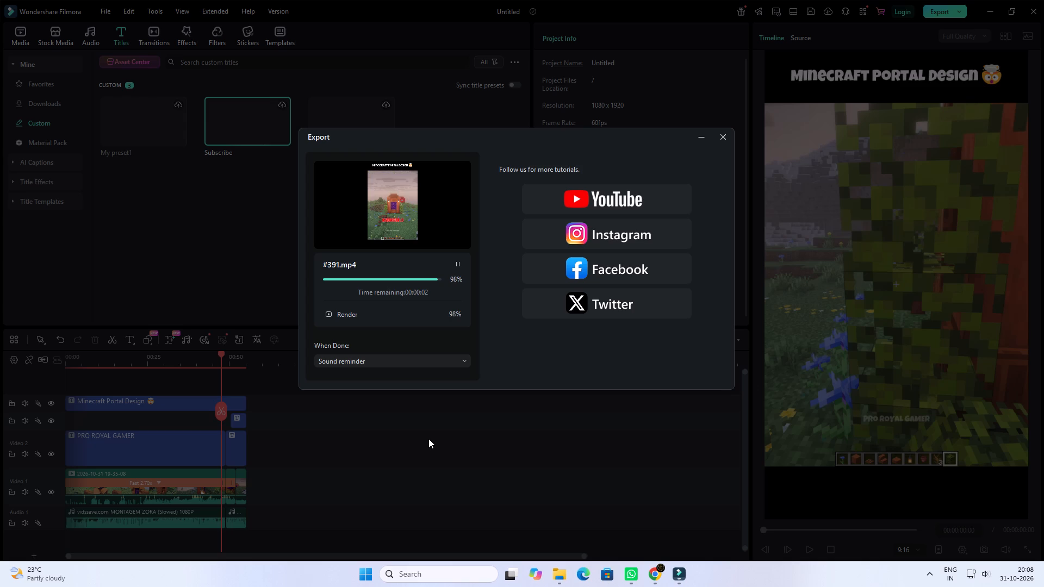
Close the completed #391 export window.
{"action": "left_click", "coordinate": [728, 133]}
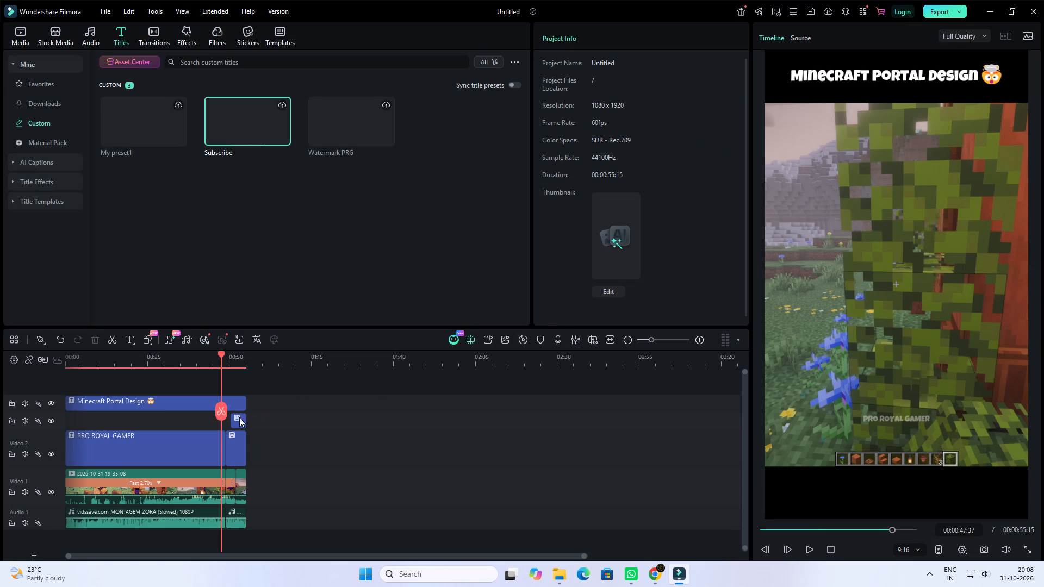
Play the timeline from its beginning and review the ending where the Subscribe title appears.
{"action": "left_click_drag", "start_coordinate": [224, 413], "coordinate": [226, 422]}
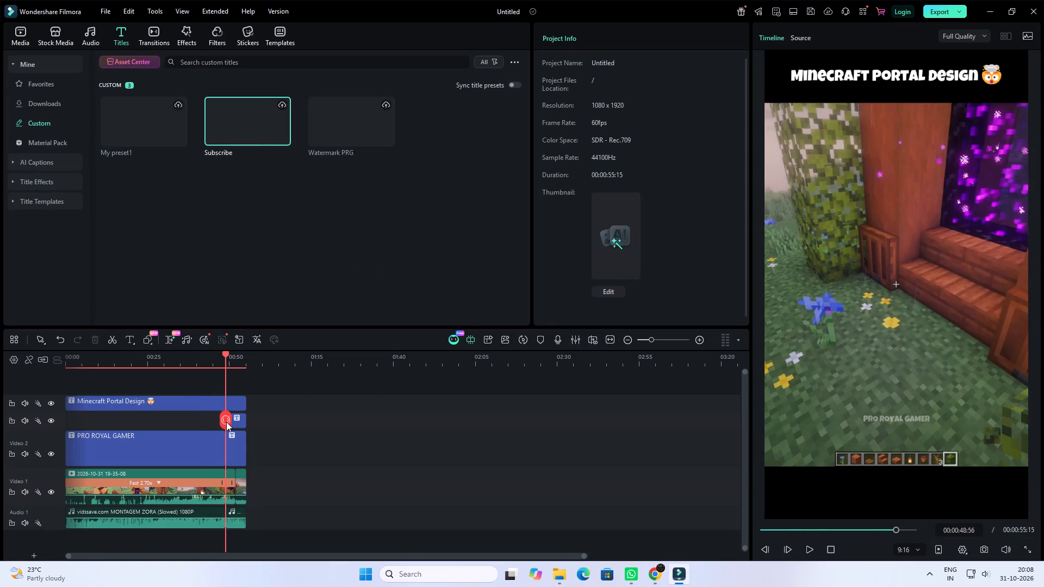
{"action": "left_click_drag", "start_coordinate": [226, 422], "coordinate": [66, 411]}
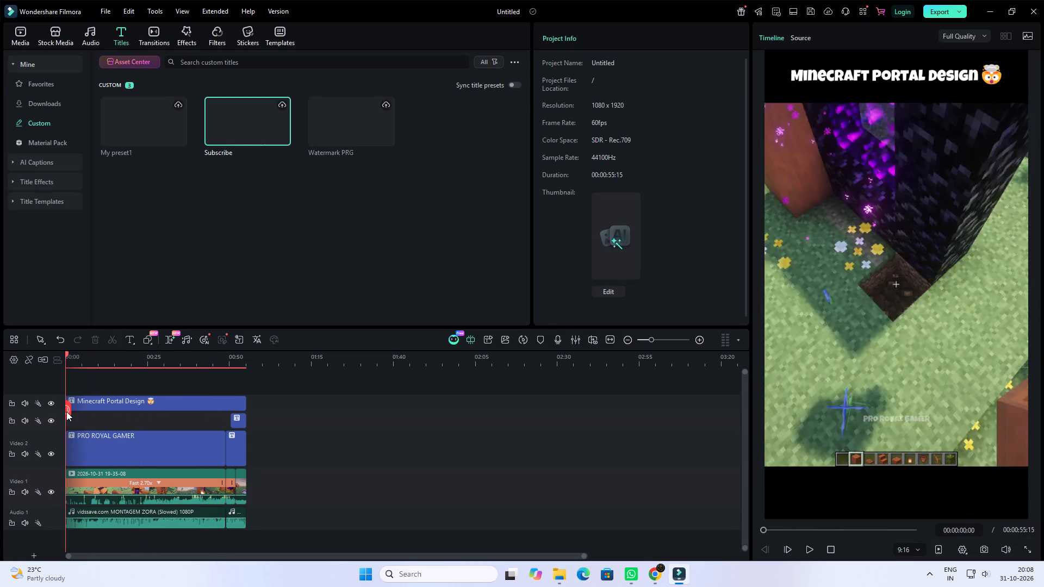
{"action": "left_click_drag", "start_coordinate": [66, 411], "coordinate": [64, 406]}
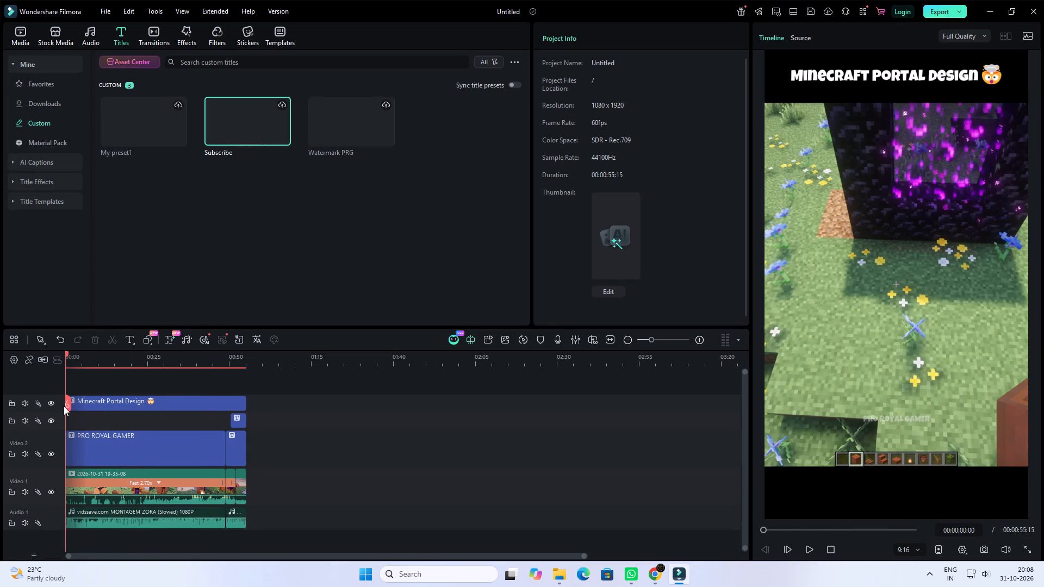
{"action": "key", "text": "space"}
{"action": "left_click", "coordinate": [212, 359]}
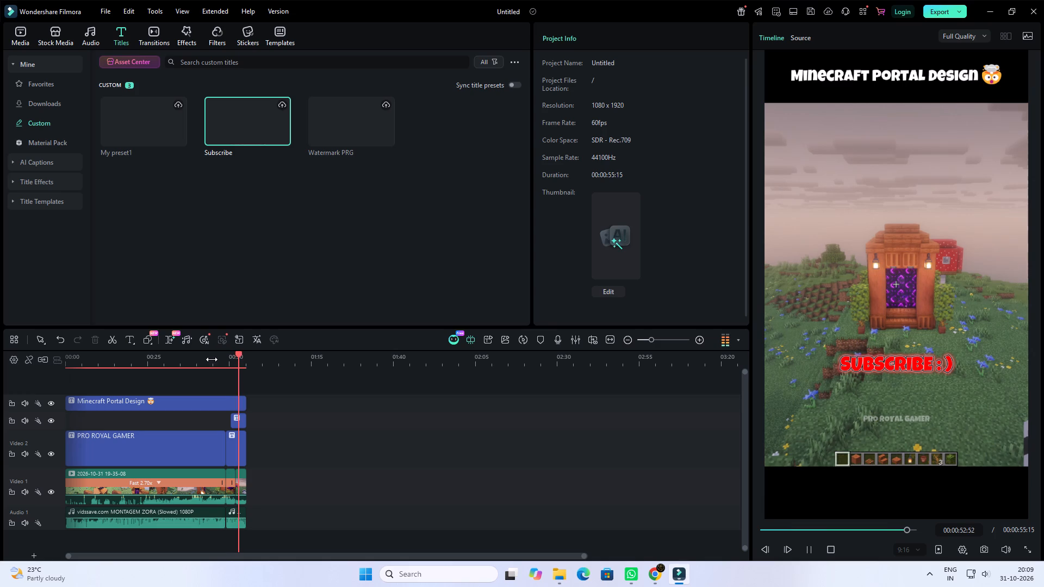
{"action": "key", "text": "space"}
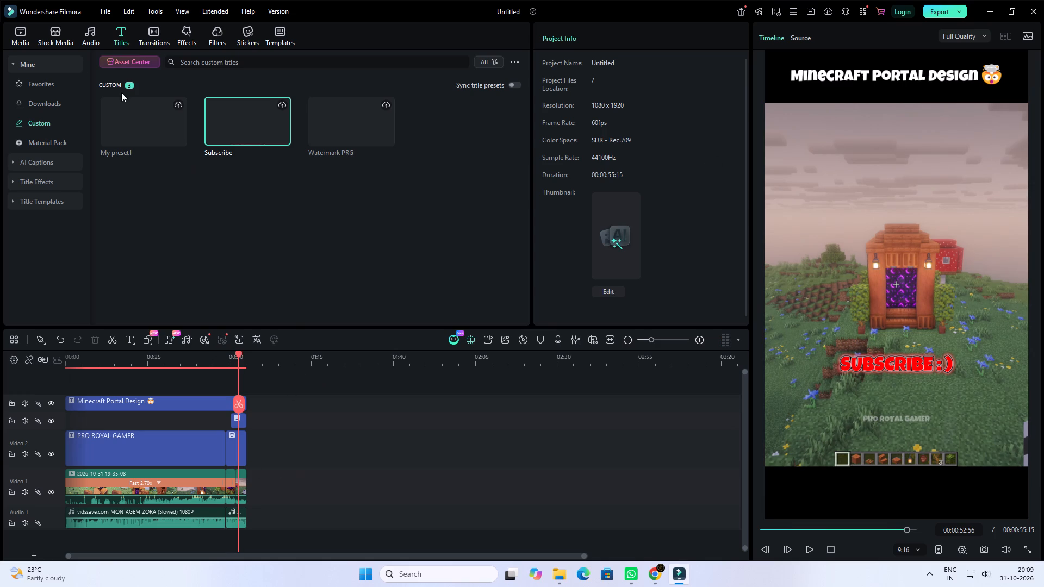
Bring up the project media and delete all the portal gameplay clips from the Video 1 track.
{"action": "left_click", "coordinate": [23, 36]}
{"action": "left_click_drag", "start_coordinate": [284, 482], "coordinate": [276, 482]}
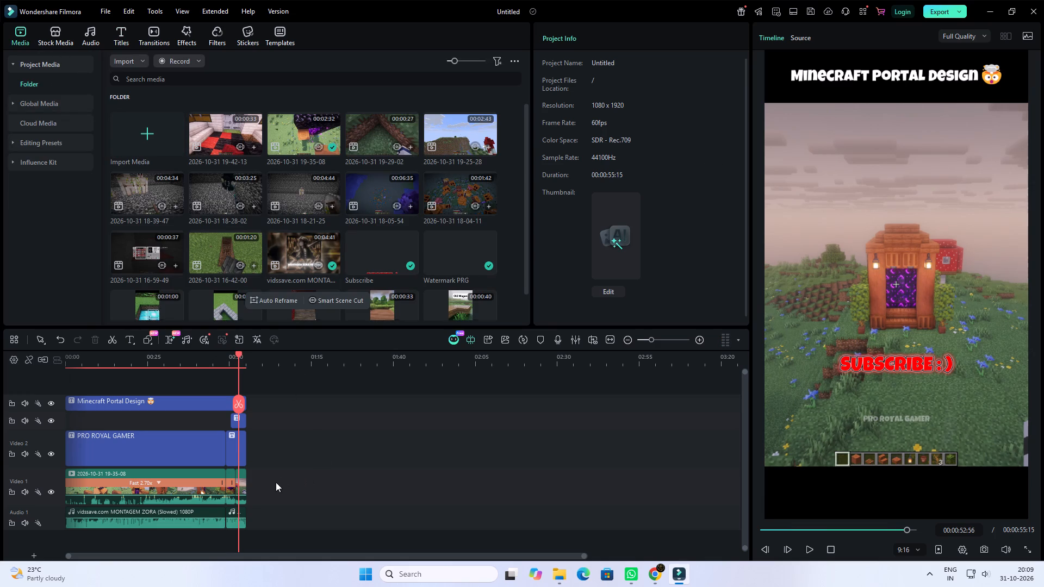
{"action": "left_click_drag", "start_coordinate": [276, 482], "coordinate": [148, 470]}
{"action": "key", "text": "Delete"}
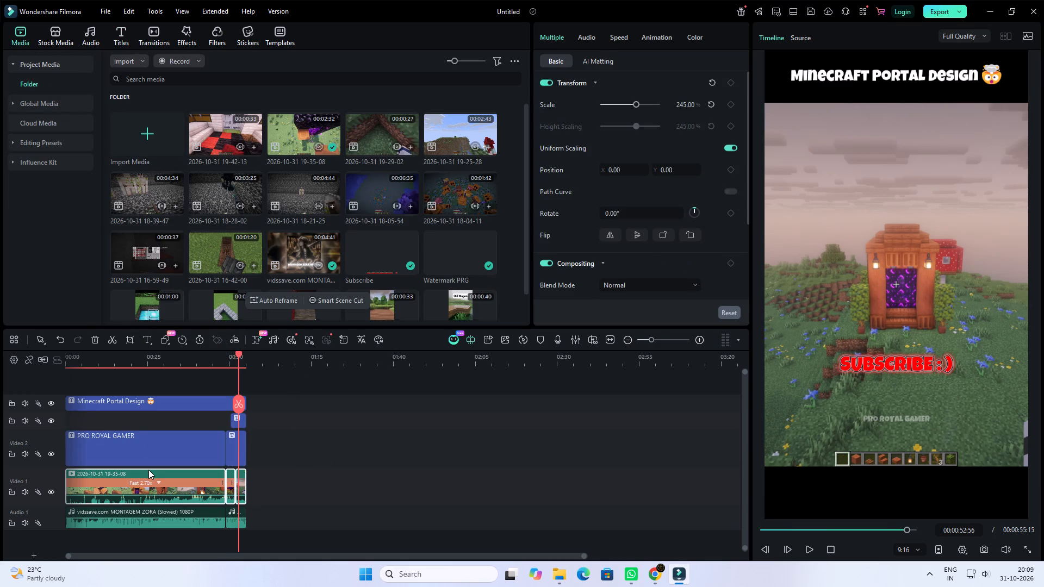
{"action": "left_click", "coordinate": [392, 452]}
Delete the second MONTAGEM ZORA music segment and extend the first one to the end of the titles.
{"action": "left_click", "coordinate": [235, 520]}
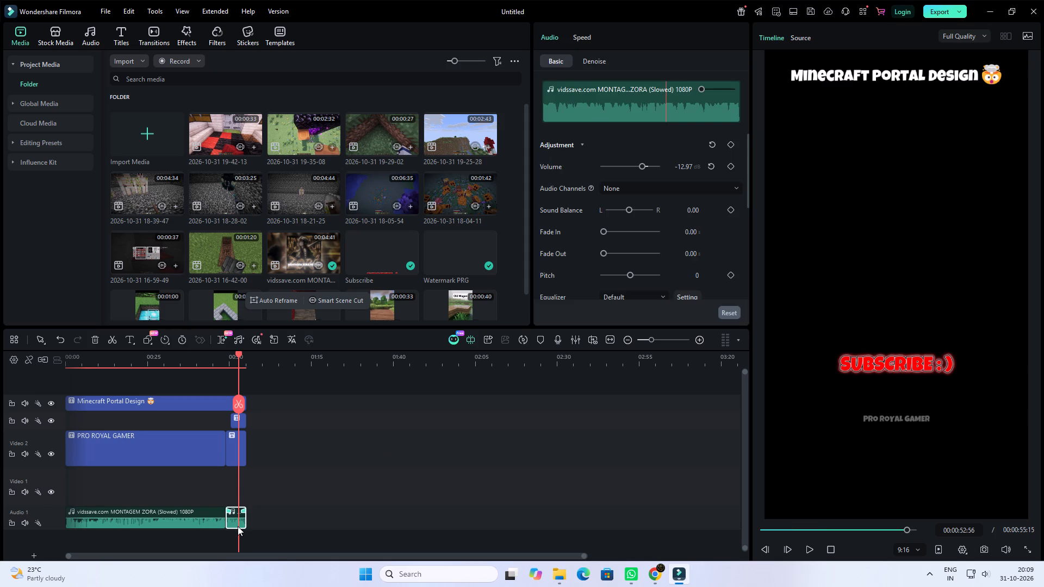
{"action": "key", "text": "Delete"}
{"action": "left_click", "coordinate": [213, 521]}
{"action": "left_click_drag", "start_coordinate": [225, 523], "coordinate": [243, 524]}
{"action": "scroll", "coordinate": [384, 197], "scroll_direction": "down", "scroll_amount": 1}
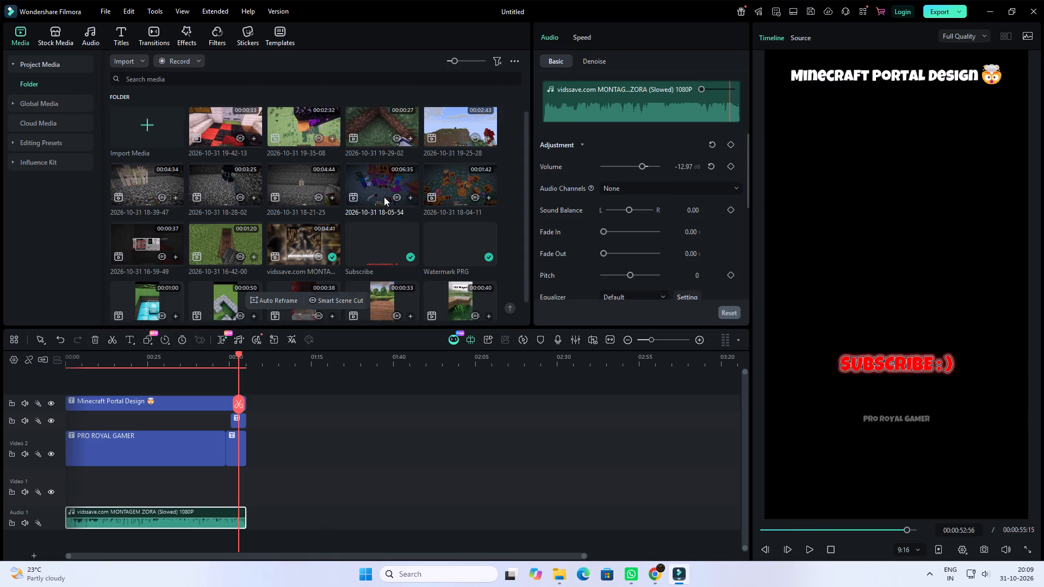
{"action": "scroll", "coordinate": [384, 197], "scroll_direction": "down", "scroll_amount": 1}
{"action": "scroll", "coordinate": [335, 218], "scroll_direction": "up", "scroll_amount": 2}
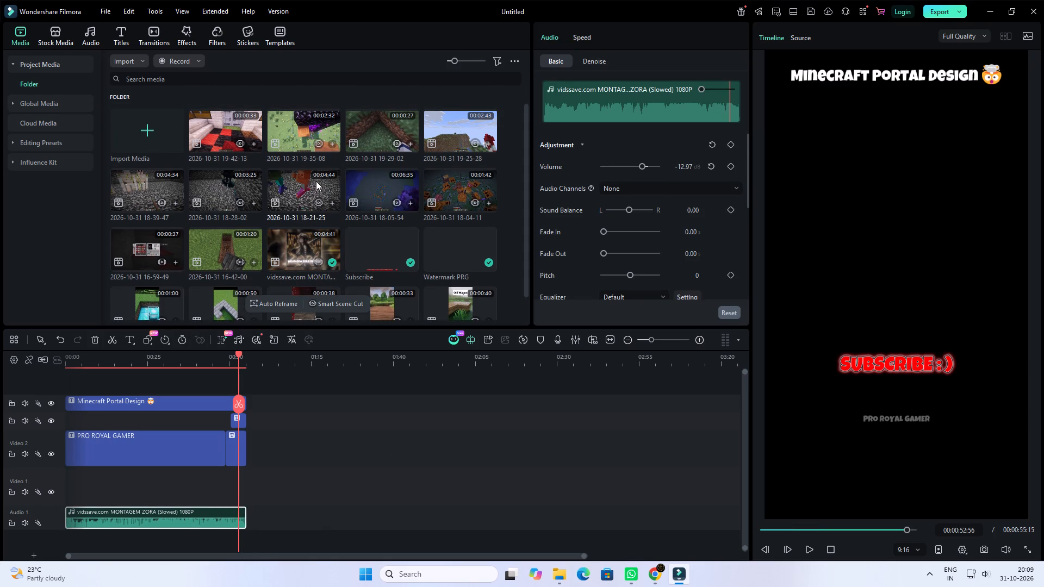
{"action": "left_click", "coordinate": [300, 136]}
{"action": "key", "text": "Delete"}
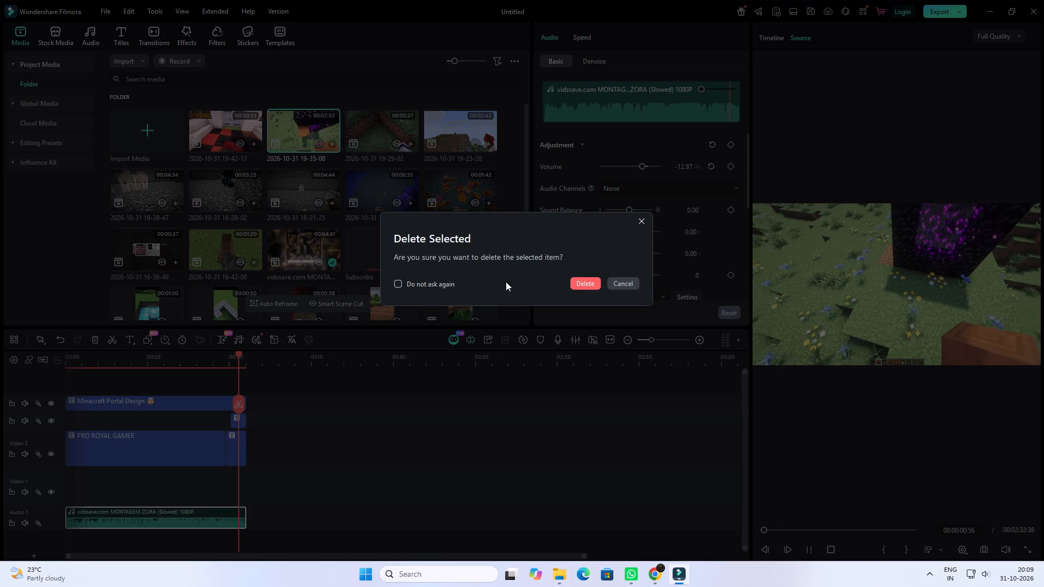
{"action": "left_click", "coordinate": [581, 285]}
Place the one-minute #57 clip at the start of the Video 1 track and preview its ending.
{"action": "scroll", "coordinate": [432, 217], "scroll_direction": "down", "scroll_amount": 1}
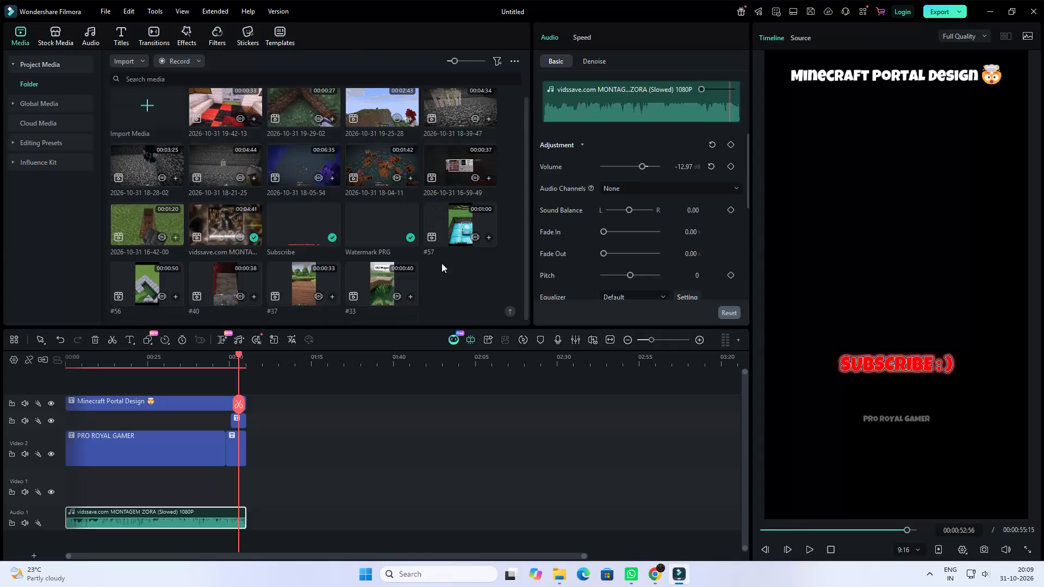
{"action": "left_click_drag", "start_coordinate": [456, 234], "coordinate": [61, 477]}
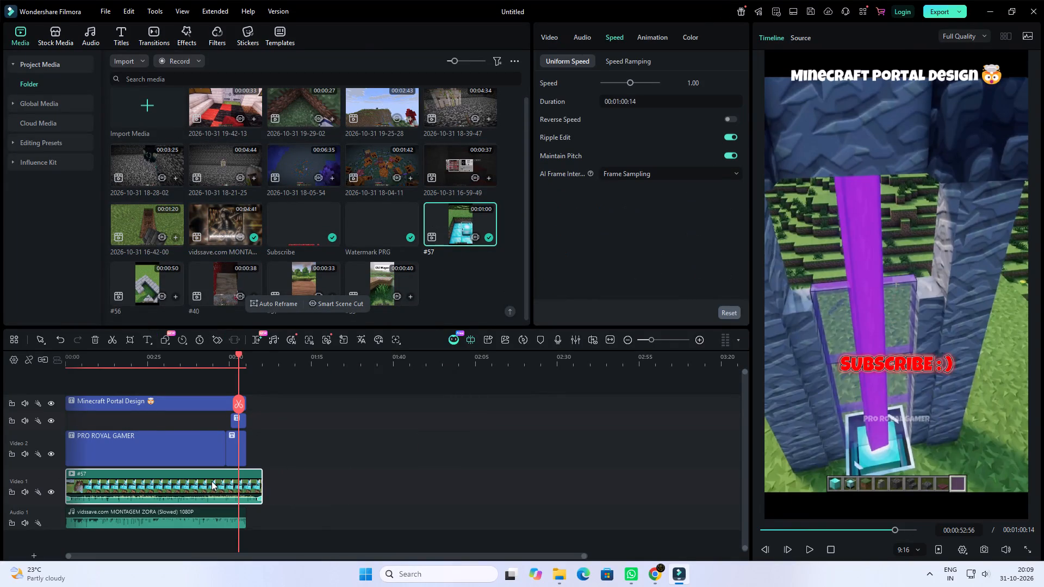
{"action": "key", "text": "space"}
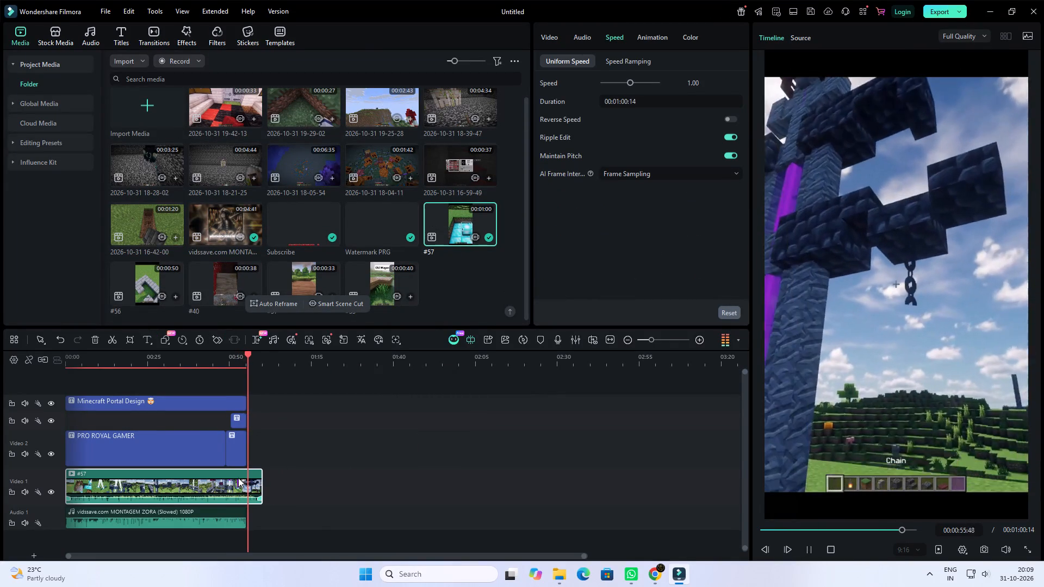
{"action": "key", "text": "space"}
{"action": "key", "text": "space"}
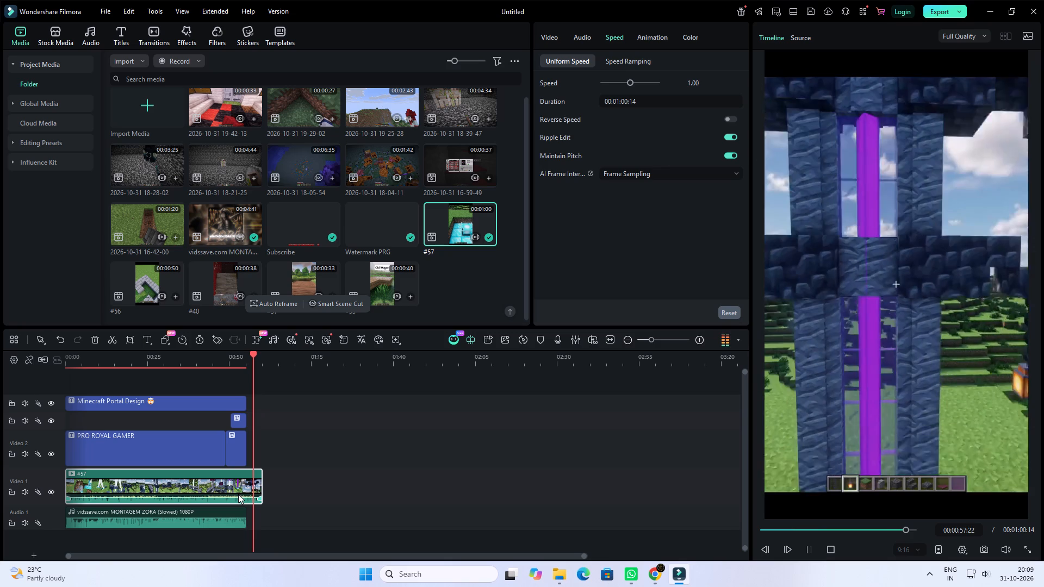
{"action": "key", "text": "space"}
Extend the MONTAGEM ZORA music on Audio 1 to the end of the #57 clip.
{"action": "left_click_drag", "start_coordinate": [237, 497], "coordinate": [234, 514]}
{"action": "left_click", "coordinate": [233, 516]}
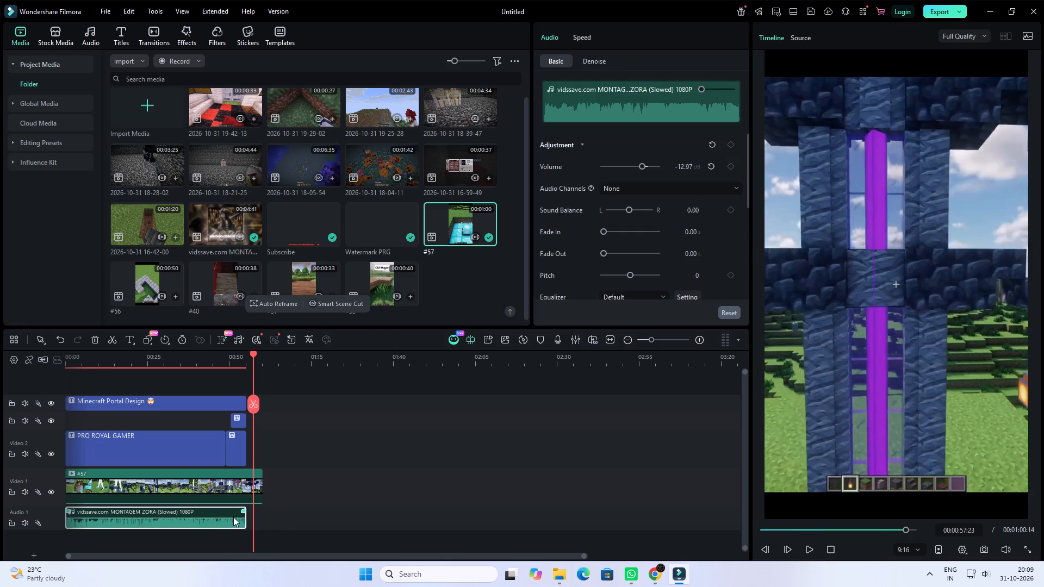
{"action": "left_click_drag", "start_coordinate": [243, 523], "coordinate": [259, 522]}
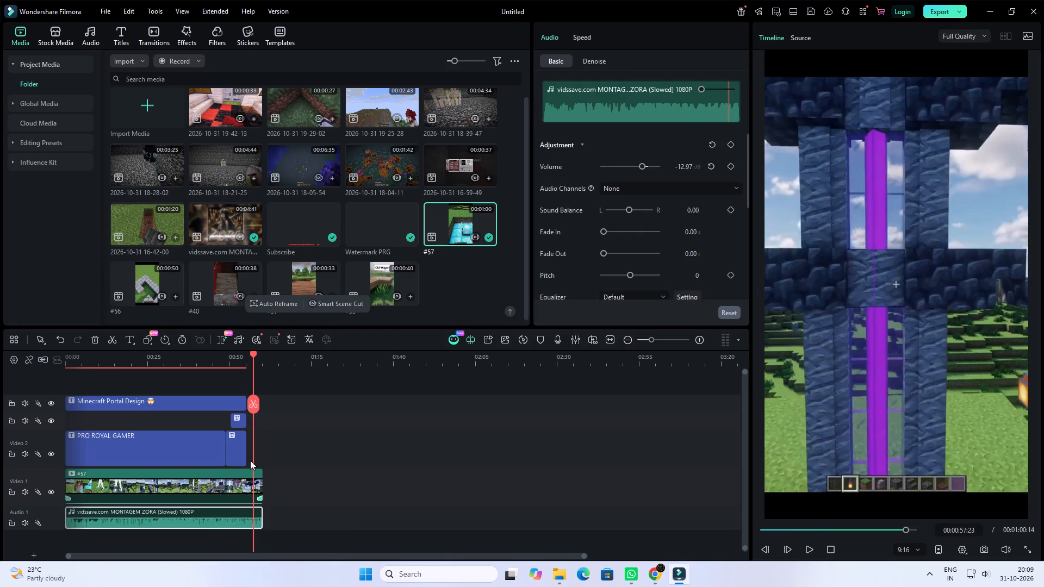
Extend the headline, Subscribe and last PRO ROYAL GAMER watermark titles together to the end of the #57 clip.
{"action": "left_click_drag", "start_coordinate": [255, 448], "coordinate": [234, 402]}
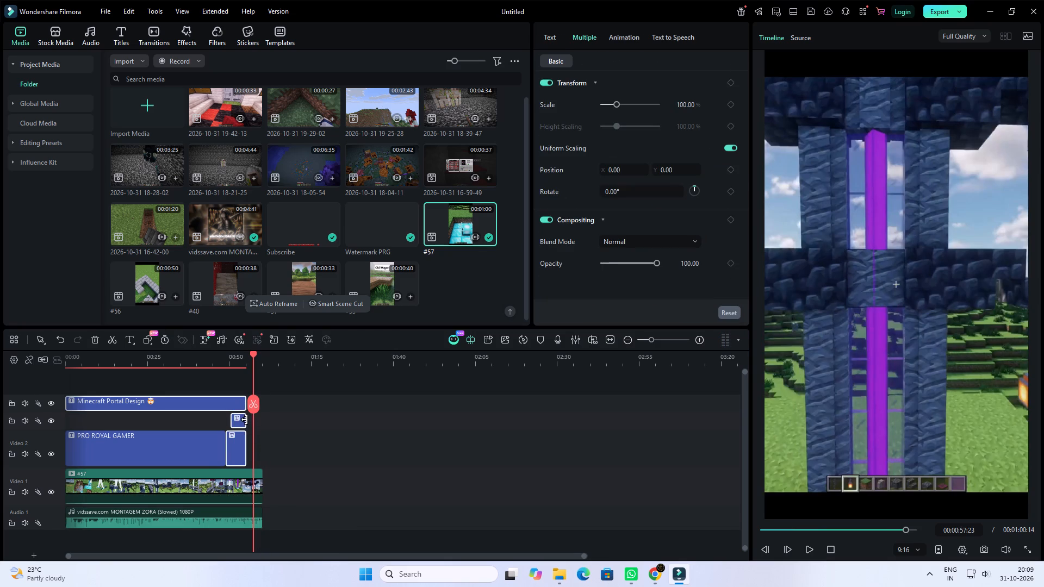
{"action": "left_click_drag", "start_coordinate": [244, 420], "coordinate": [259, 423]}
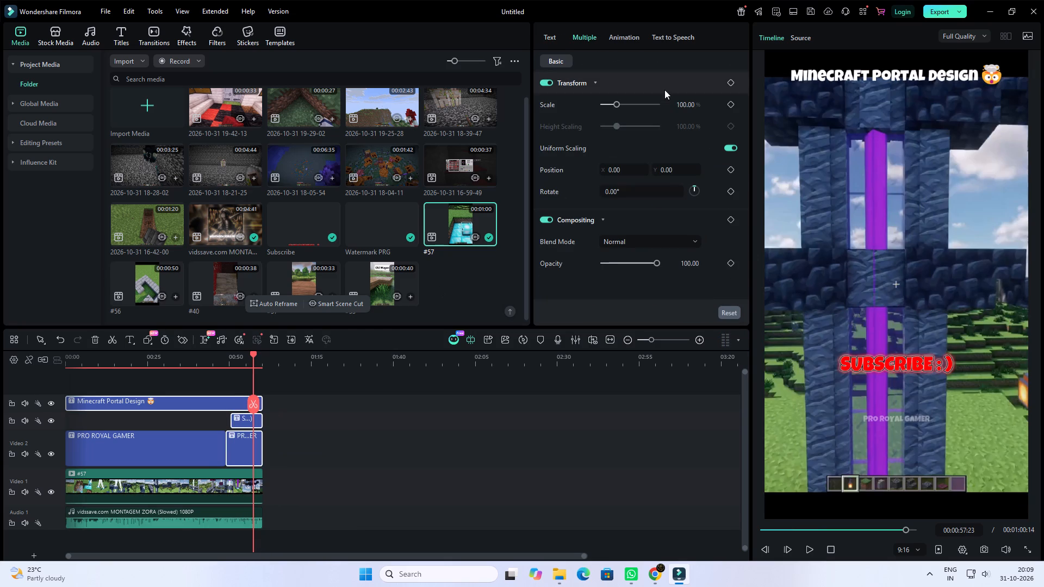
{"action": "left_click", "coordinate": [374, 410]}
Apply the Boost Color preset to the #57 clip on Video 1.
{"action": "left_click", "coordinate": [243, 477]}
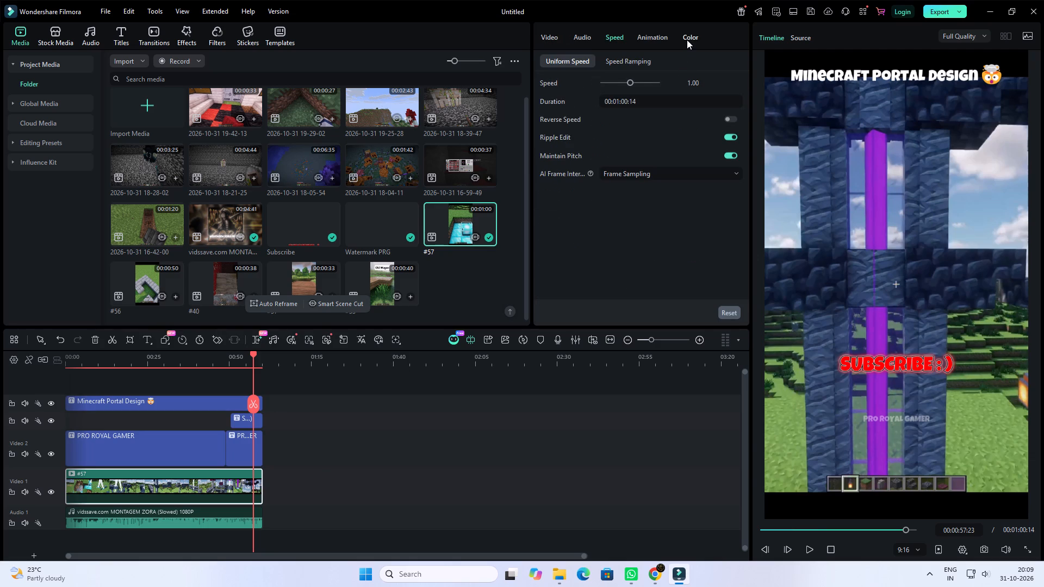
{"action": "left_click", "coordinate": [685, 38]}
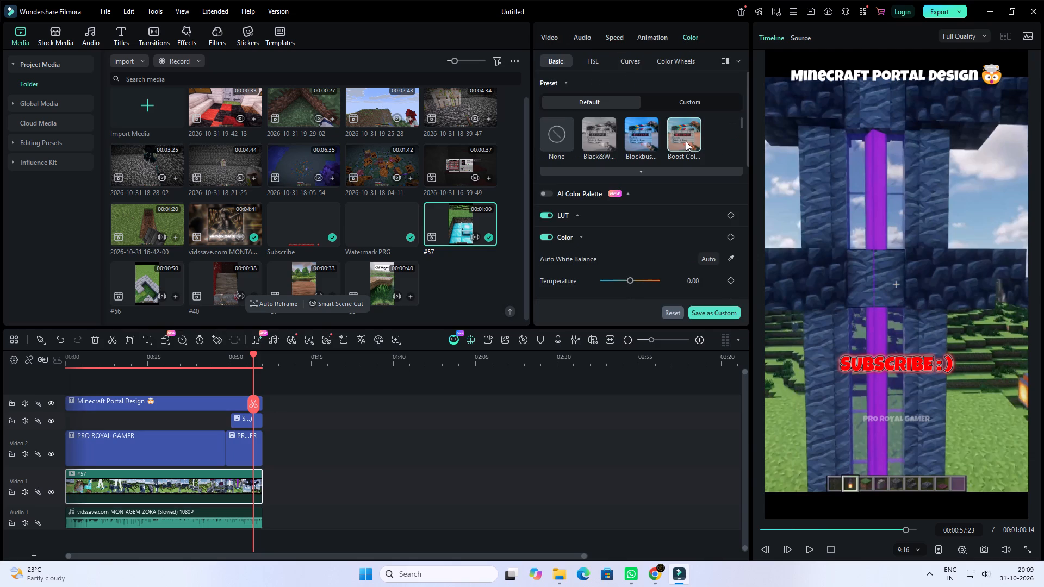
{"action": "left_click", "coordinate": [686, 141]}
{"action": "left_click", "coordinate": [575, 417]}
Hide the track holding the Minecraft Portal Design headline title.
{"action": "left_click", "coordinate": [942, 12]}
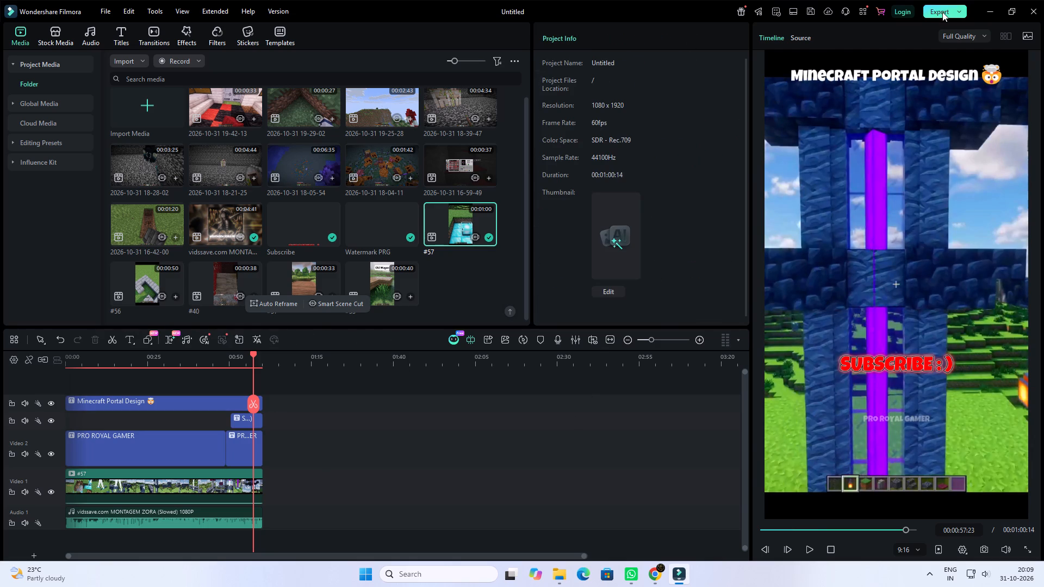
{"action": "left_click", "coordinate": [725, 79]}
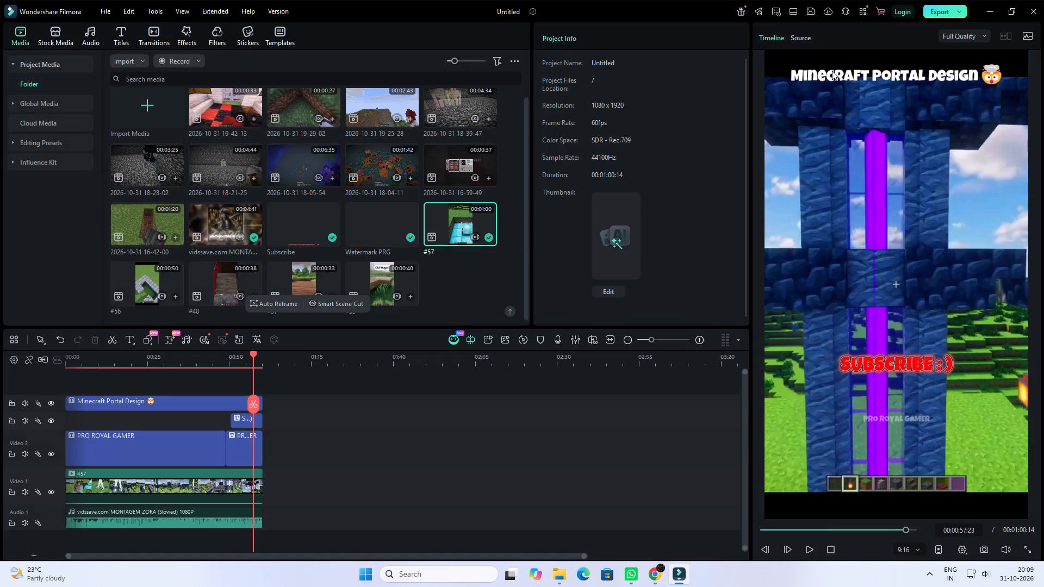
{"action": "left_click", "coordinate": [54, 406]}
Export the new short as a local MP4 titled #392 and close the export window.
{"action": "left_click", "coordinate": [935, 13]}
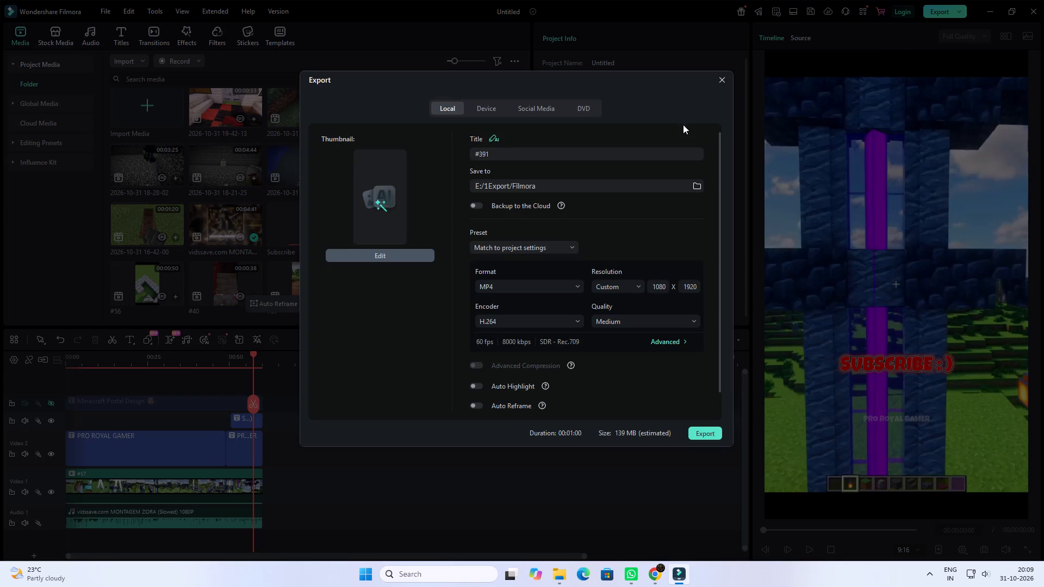
{"action": "left_click", "coordinate": [538, 153]}
{"action": "key", "text": "BackSpace"}
{"action": "key", "text": "2"}
{"action": "left_click", "coordinate": [699, 438]}
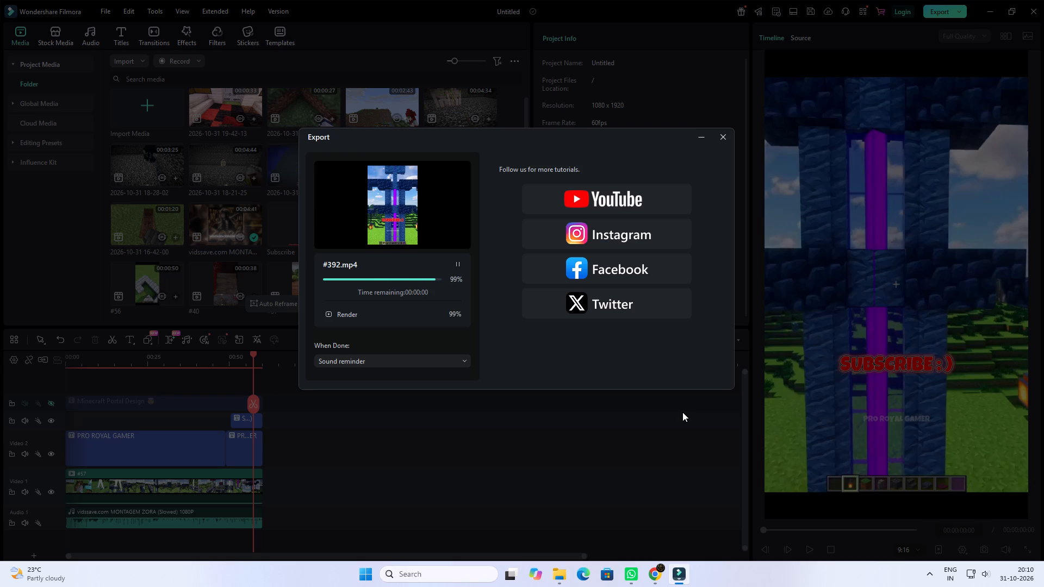
{"action": "left_click", "coordinate": [725, 136]}
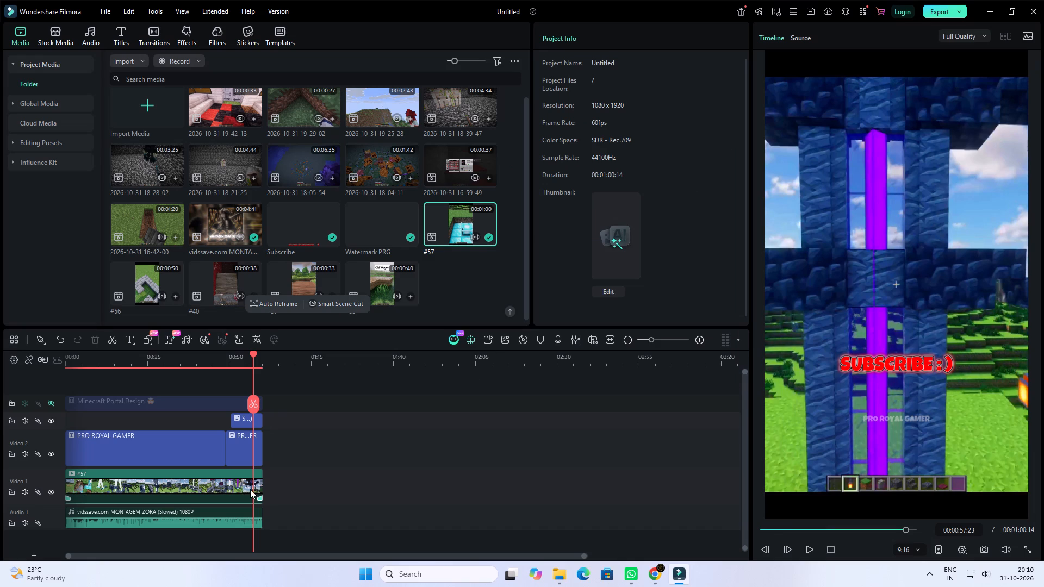
Delete the #57 clip from Video 1, keeping the titles and music in the timeline.
{"action": "left_click", "coordinate": [233, 486]}
{"action": "key", "text": "Delete"}
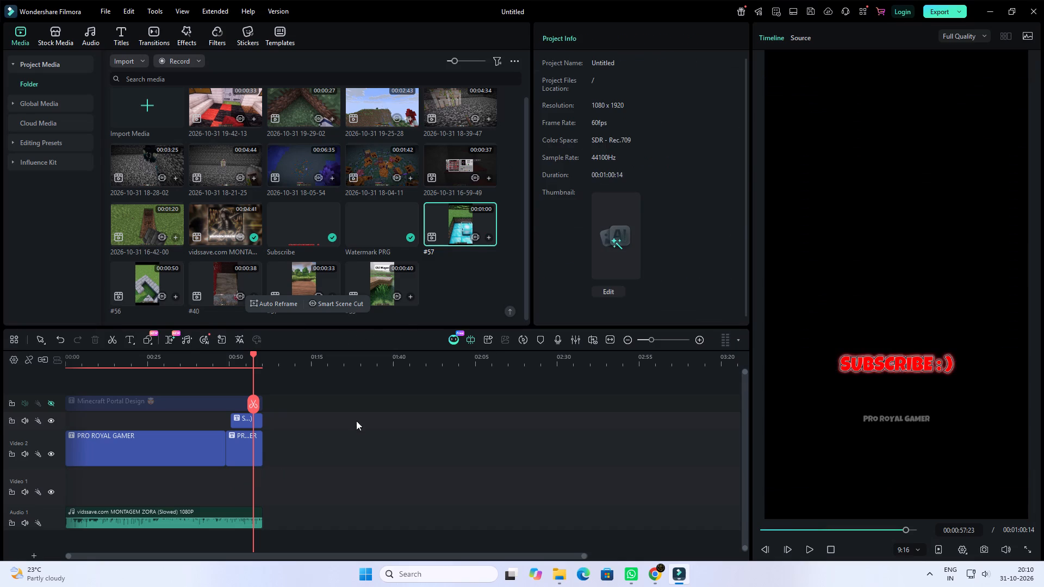
{"action": "key", "text": "Delete"}
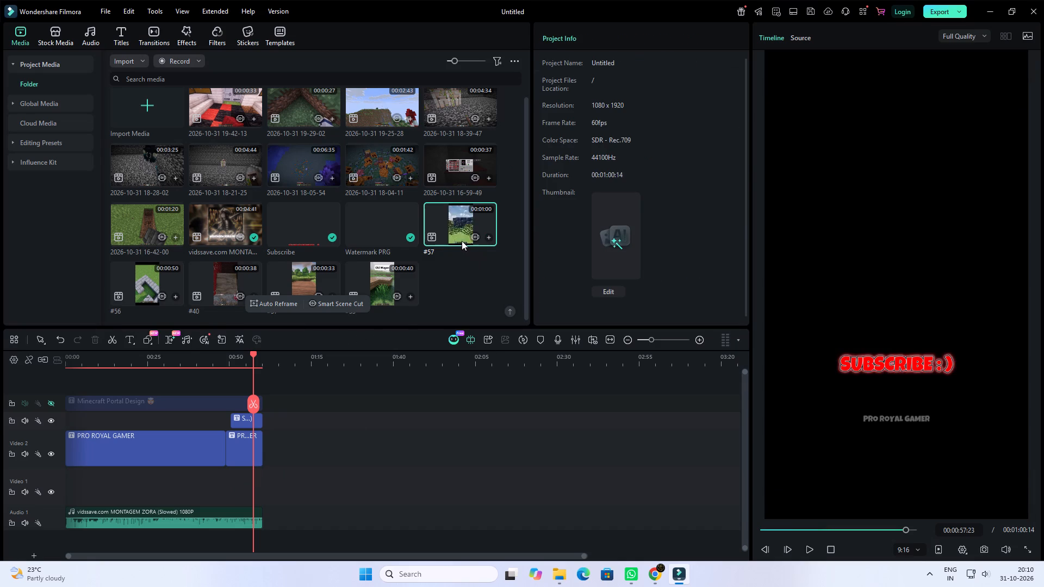
Delete the #57 video from the project media.
{"action": "left_click", "coordinate": [455, 235]}
{"action": "key", "text": "Delete"}
{"action": "key", "text": "Delete"}
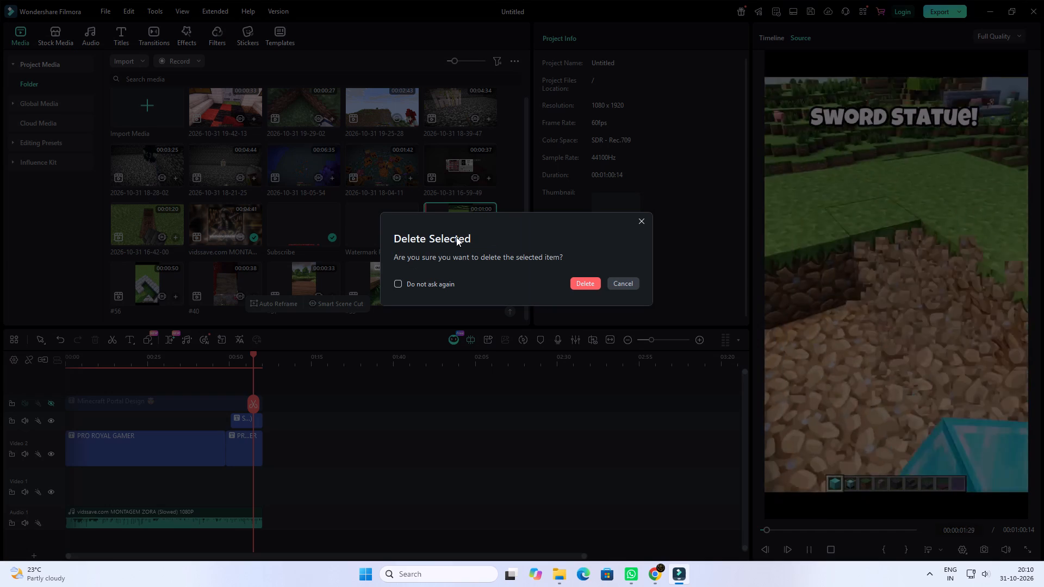
{"action": "key", "text": "Return"}
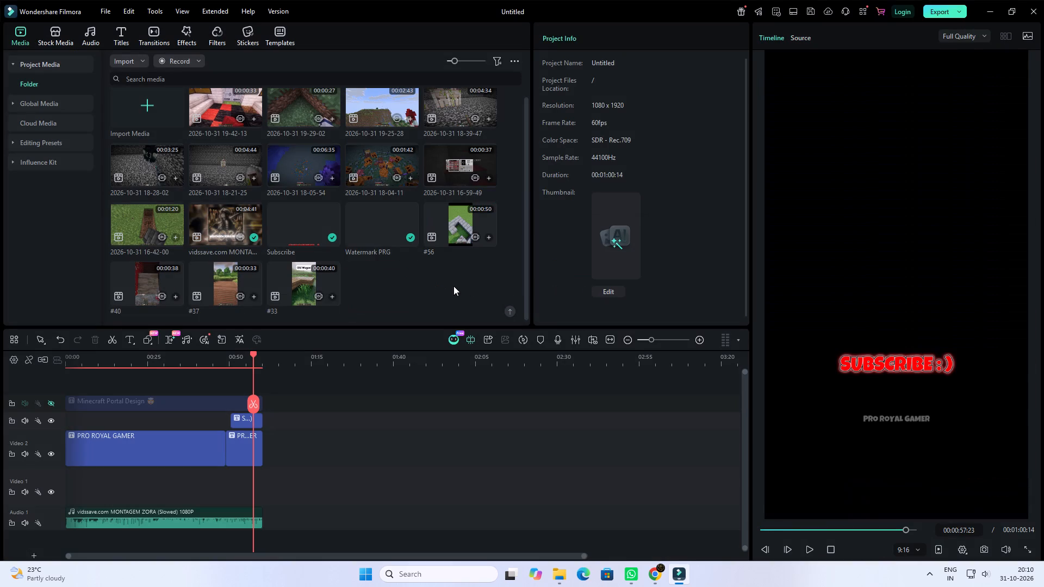
{"action": "scroll", "coordinate": [432, 293], "scroll_direction": "up", "scroll_amount": 1}
{"action": "scroll", "coordinate": [432, 293], "scroll_direction": "down", "scroll_amount": 2}
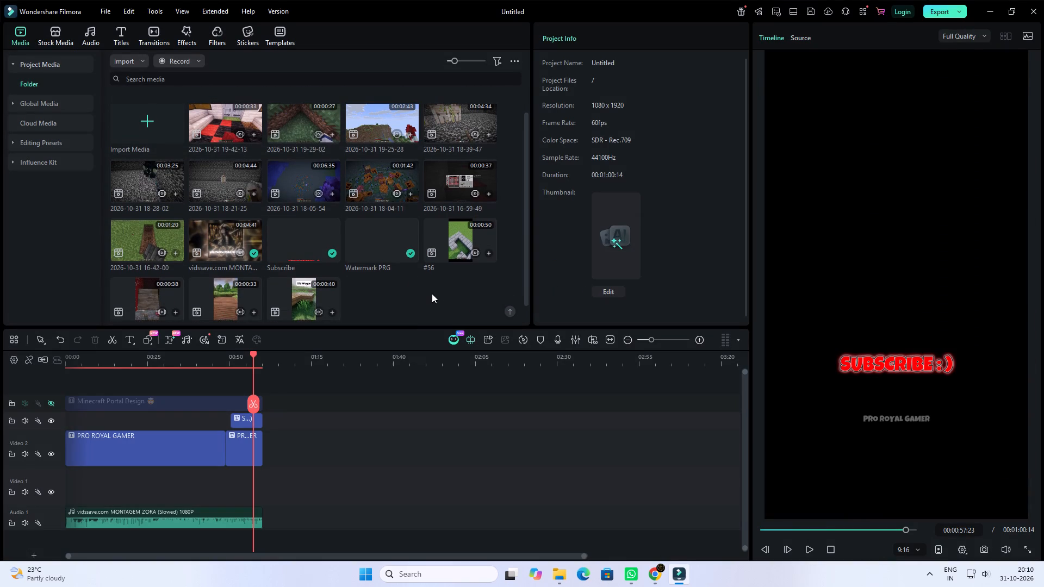
{"action": "scroll", "coordinate": [432, 293], "scroll_direction": "up", "scroll_amount": 3}
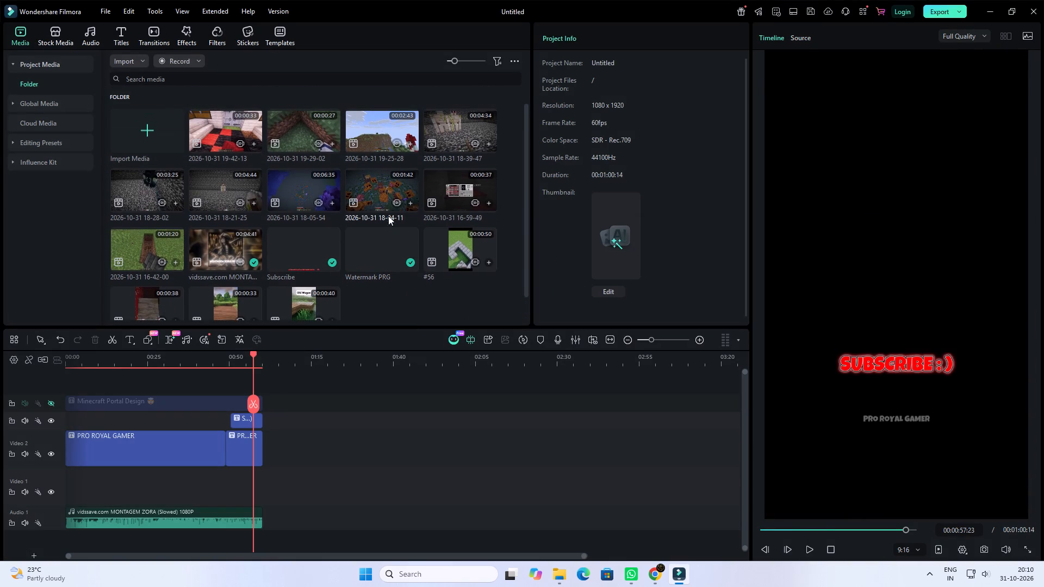
{"action": "left_click", "coordinate": [374, 196]}
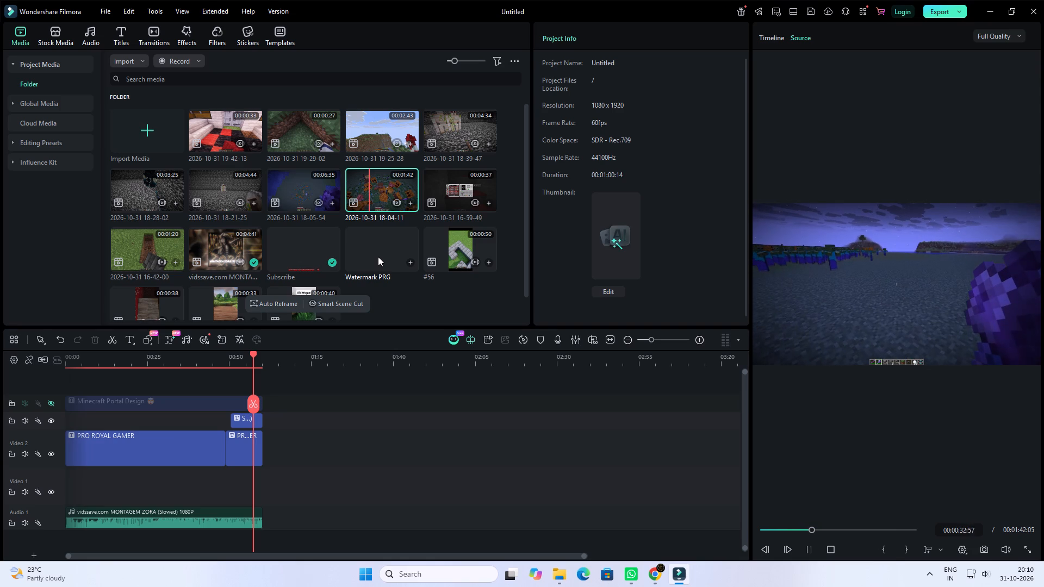
{"action": "left_click", "coordinate": [838, 529]}
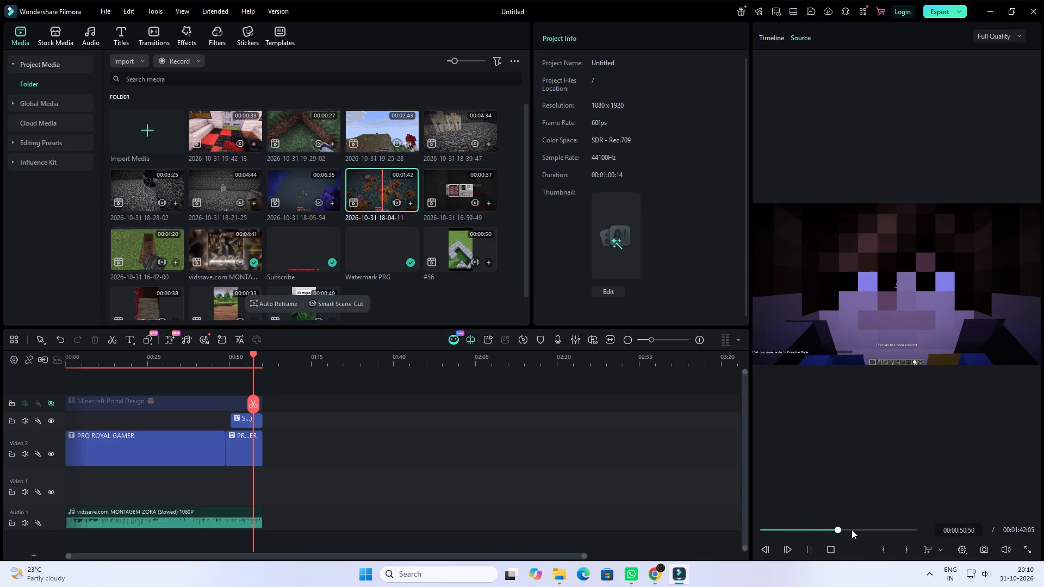
{"action": "left_click", "coordinate": [855, 529]}
{"action": "left_click", "coordinate": [866, 528]}
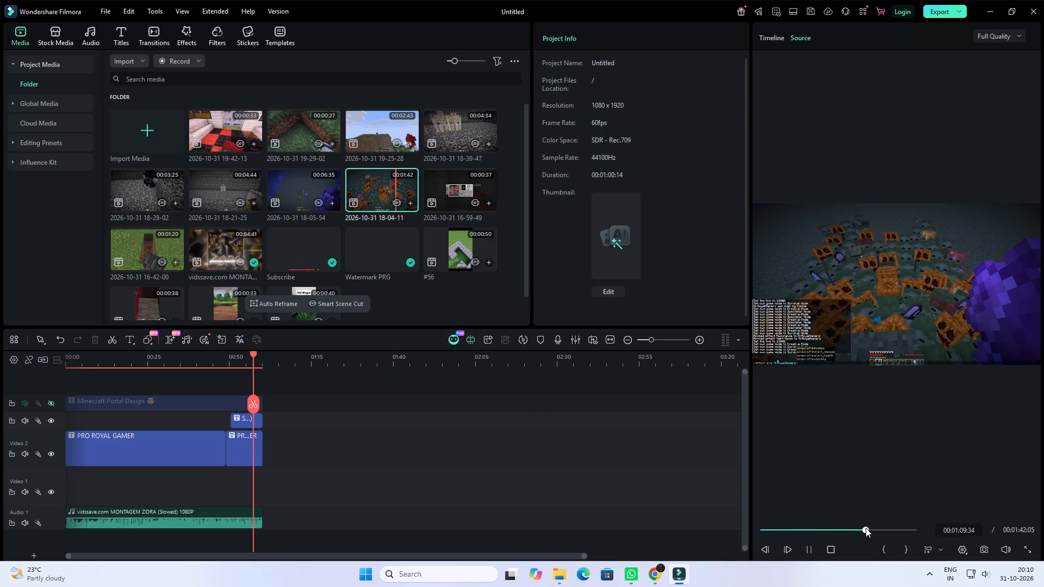
{"action": "left_click", "coordinate": [875, 529]}
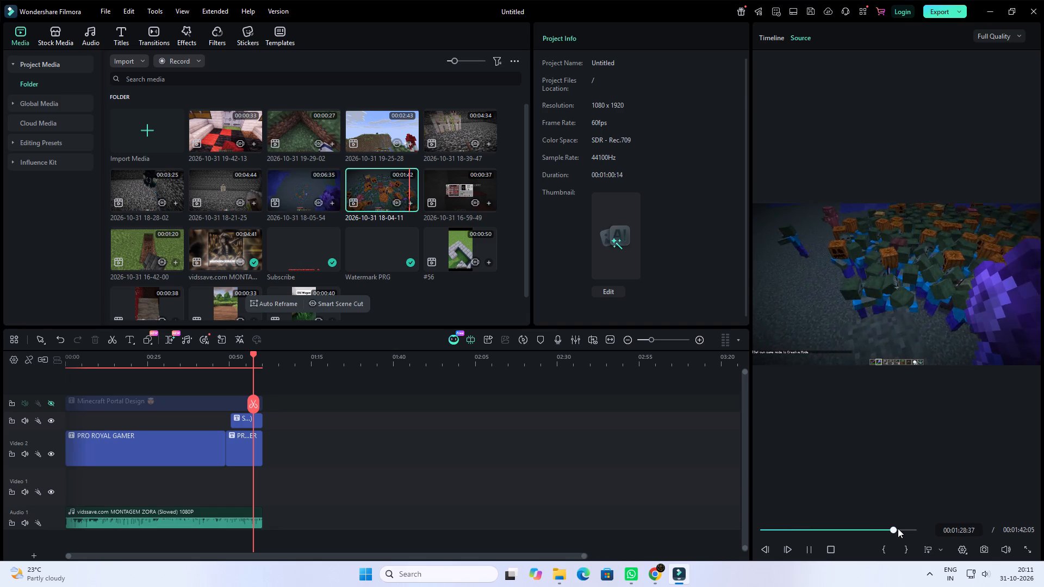
{"action": "left_click", "coordinate": [898, 528]}
{"action": "left_click", "coordinate": [905, 528]}
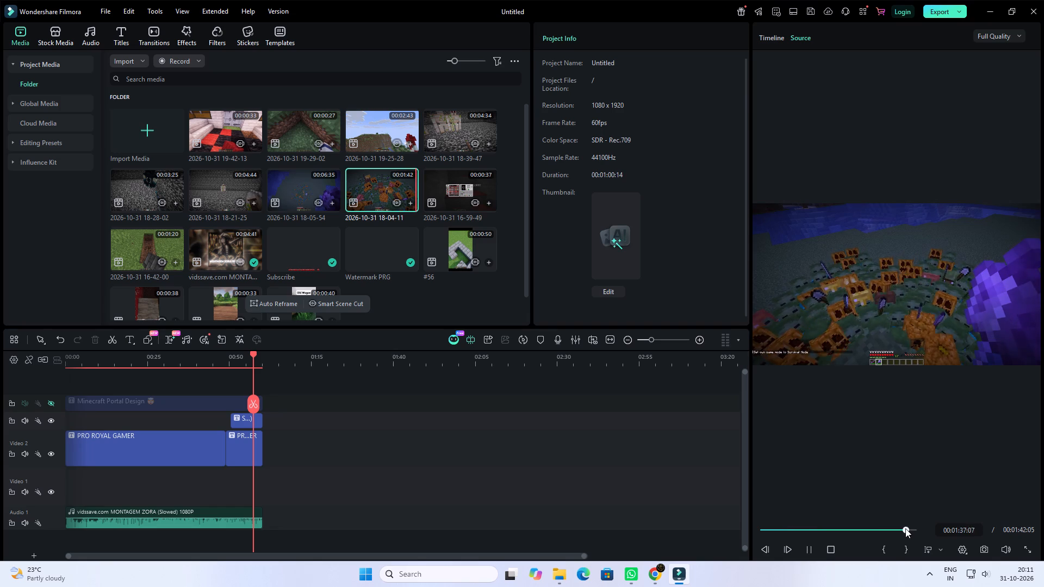
{"action": "left_click", "coordinate": [910, 528]}
{"action": "left_click", "coordinate": [913, 528]}
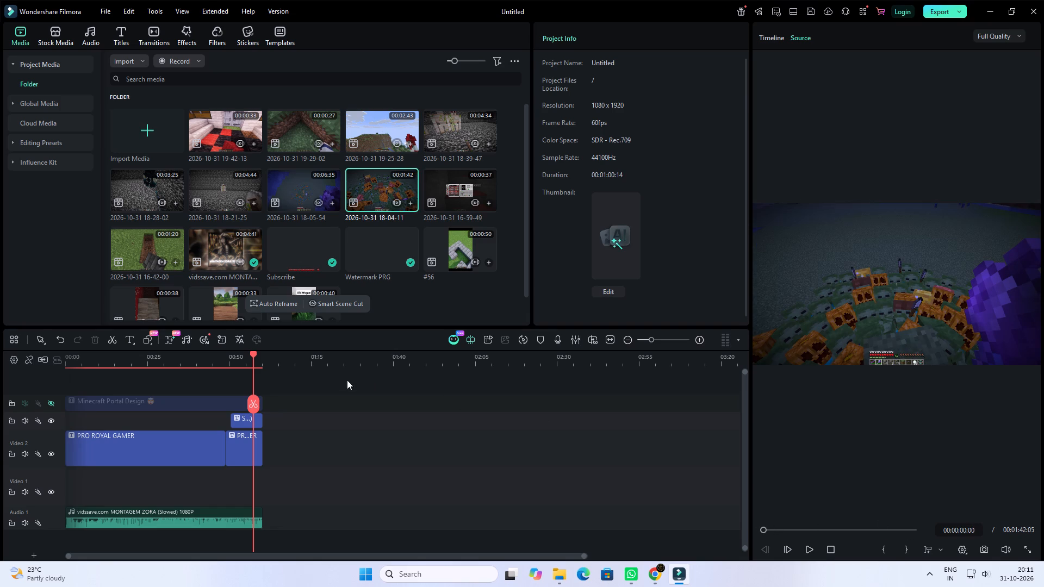
{"action": "left_click", "coordinate": [402, 303]}
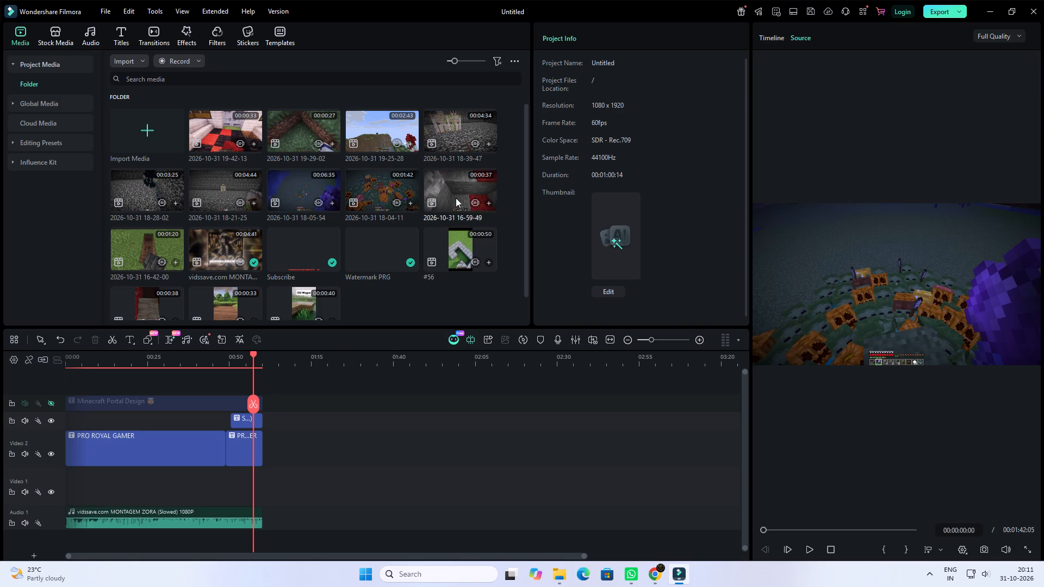
{"action": "left_click", "coordinate": [456, 198]}
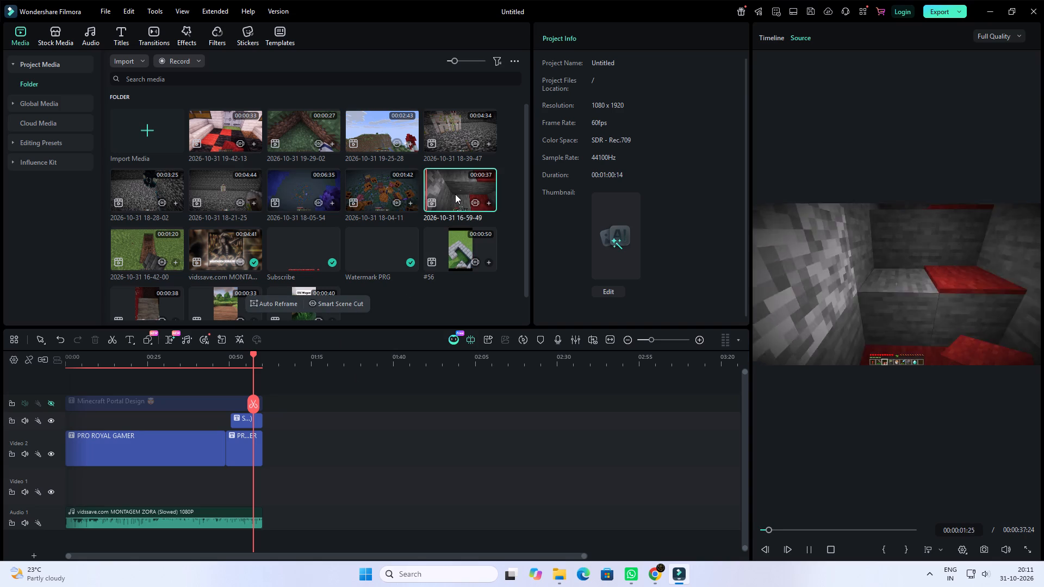
{"action": "left_click", "coordinate": [453, 311]}
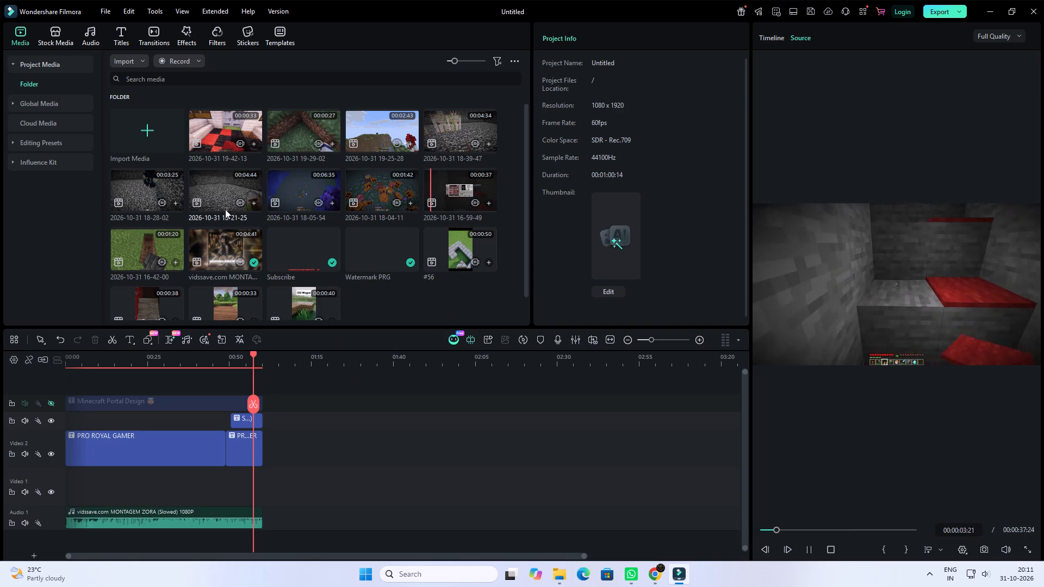
{"action": "left_click", "coordinate": [221, 205]}
{"action": "left_click_drag", "start_coordinate": [220, 195], "coordinate": [259, 401]}
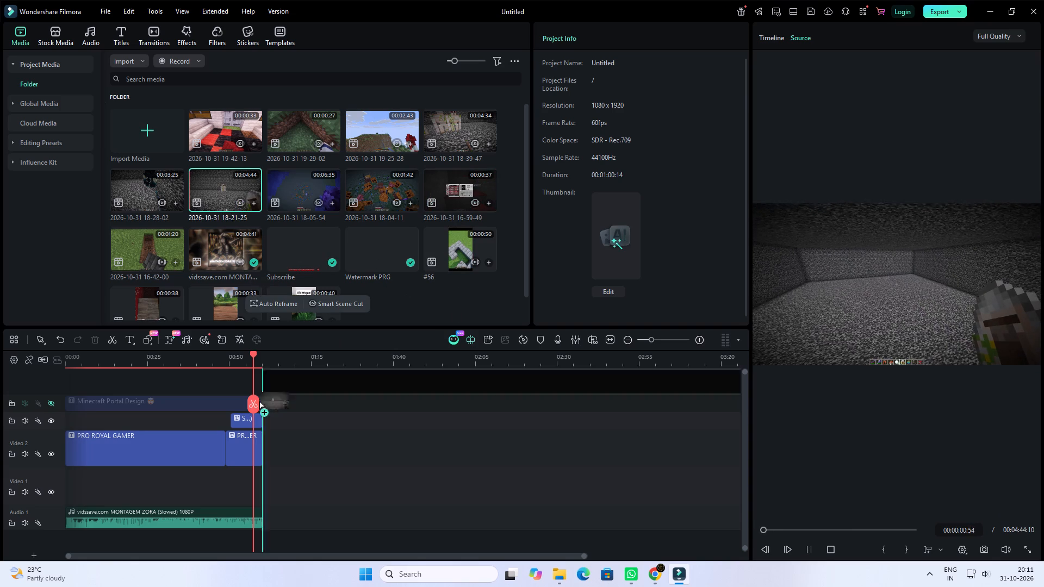
{"action": "left_click_drag", "start_coordinate": [259, 401], "coordinate": [43, 476]}
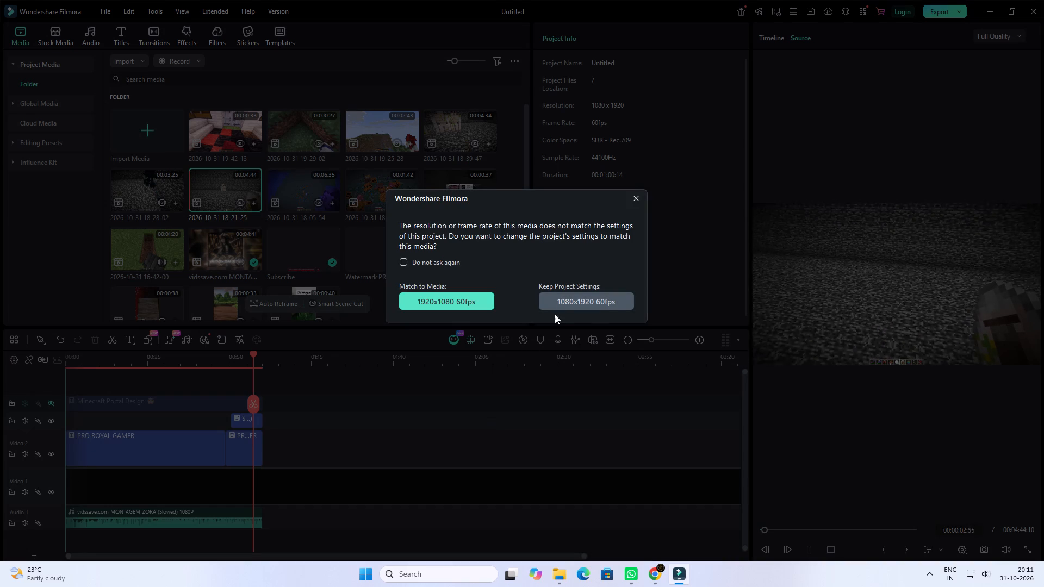
{"action": "left_click", "coordinate": [630, 197]}
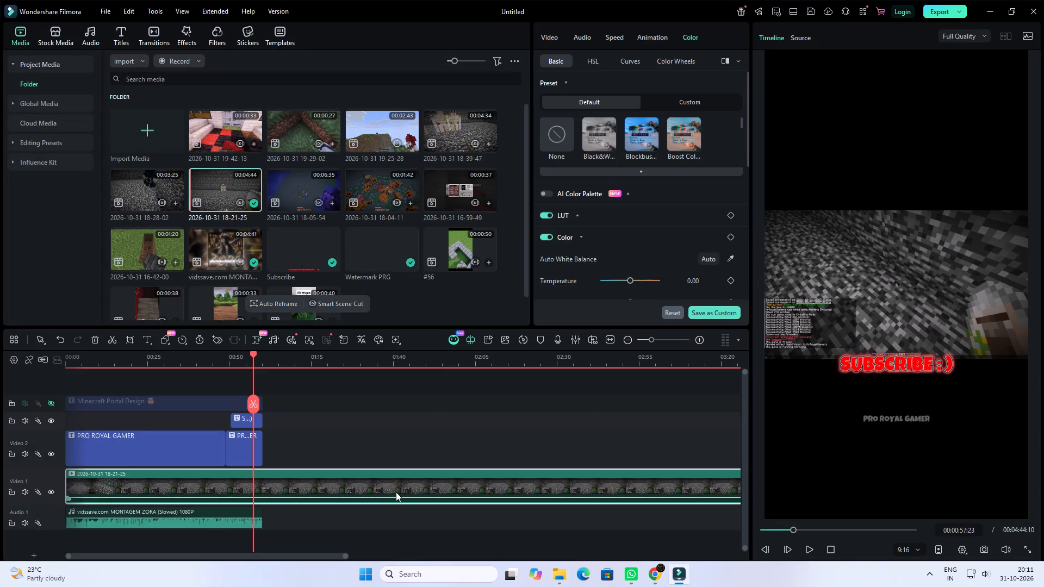
Scale the 18-21-25 clip up to 253% in the vertical frame.
{"action": "left_click", "coordinate": [844, 268]}
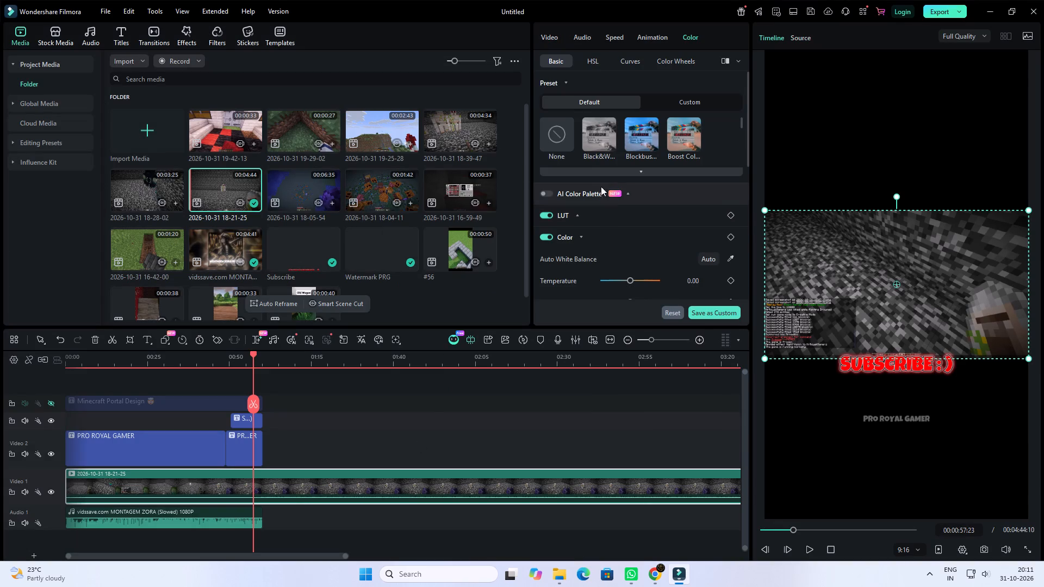
{"action": "left_click", "coordinate": [553, 39]}
{"action": "left_click_drag", "start_coordinate": [614, 107], "coordinate": [643, 105]}
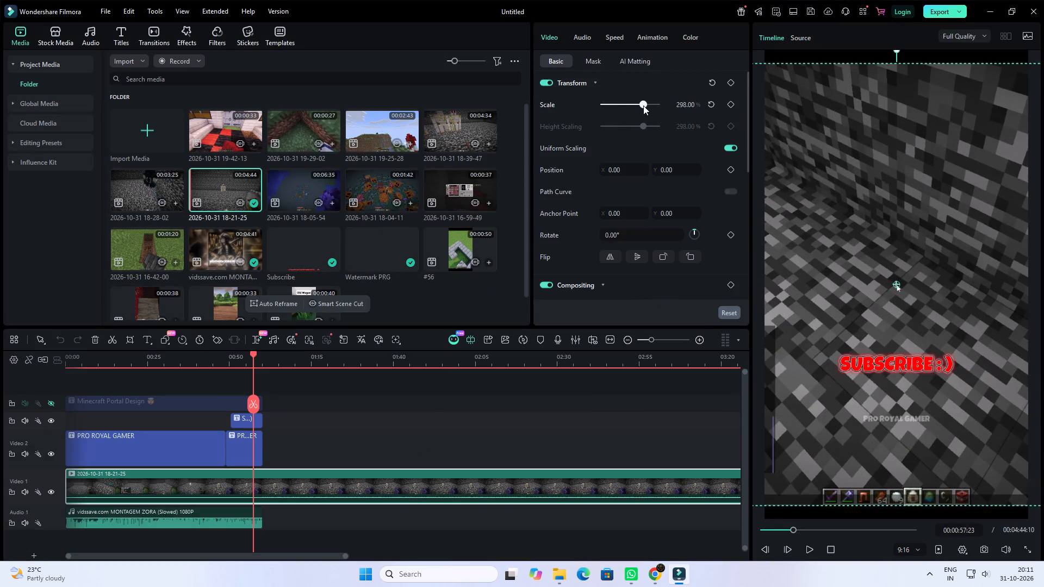
{"action": "left_click_drag", "start_coordinate": [643, 105], "coordinate": [637, 105]}
Find the end of the fight, split the 18-21-25 clip at about 34 seconds, and delete the part after the cut.
{"action": "left_click_drag", "start_coordinate": [253, 410], "coordinate": [111, 416]}
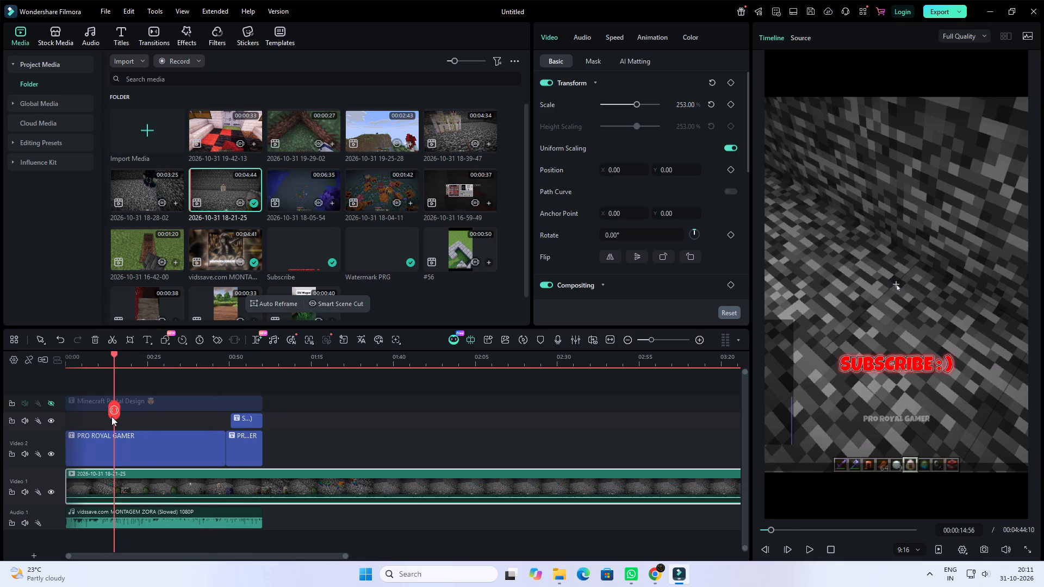
{"action": "left_click_drag", "start_coordinate": [111, 416], "coordinate": [133, 425]}
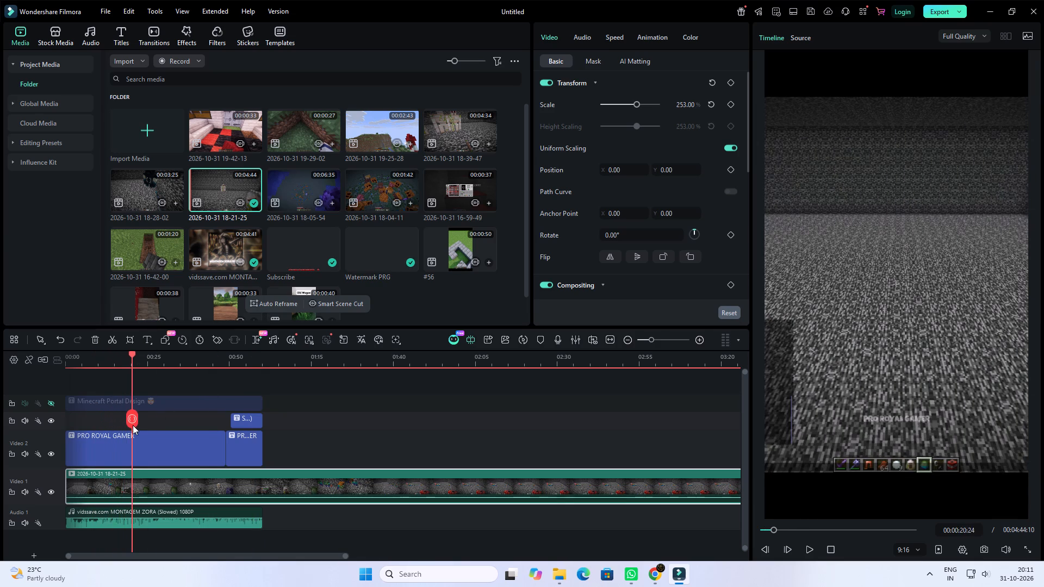
{"action": "left_click_drag", "start_coordinate": [133, 425], "coordinate": [172, 428]}
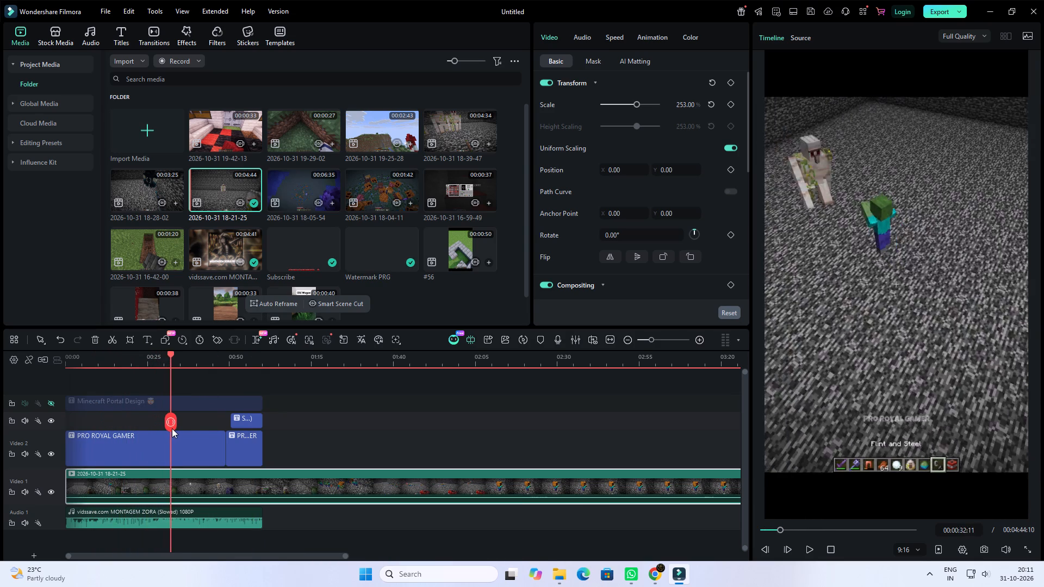
{"action": "left_click_drag", "start_coordinate": [172, 428], "coordinate": [185, 430]}
{"action": "left_click", "coordinate": [190, 488]}
{"action": "left_click_drag", "start_coordinate": [183, 429], "coordinate": [184, 429]}
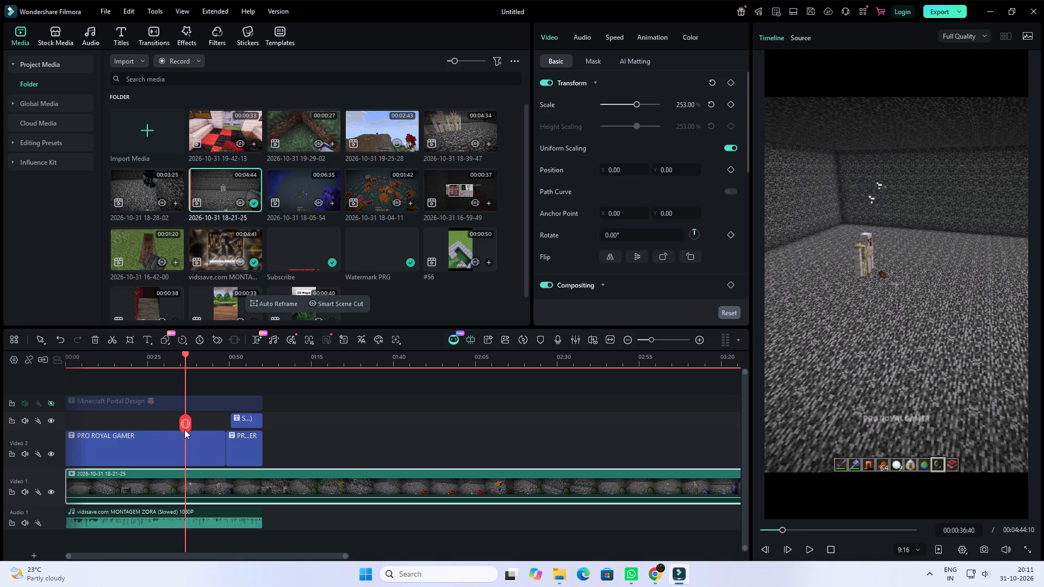
{"action": "left_click_drag", "start_coordinate": [184, 429], "coordinate": [295, 442]}
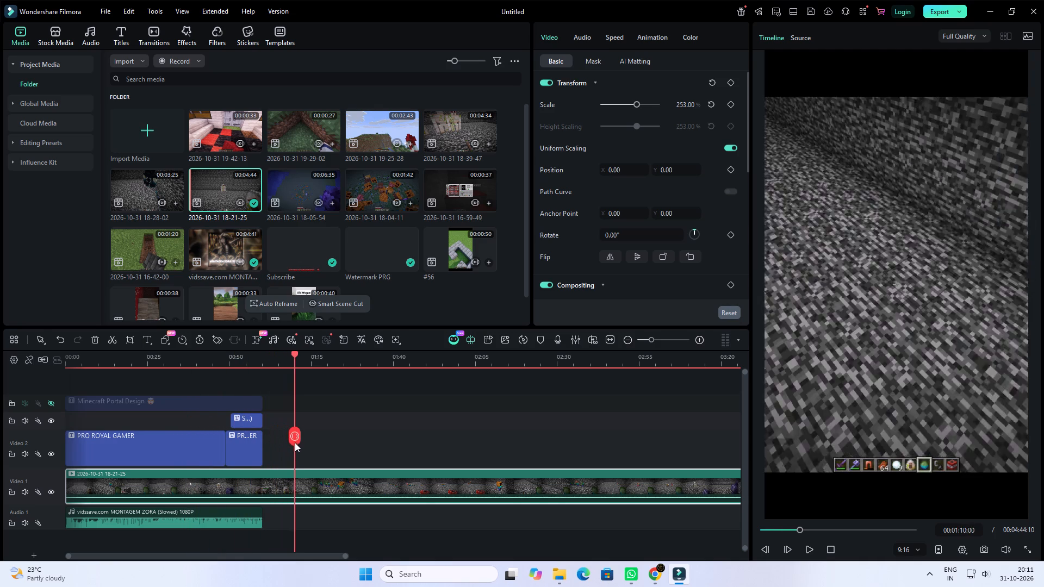
{"action": "left_click_drag", "start_coordinate": [295, 442], "coordinate": [196, 446]}
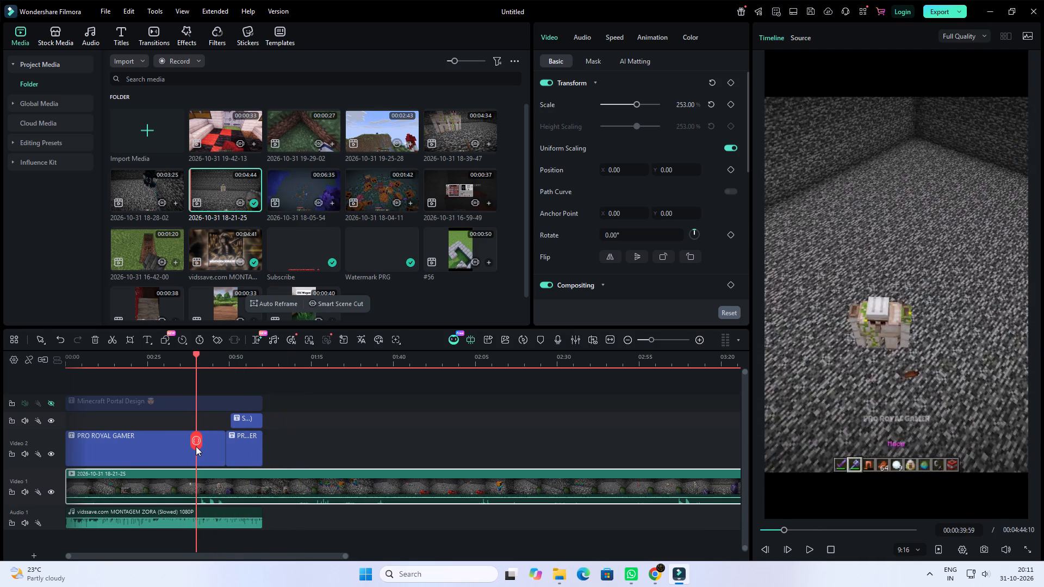
{"action": "left_click_drag", "start_coordinate": [196, 446], "coordinate": [181, 447]}
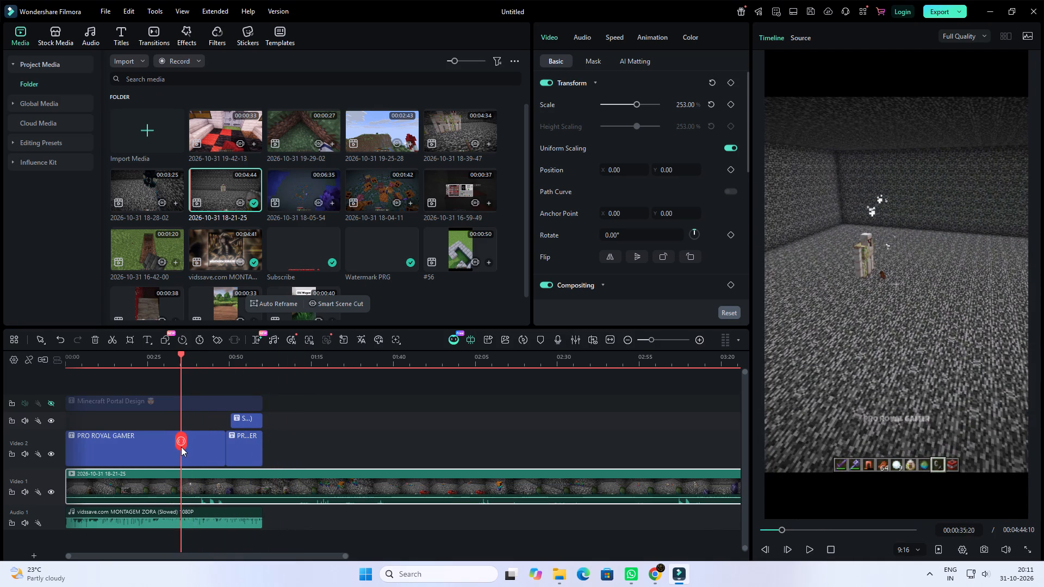
{"action": "left_click_drag", "start_coordinate": [181, 447], "coordinate": [179, 449]}
{"action": "left_click", "coordinate": [187, 485]}
{"action": "left_click", "coordinate": [177, 444]}
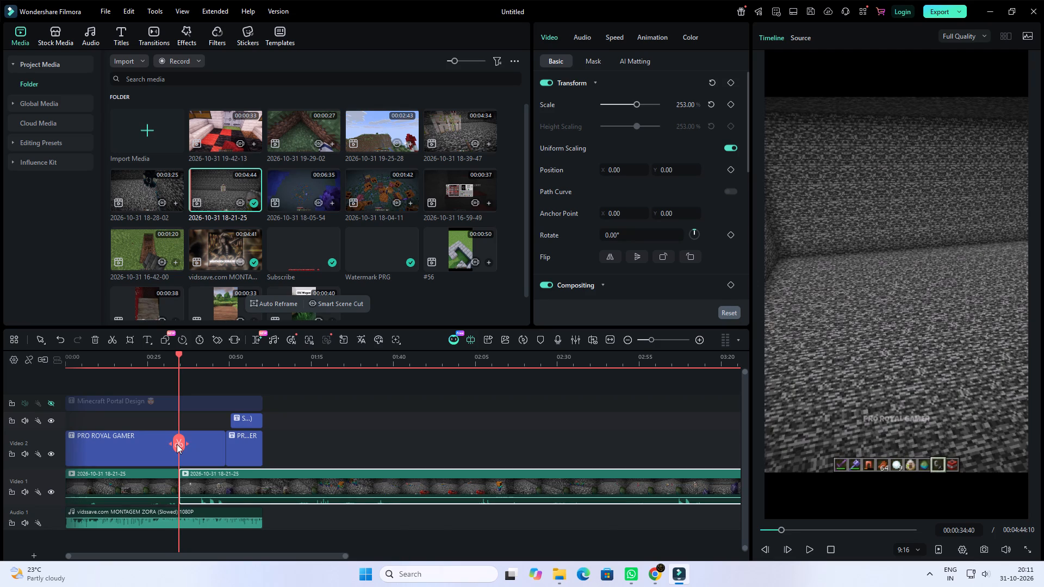
{"action": "left_click_drag", "start_coordinate": [176, 444], "coordinate": [196, 445]}
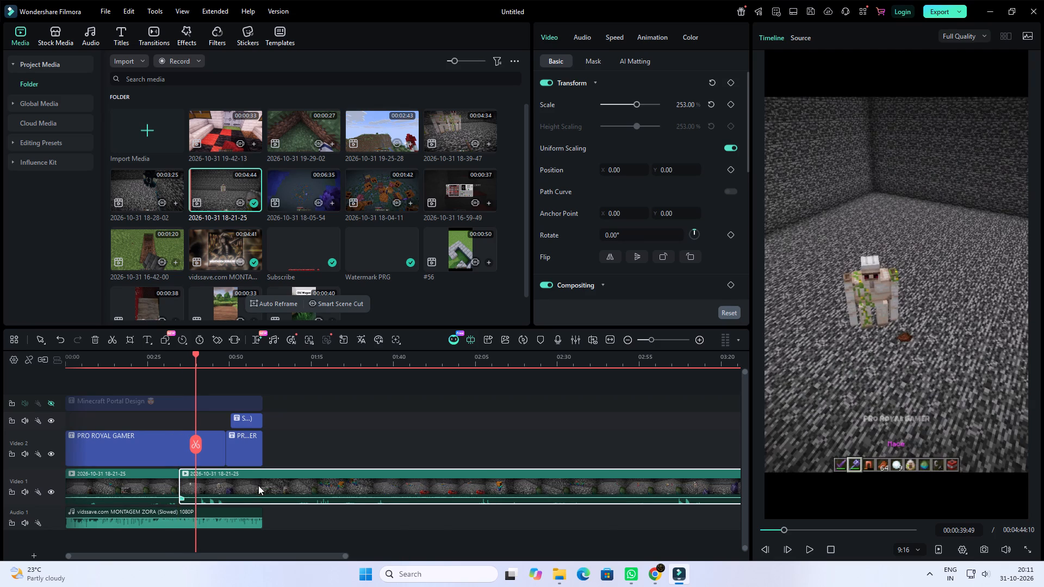
{"action": "key", "text": "Delete"}
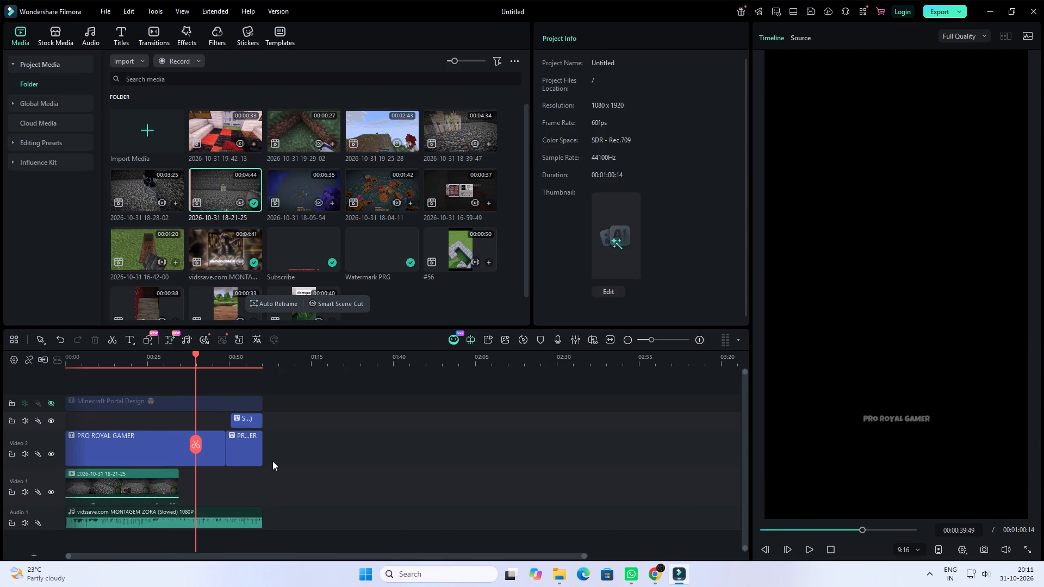
Unhide the track holding the Minecraft Portal Design headline title.
{"action": "left_click", "coordinate": [52, 405]}
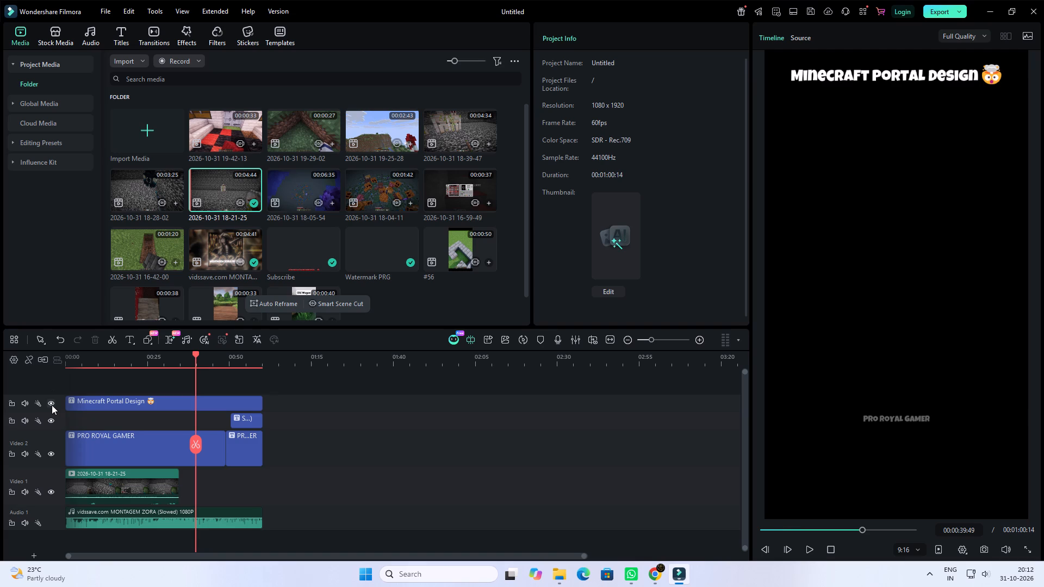
Replace the headline title's text with "1 Zombie Vs Iron Golem".
{"action": "double_click", "coordinate": [818, 76]}
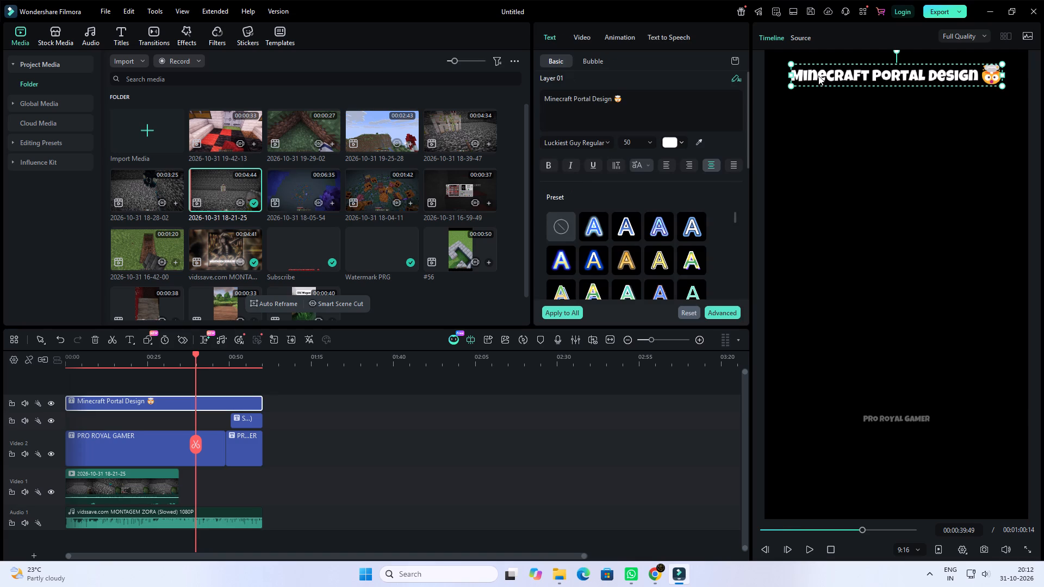
{"action": "left_click_drag", "start_coordinate": [670, 90], "coordinate": [523, 98]}
{"action": "left_click", "coordinate": [589, 98]}
{"action": "triple_click", "coordinate": [593, 98]}
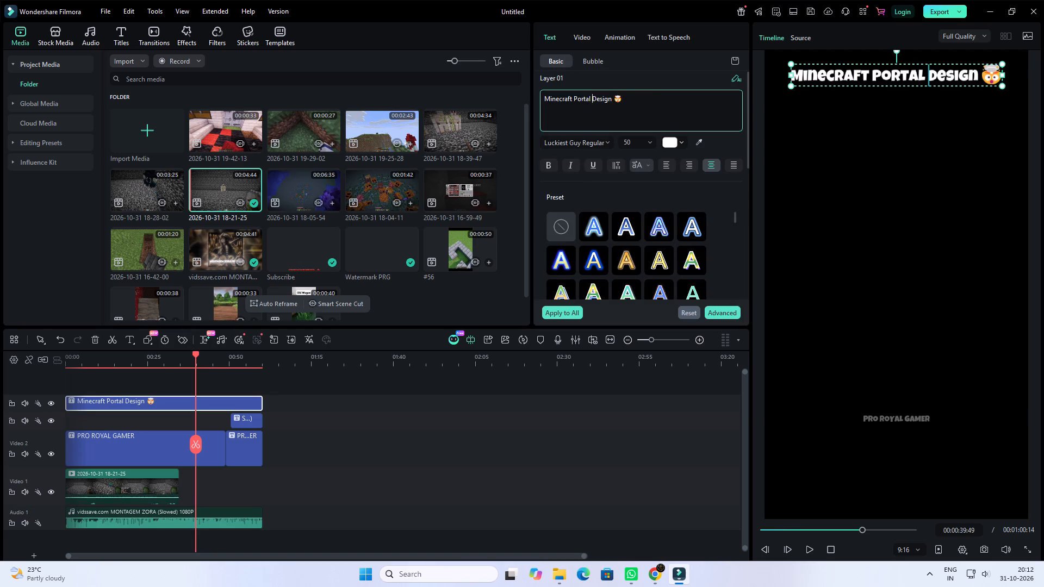
{"action": "key", "text": "BackSpace"}
{"action": "type", "text": "1 Zombie Vs"}
{"action": "key", "text": "space"}
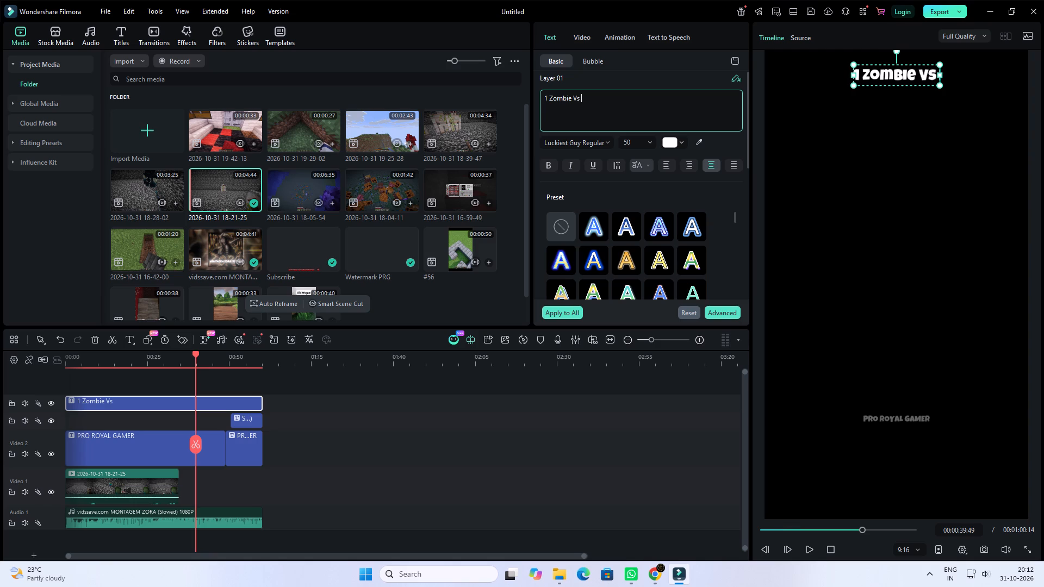
{"action": "type", "text": "Iron Golem"}
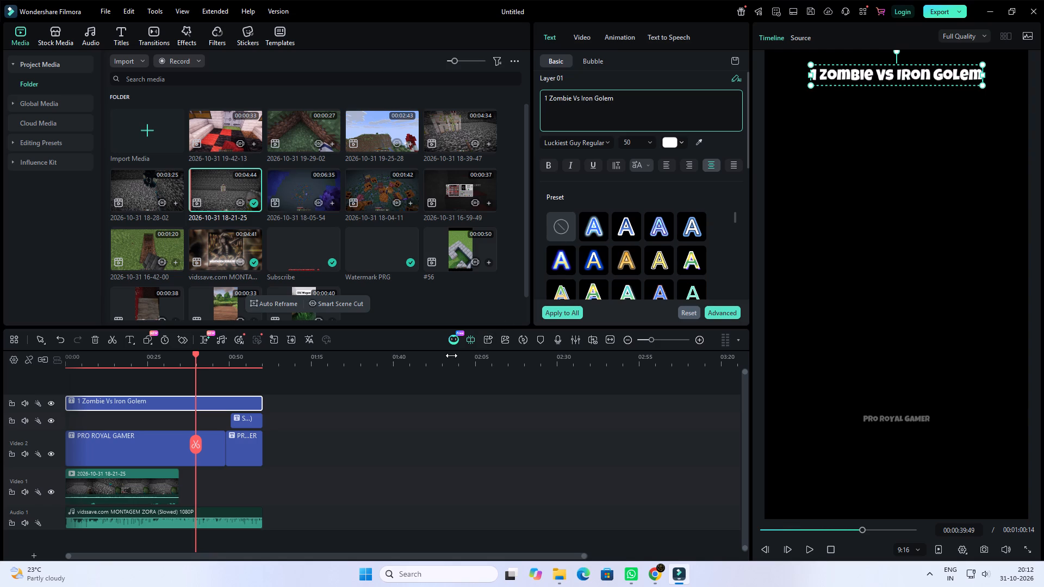
Shorten the title, watermark and music tracks together, and delete the leftover second watermark piece and the Subscribe title.
{"action": "left_click", "coordinate": [323, 436]}
{"action": "left_click_drag", "start_coordinate": [296, 532], "coordinate": [212, 387]}
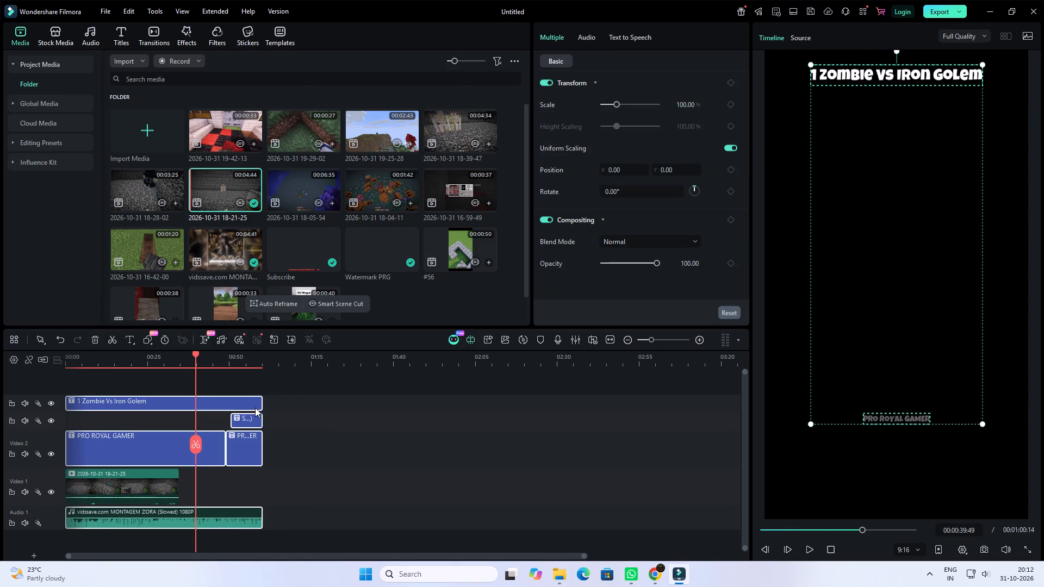
{"action": "left_click_drag", "start_coordinate": [260, 405], "coordinate": [189, 405]}
{"action": "left_click", "coordinate": [232, 443]}
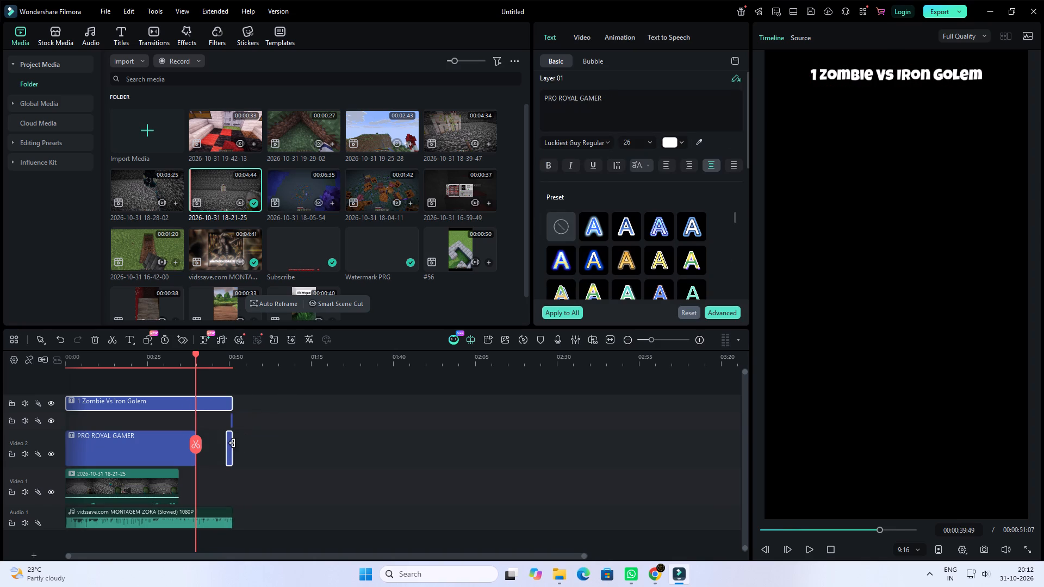
{"action": "key", "text": "Delete"}
{"action": "left_click_drag", "start_coordinate": [256, 427], "coordinate": [223, 415]}
{"action": "key", "text": "Delete"}
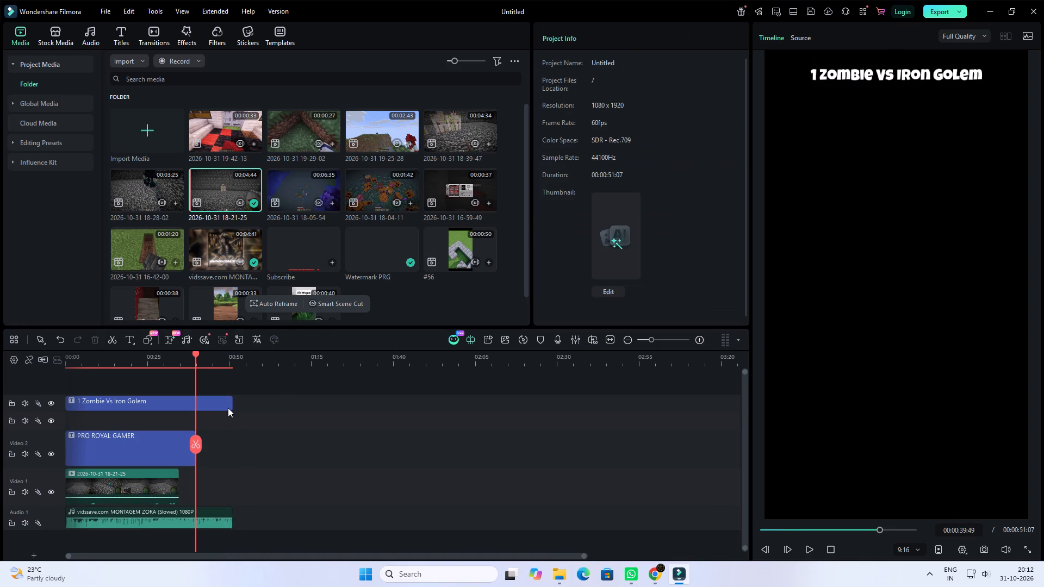
Trim the headline title, the PRO ROYAL GAMER watermark and the music to the end of the 18-21-25 clip.
{"action": "left_click", "coordinate": [226, 402]}
{"action": "left_click_drag", "start_coordinate": [231, 405], "coordinate": [176, 410]}
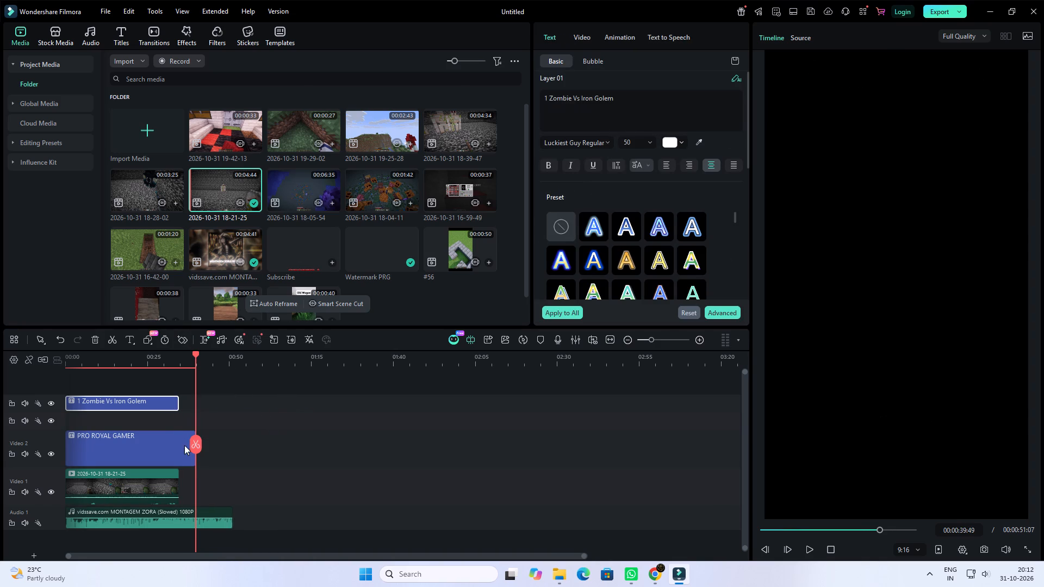
{"action": "left_click", "coordinate": [184, 445]}
{"action": "left_click_drag", "start_coordinate": [194, 460], "coordinate": [180, 461]}
{"action": "left_click", "coordinate": [206, 523]}
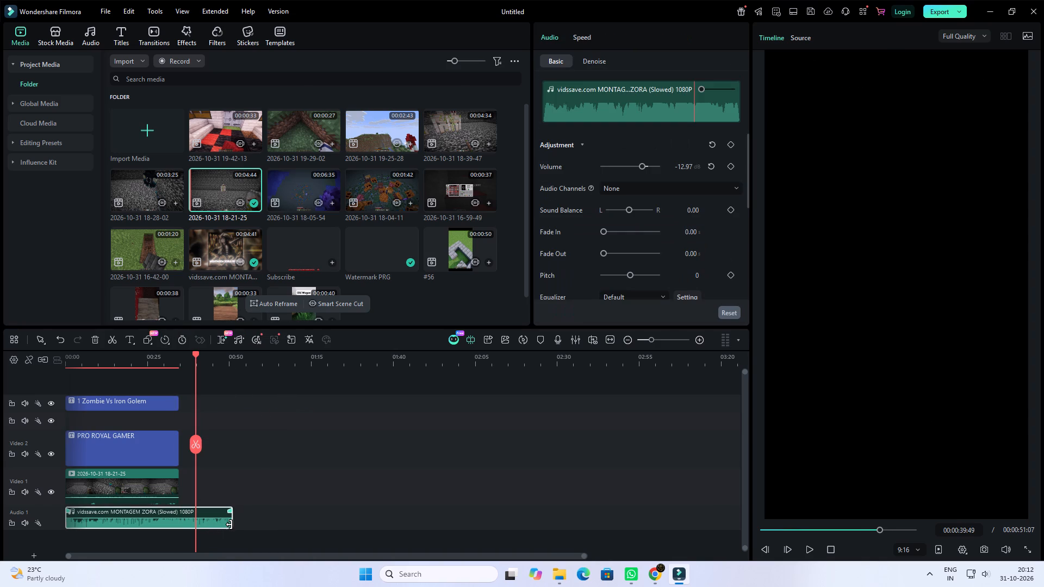
{"action": "left_click_drag", "start_coordinate": [229, 524], "coordinate": [173, 519]}
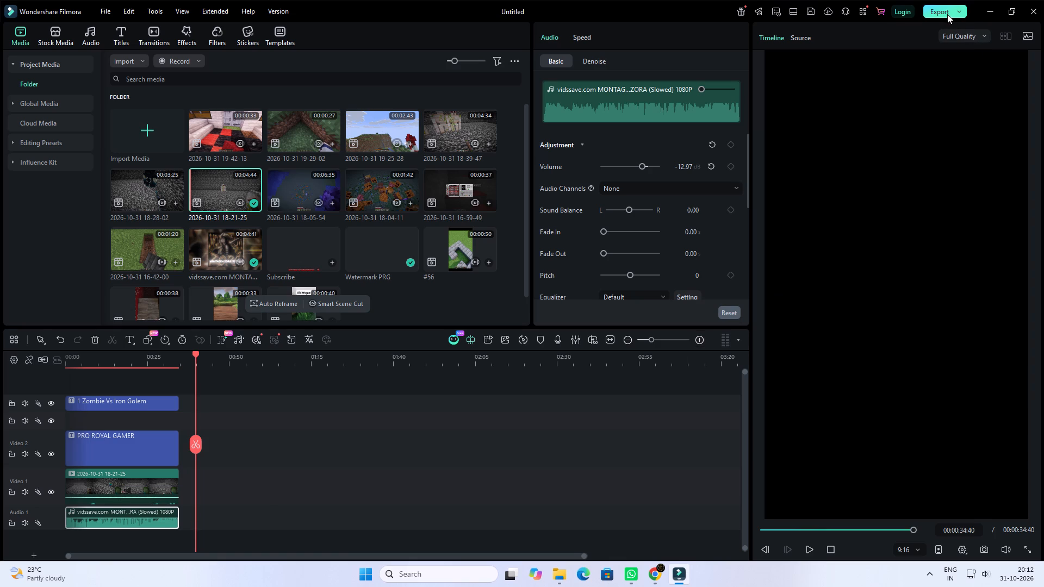
Export the short as an MP4 titled #393.
{"action": "left_click", "coordinate": [947, 14]}
{"action": "left_click", "coordinate": [567, 160]}
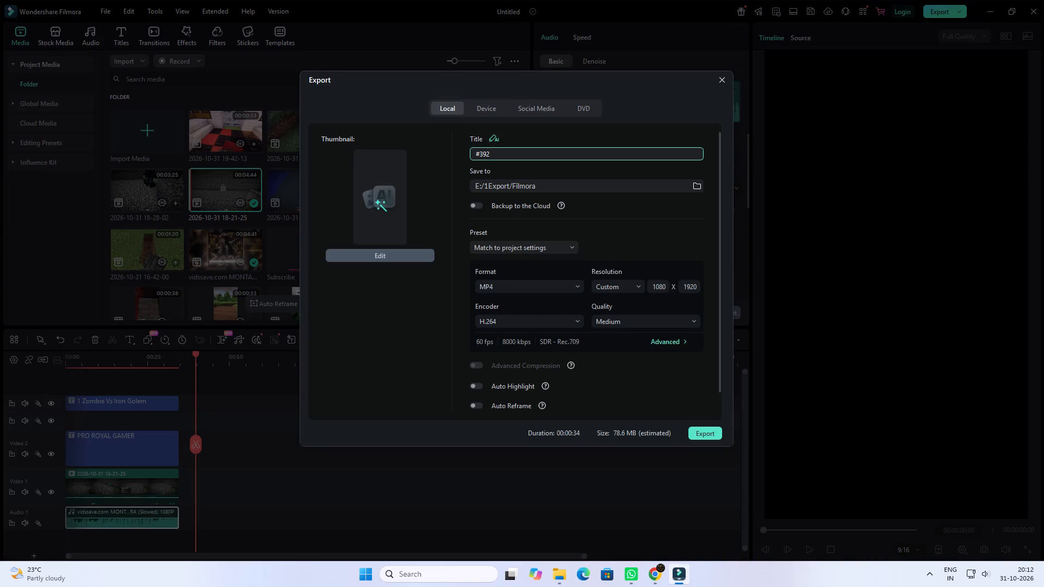
{"action": "key", "text": "BackSpace"}
{"action": "key", "text": "3"}
{"action": "left_click", "coordinate": [699, 431]}
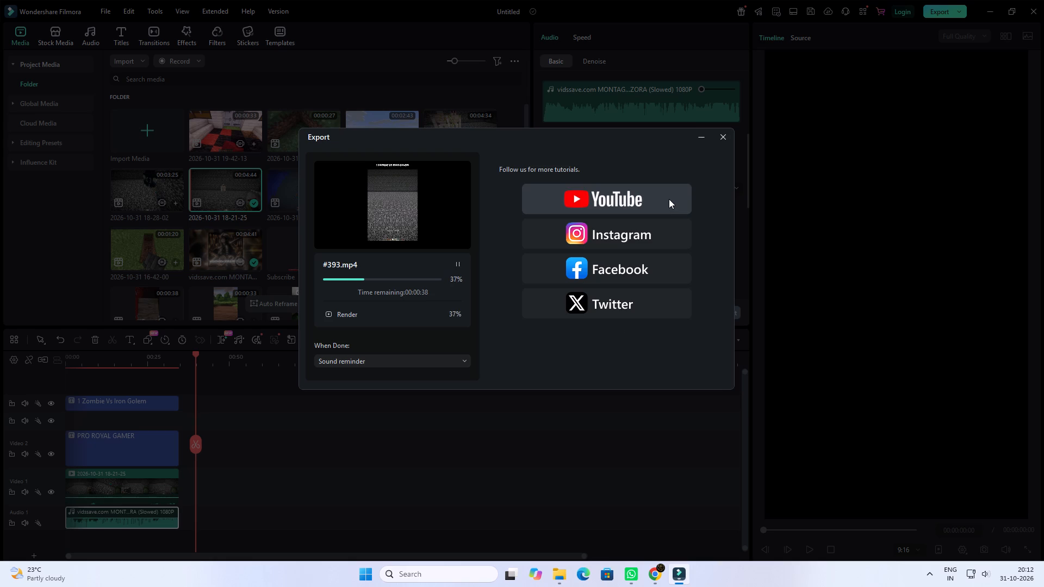
Switch to Command Prompt and run "Wsl --shutdown".
{"action": "left_click", "coordinate": [452, 567]}
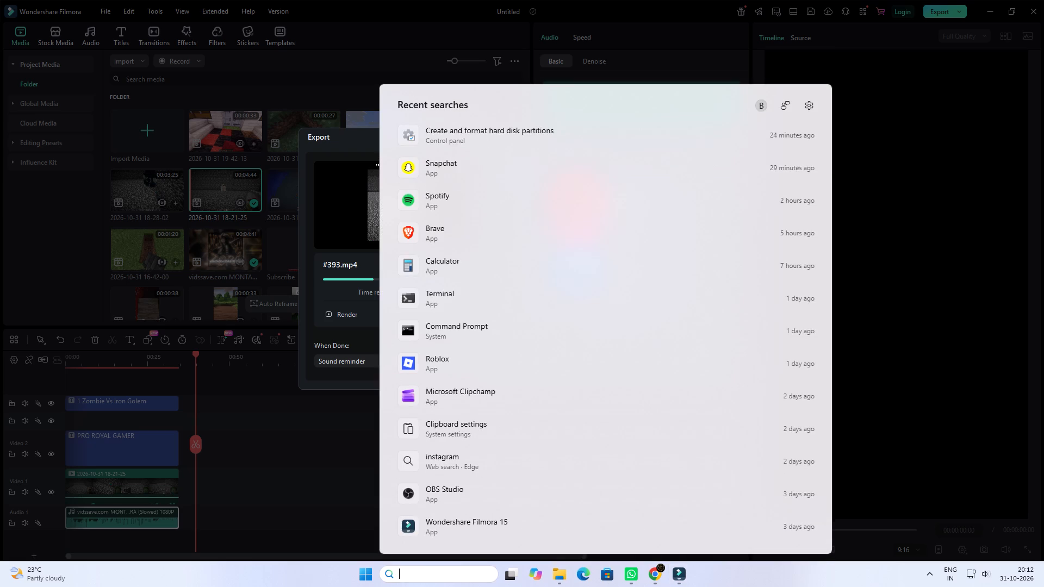
{"action": "left_click", "coordinate": [472, 329]}
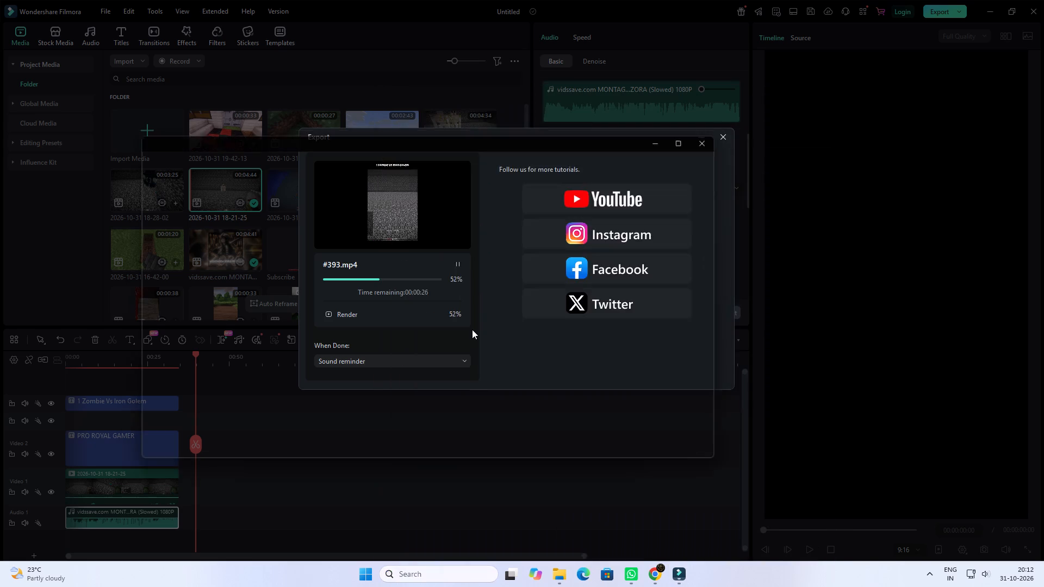
{"action": "type", "text": "Ws"}
{"action": "type", "text": "l --shutdown"}
{"action": "key", "text": "Return"}
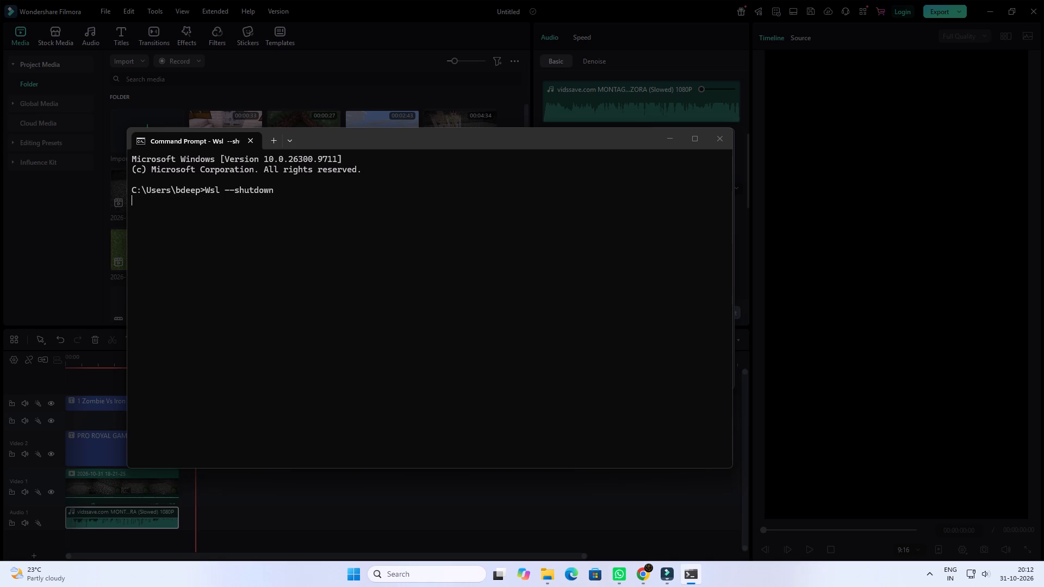
Check the running processes' memory use in Task Manager and close Command Prompt.
{"action": "right_click", "coordinate": [739, 570]}
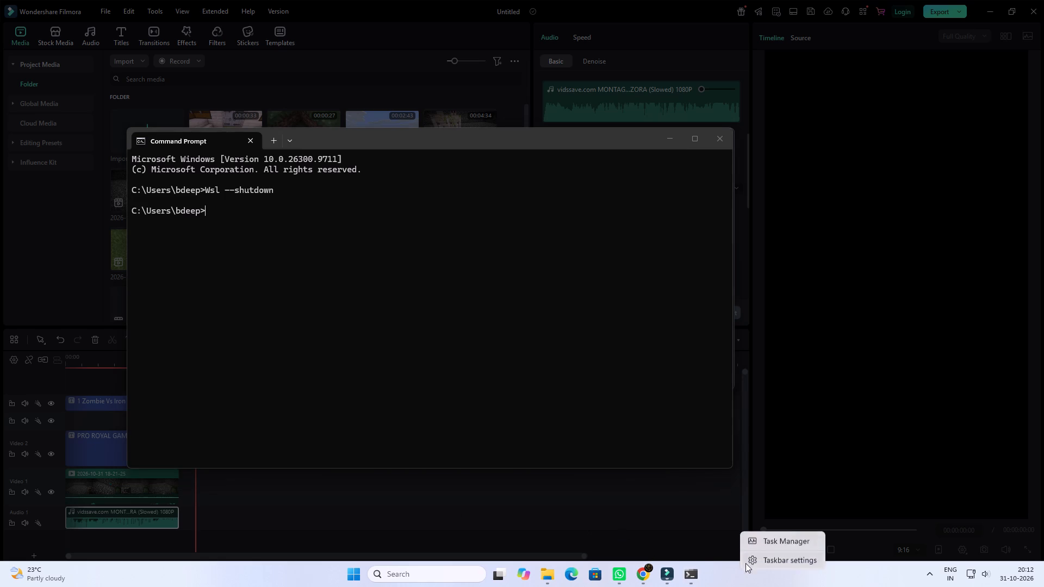
{"action": "left_click", "coordinate": [751, 542]}
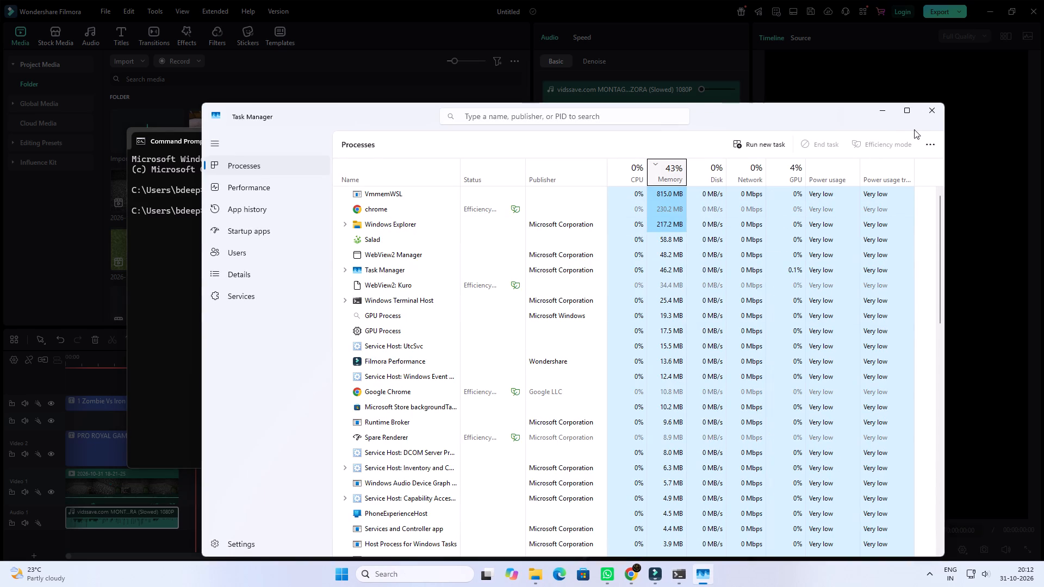
{"action": "left_click", "coordinate": [720, 138]}
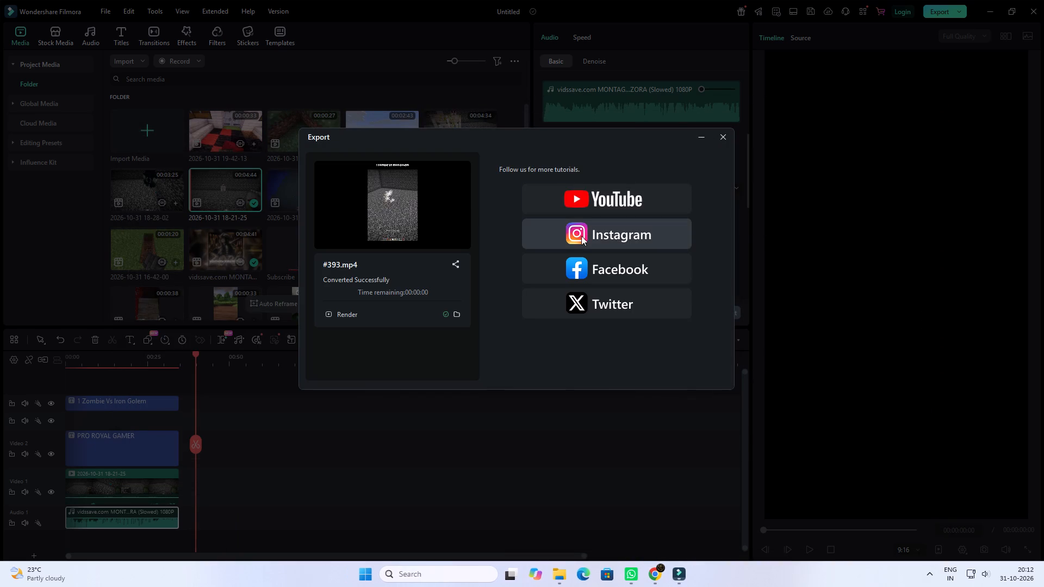
Close the export window for #393.mp4.
{"action": "left_click", "coordinate": [718, 136]}
Extend the end of the 18-21-25 clip on the timeline to about 1:36.
{"action": "left_click", "coordinate": [262, 475]}
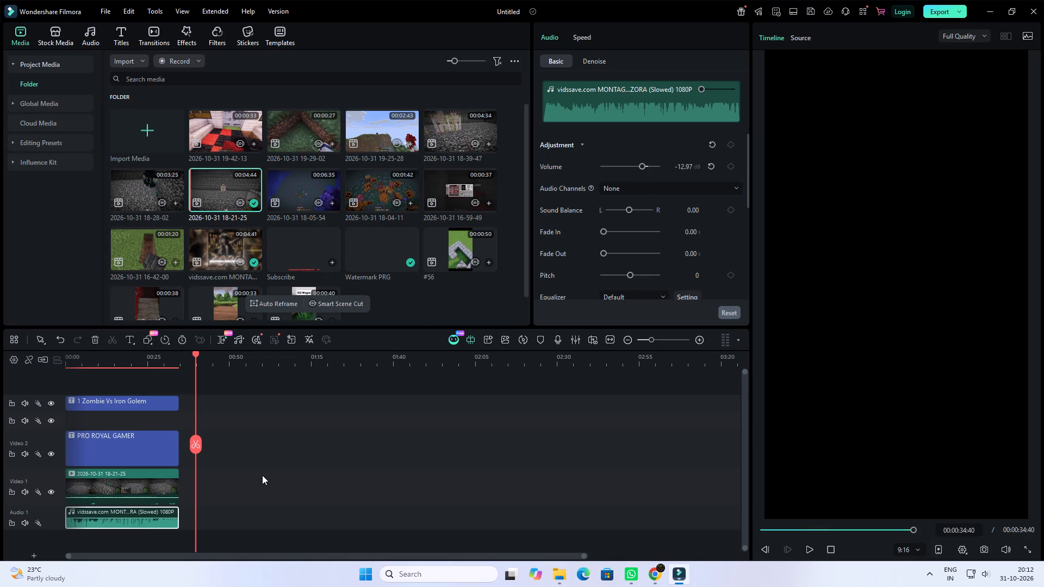
{"action": "left_click", "coordinate": [160, 486]}
{"action": "left_click_drag", "start_coordinate": [177, 484], "coordinate": [412, 479]}
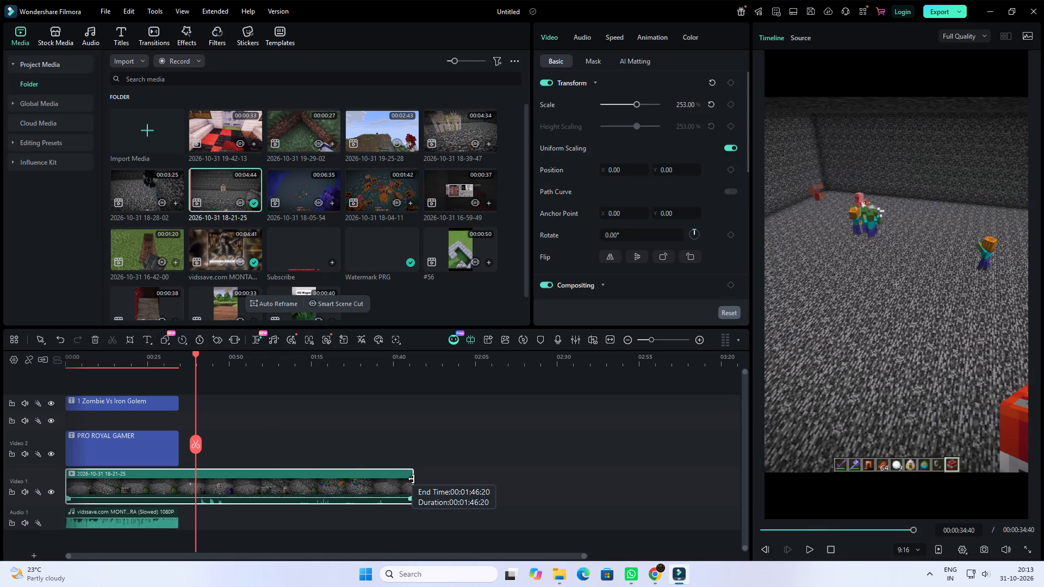
{"action": "left_click_drag", "start_coordinate": [412, 479], "coordinate": [380, 477]}
Find the start of the next fight, split the 18-21-25 clip at about 1:09, delete the earlier part and move the rest to the timeline start.
{"action": "left_click_drag", "start_coordinate": [197, 446], "coordinate": [248, 446]}
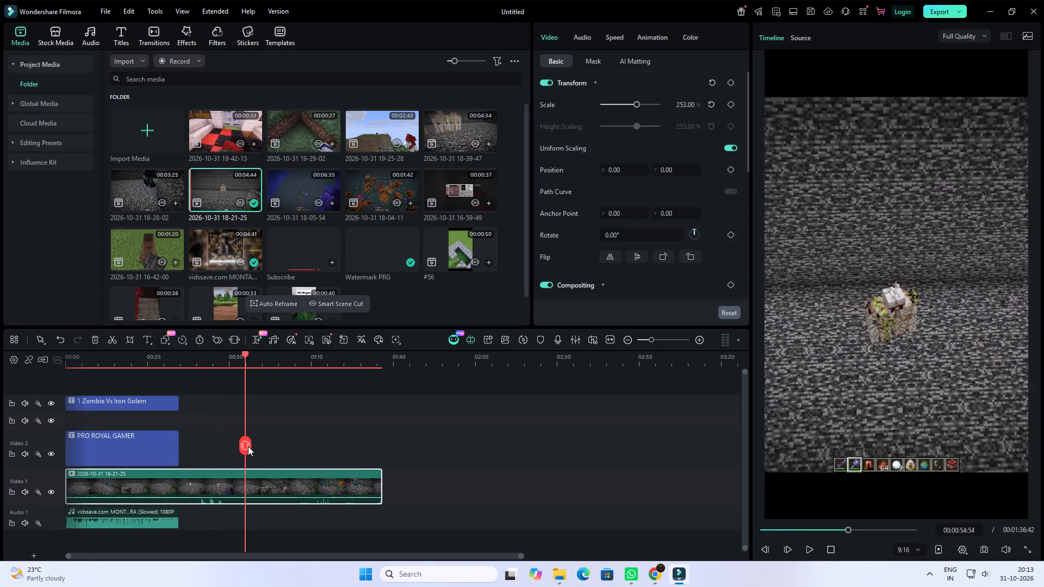
{"action": "left_click_drag", "start_coordinate": [248, 446], "coordinate": [283, 452]}
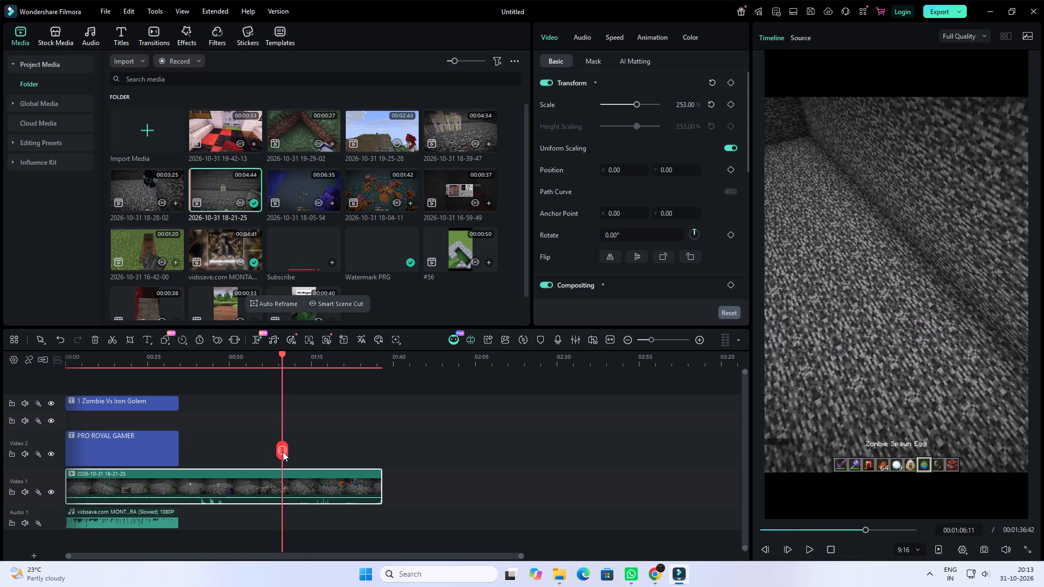
{"action": "left_click_drag", "start_coordinate": [283, 452], "coordinate": [302, 452]}
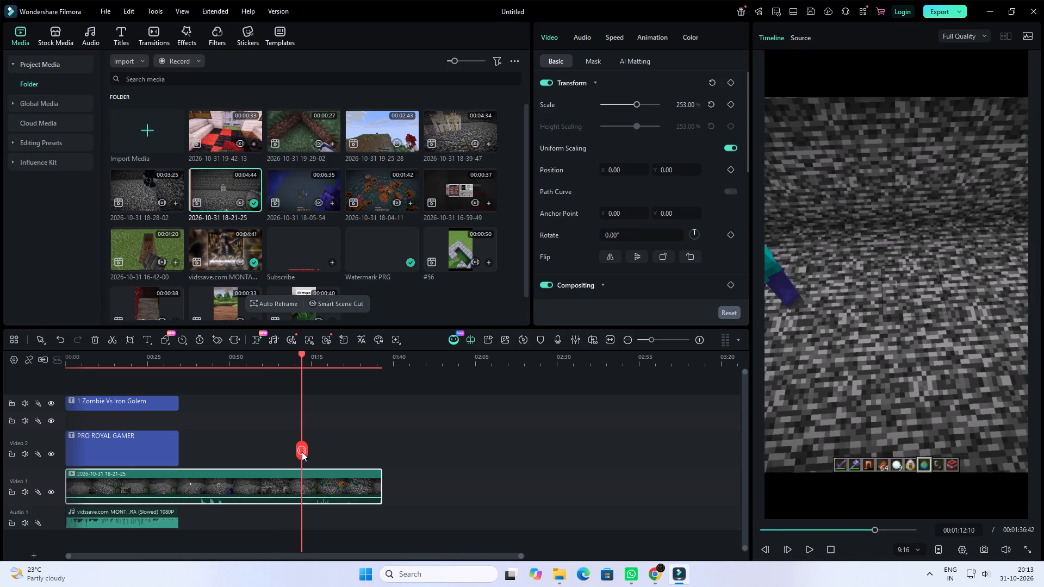
{"action": "left_click_drag", "start_coordinate": [302, 452], "coordinate": [293, 451]}
{"action": "left_click", "coordinate": [293, 451]}
{"action": "left_click", "coordinate": [266, 482]}
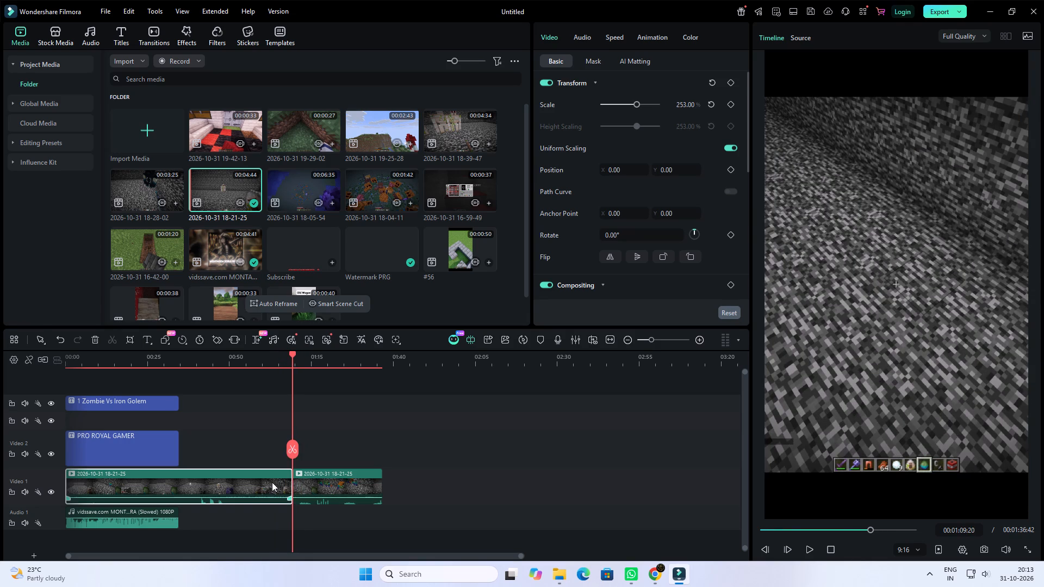
{"action": "key", "text": "Delete"}
{"action": "left_click_drag", "start_coordinate": [312, 480], "coordinate": [86, 470]}
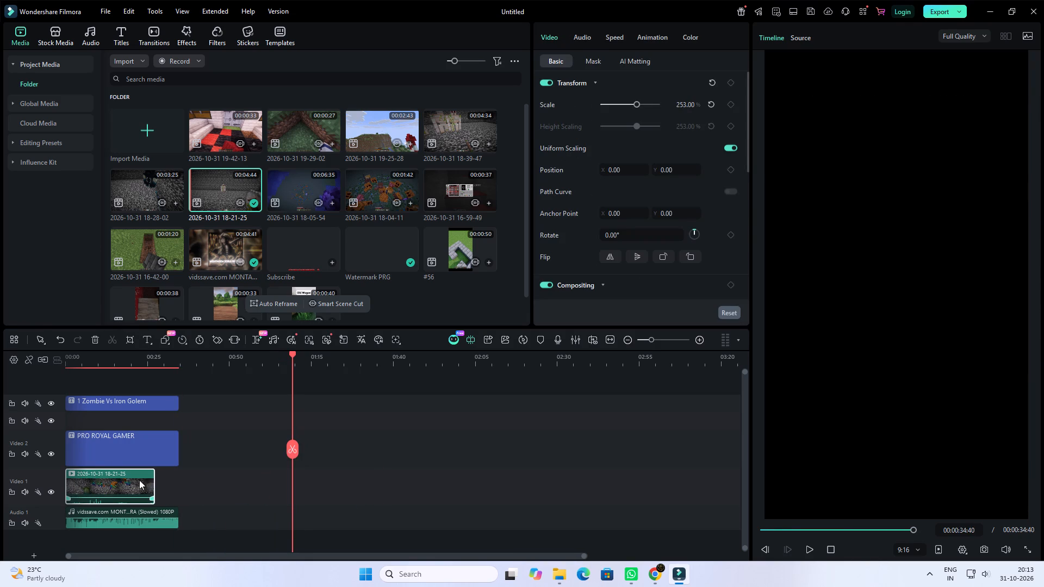
Extend the end of the remaining 18-21-25 clip to about 1:28.
{"action": "left_click_drag", "start_coordinate": [153, 484], "coordinate": [483, 500]}
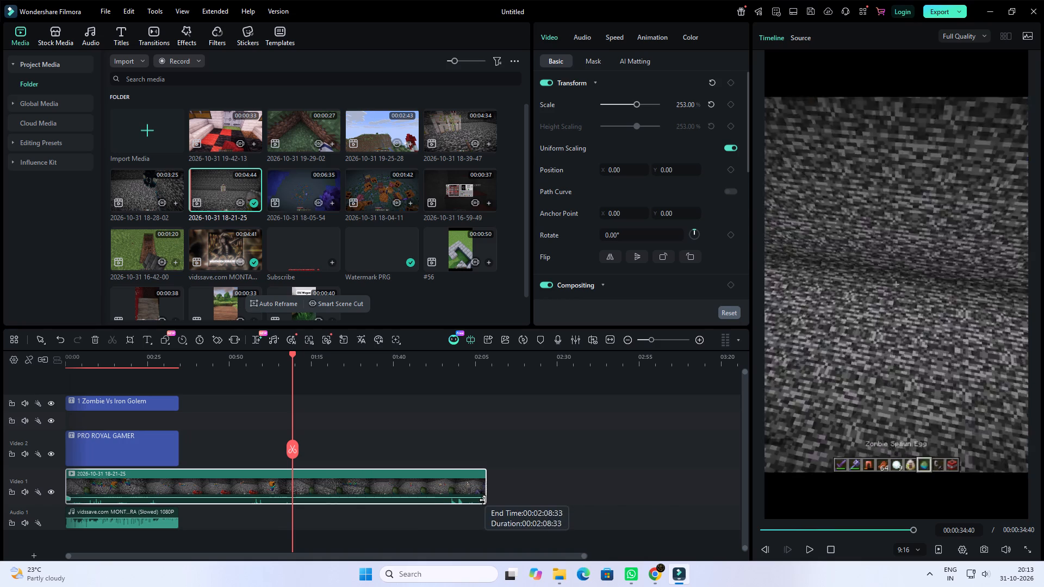
{"action": "left_click_drag", "start_coordinate": [483, 500], "coordinate": [426, 501]}
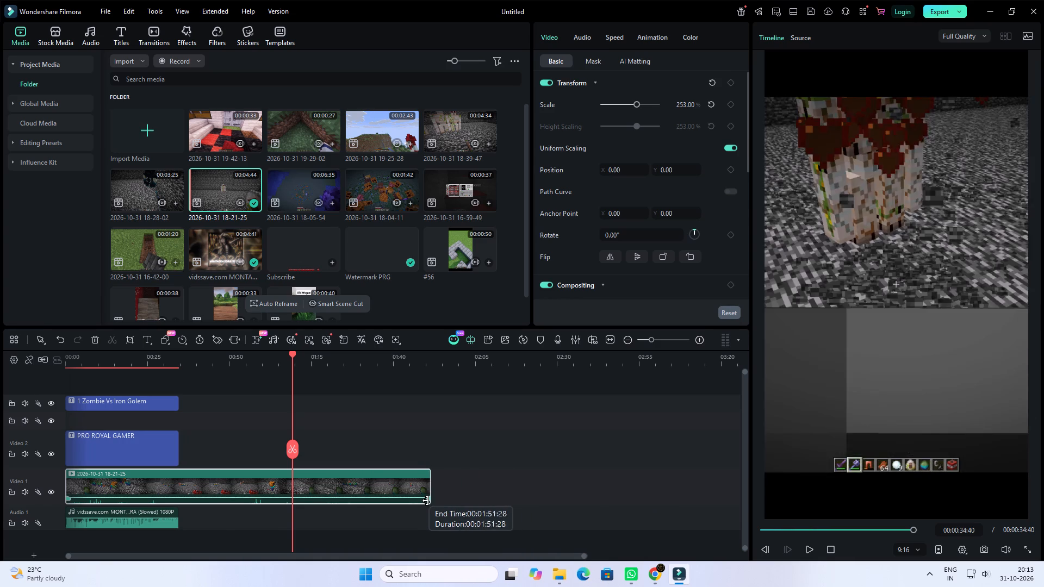
{"action": "left_click_drag", "start_coordinate": [426, 501], "coordinate": [355, 500]}
Find the end of this fight, split the 18-21-25 clip at about 52 seconds, and delete the part after the cut.
{"action": "left_click_drag", "start_coordinate": [293, 455], "coordinate": [254, 449]}
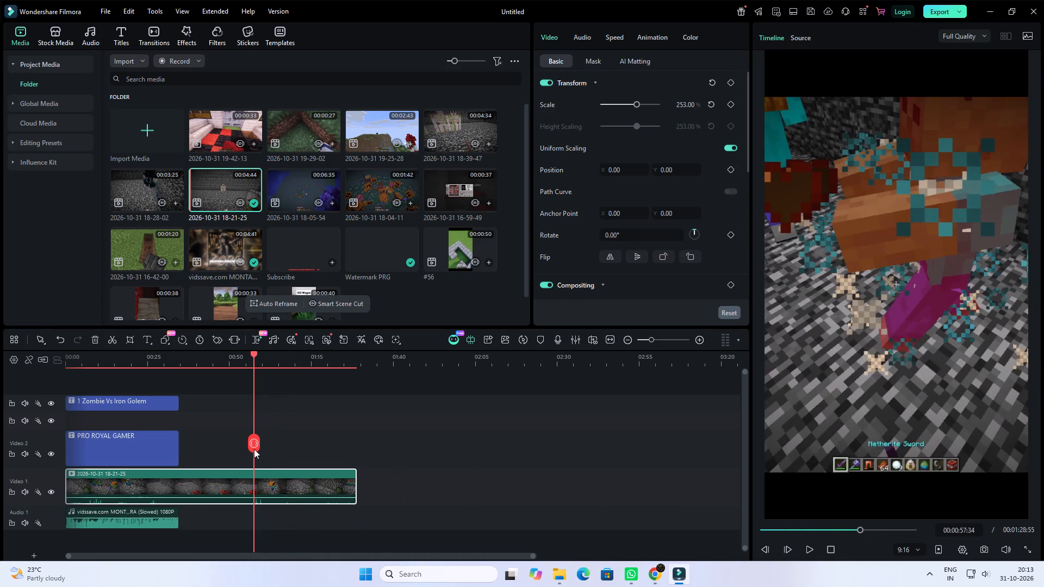
{"action": "left_click_drag", "start_coordinate": [254, 449], "coordinate": [185, 448]}
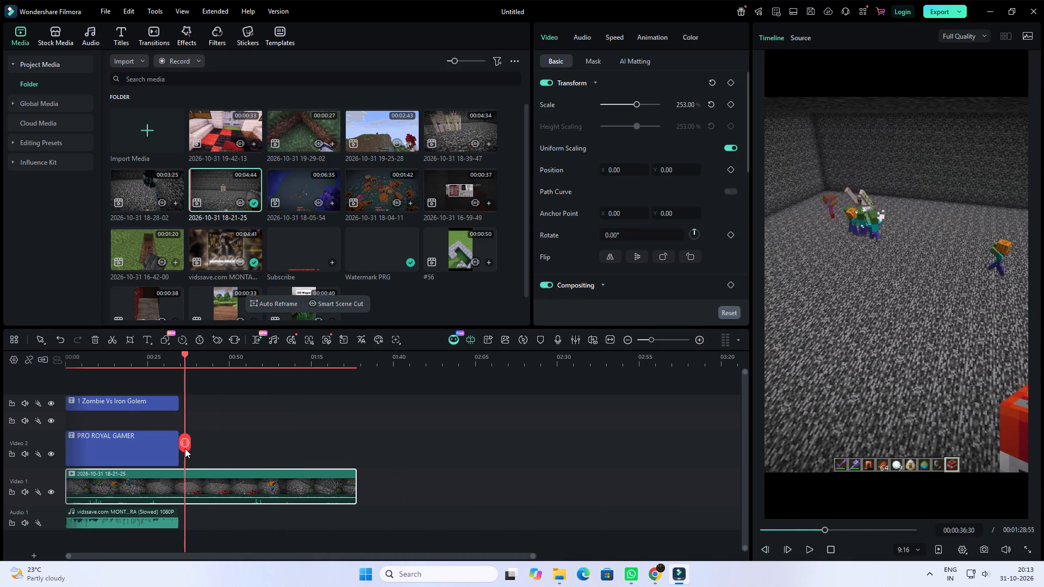
{"action": "left_click_drag", "start_coordinate": [185, 448], "coordinate": [165, 446]}
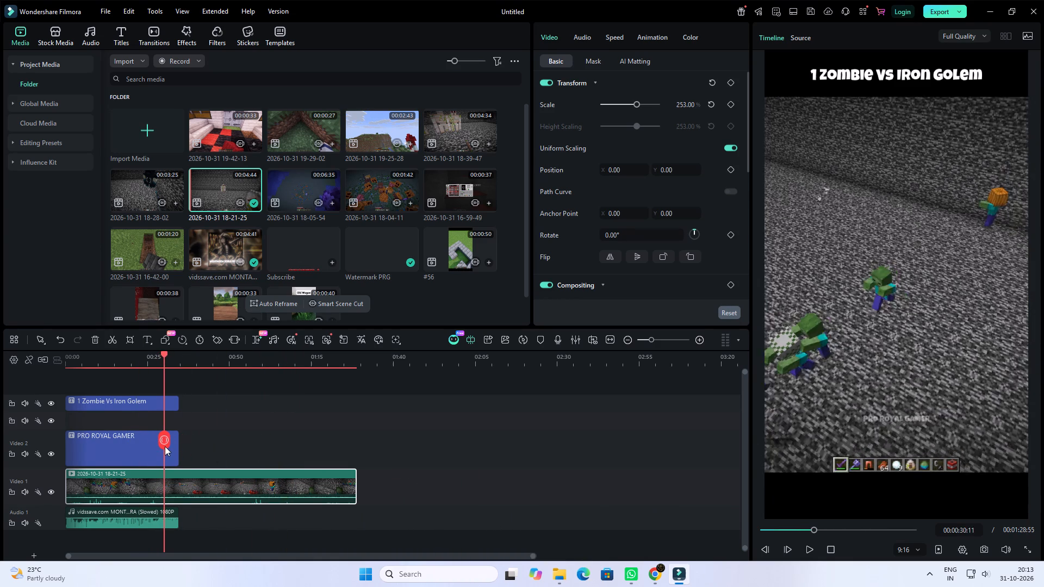
{"action": "left_click_drag", "start_coordinate": [165, 446], "coordinate": [182, 448]}
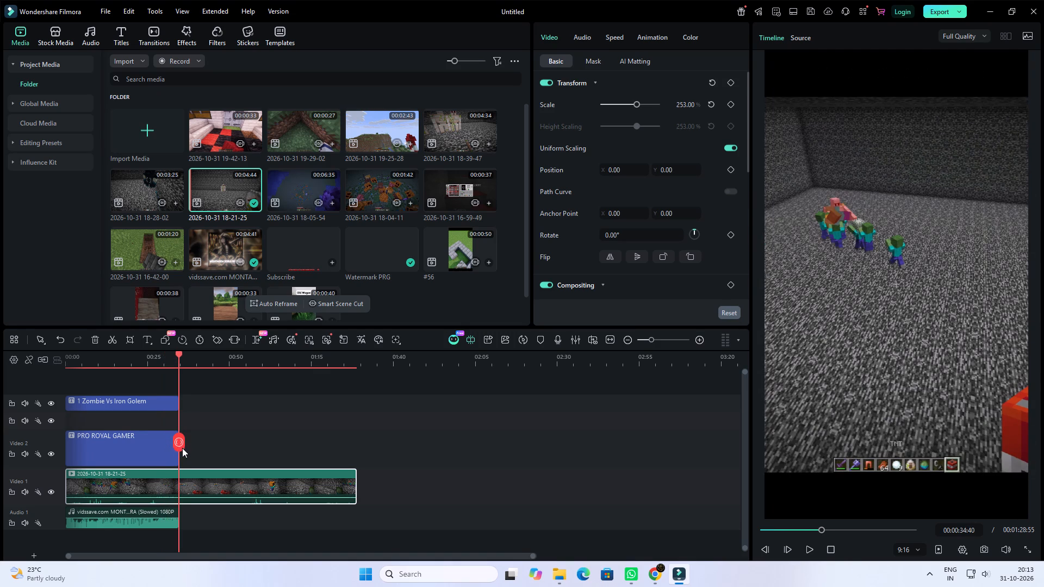
{"action": "left_click_drag", "start_coordinate": [182, 448], "coordinate": [204, 449]}
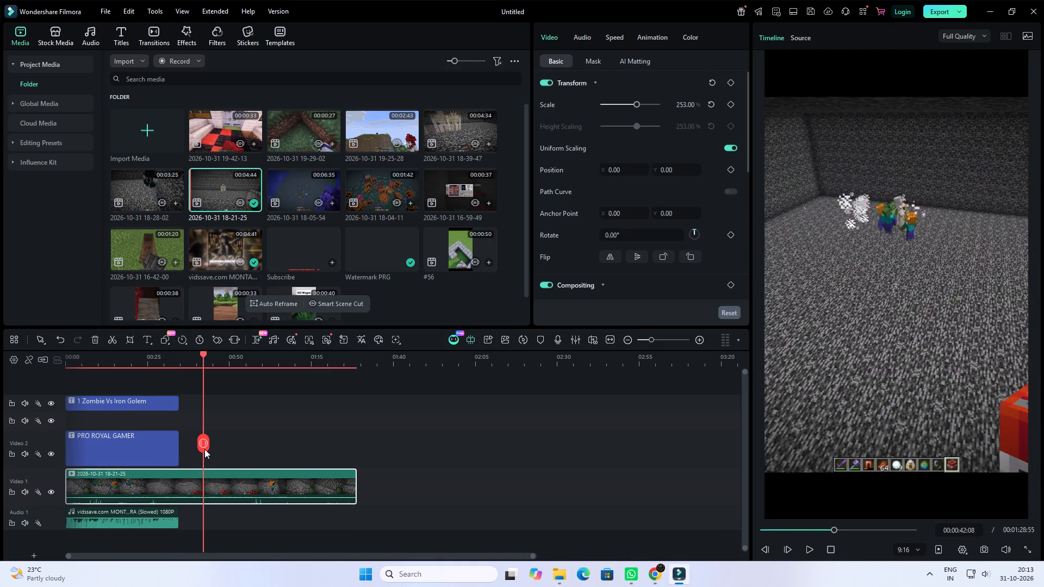
{"action": "left_click_drag", "start_coordinate": [204, 449], "coordinate": [229, 453]}
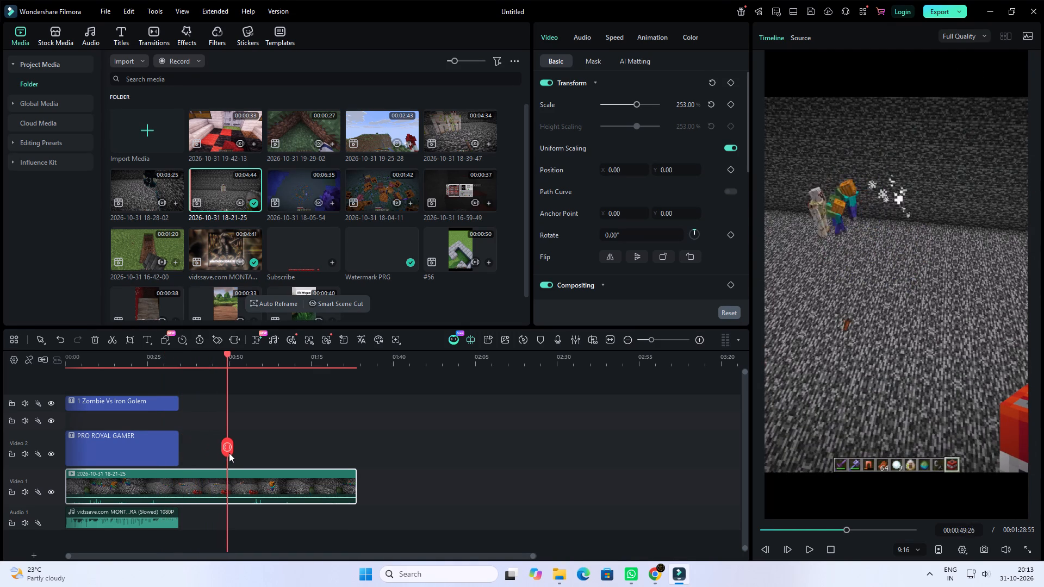
{"action": "left_click_drag", "start_coordinate": [229, 453], "coordinate": [238, 454]}
{"action": "left_click", "coordinate": [238, 454]}
{"action": "key", "text": "Delete"}
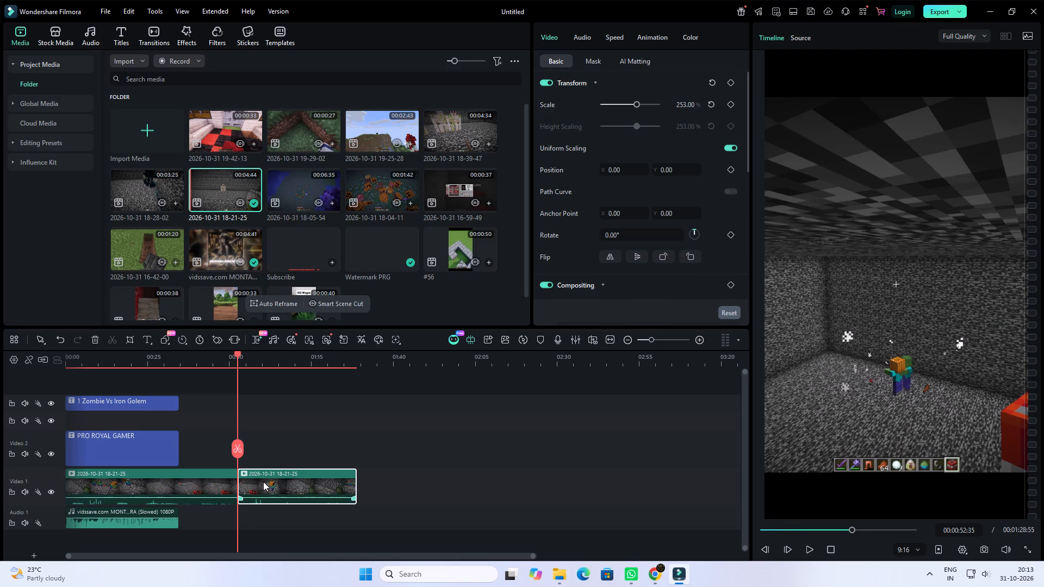
Extend the headline title, the watermark and the music to the clip's end at about 52 seconds.
{"action": "left_click_drag", "start_coordinate": [184, 451], "coordinate": [158, 403]}
{"action": "left_click_drag", "start_coordinate": [178, 403], "coordinate": [236, 401]}
{"action": "left_click", "coordinate": [171, 519]}
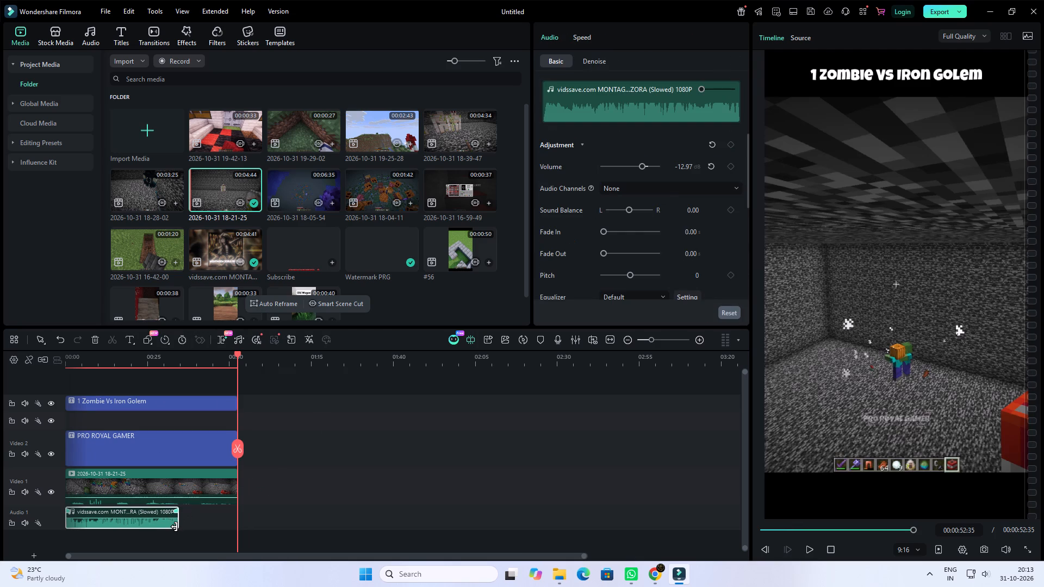
{"action": "left_click_drag", "start_coordinate": [177, 528], "coordinate": [235, 523]}
Change the headline title's text to "10 Zombie Vs Iron Golem".
{"action": "left_click", "coordinate": [183, 398]}
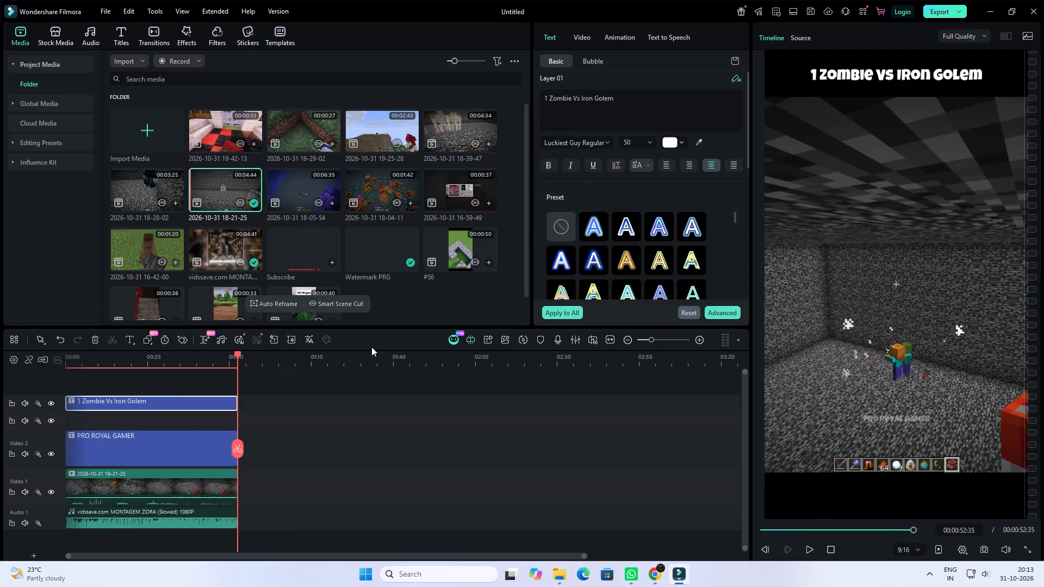
{"action": "left_click", "coordinate": [547, 101]}
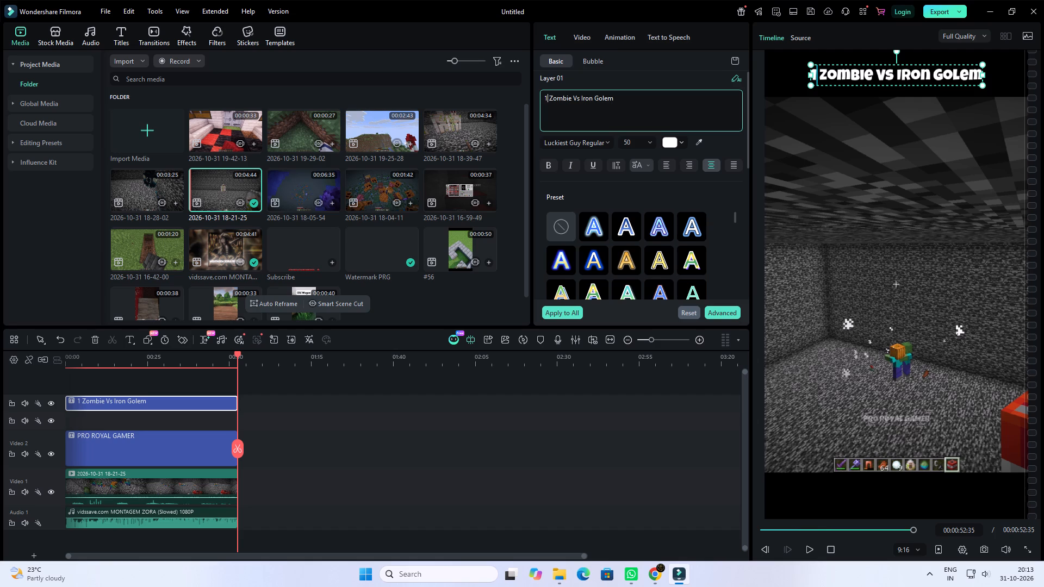
{"action": "key", "text": "0"}
{"action": "left_click", "coordinate": [462, 425]}
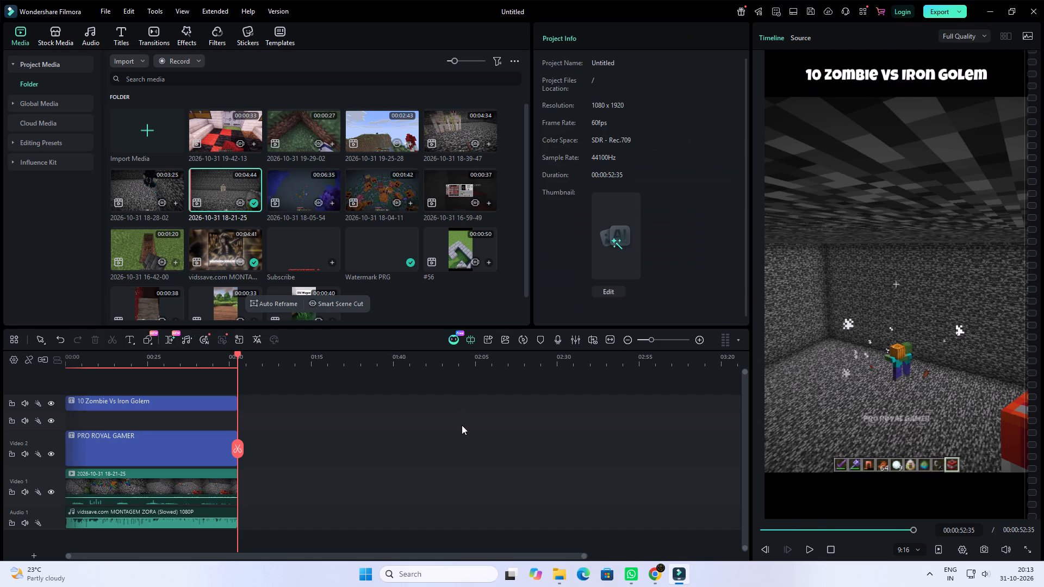
Export the "10 Zombie Vs Iron Golem" short as #394 with the existing settings and close the export window.
{"action": "left_click", "coordinate": [942, 13]}
{"action": "left_click", "coordinate": [569, 149]}
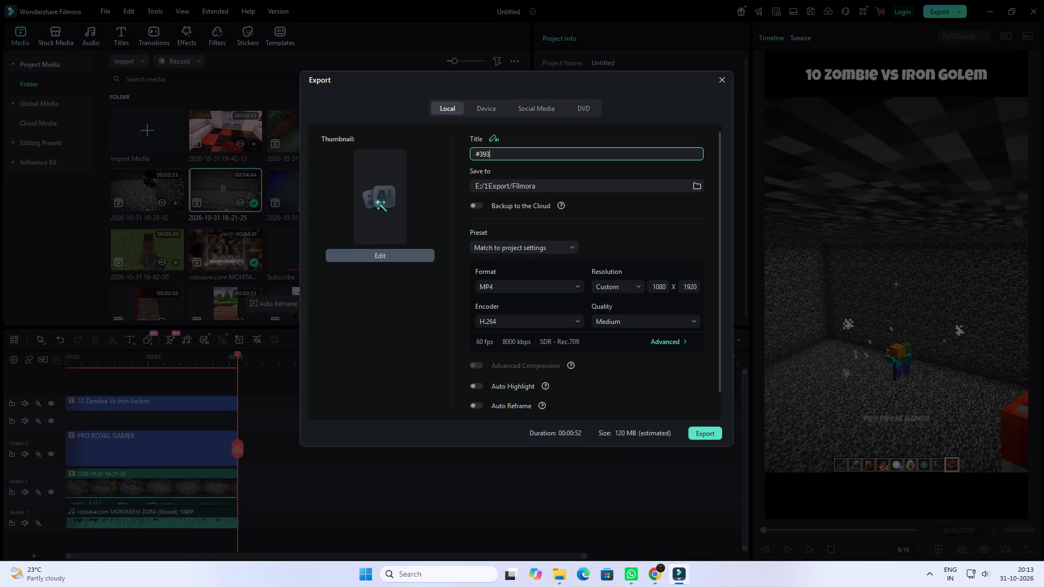
{"action": "key", "text": "BackSpace"}
{"action": "key", "text": "4"}
{"action": "left_click", "coordinate": [693, 433]}
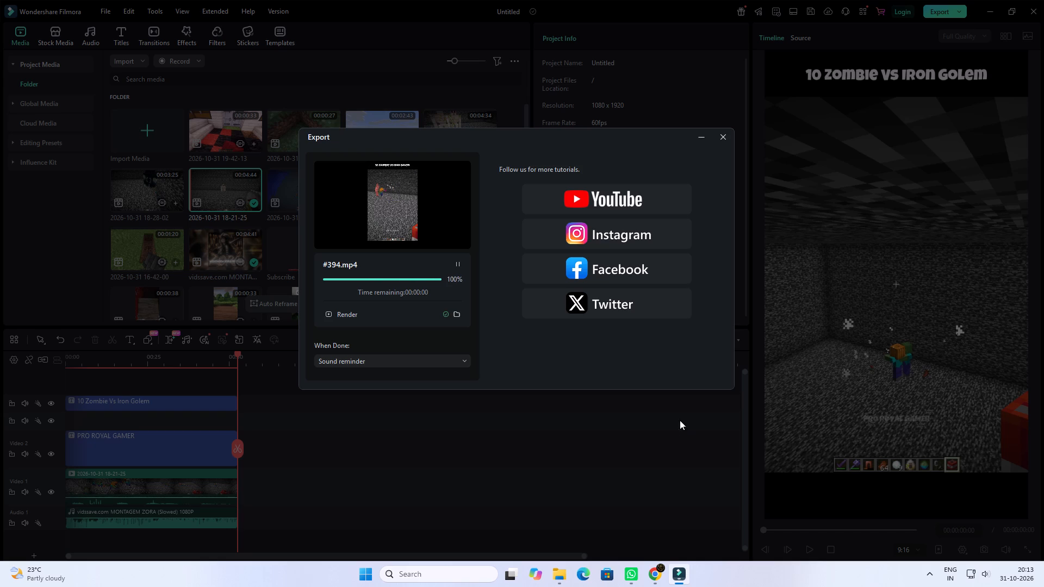
{"action": "left_click", "coordinate": [727, 139]}
Extend the end of the 18-21-25 clip to about 2:56.
{"action": "left_click", "coordinate": [223, 485]}
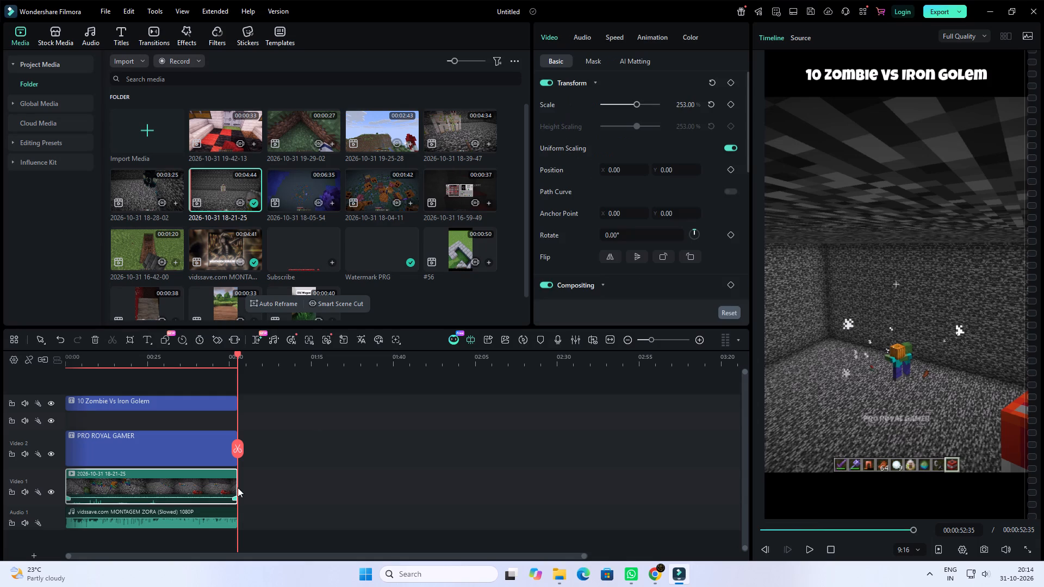
{"action": "left_click_drag", "start_coordinate": [236, 486], "coordinate": [648, 482]}
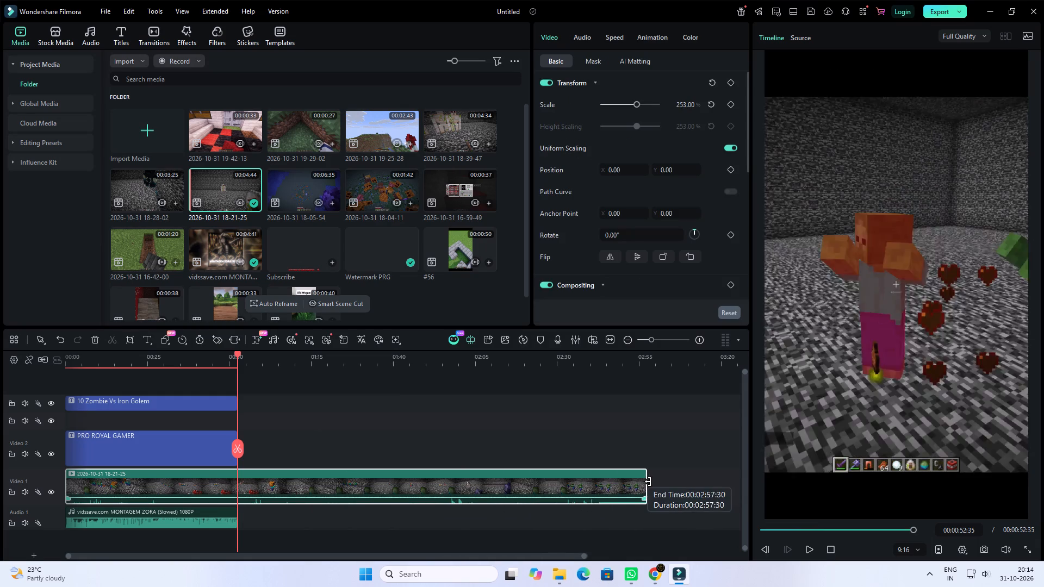
{"action": "left_click_drag", "start_coordinate": [648, 482], "coordinate": [642, 483]}
Split the 18-21-25 clip at about 1:18, delete the part before the cut, and place the remaining footage at the timeline's start.
{"action": "left_click_drag", "start_coordinate": [237, 448], "coordinate": [253, 449]}
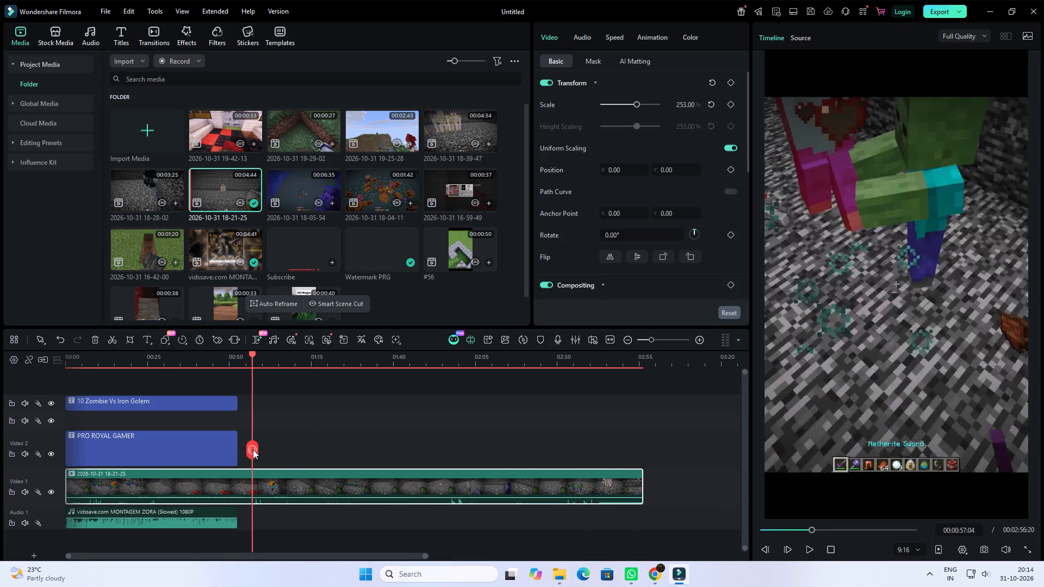
{"action": "left_click_drag", "start_coordinate": [253, 449], "coordinate": [330, 451]}
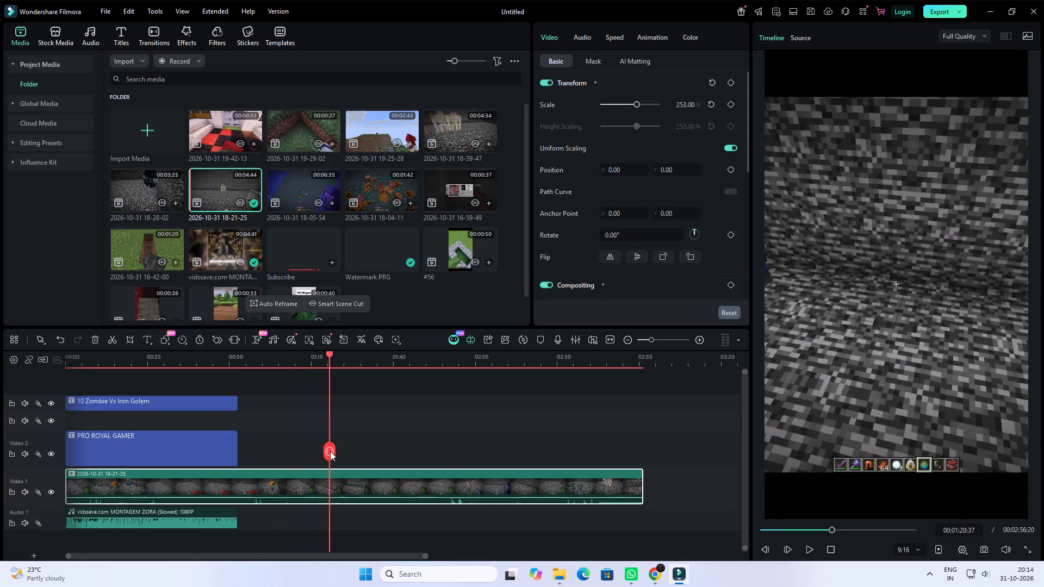
{"action": "left_click_drag", "start_coordinate": [330, 451], "coordinate": [324, 452]}
{"action": "left_click", "coordinate": [324, 452]}
{"action": "left_click", "coordinate": [285, 486]}
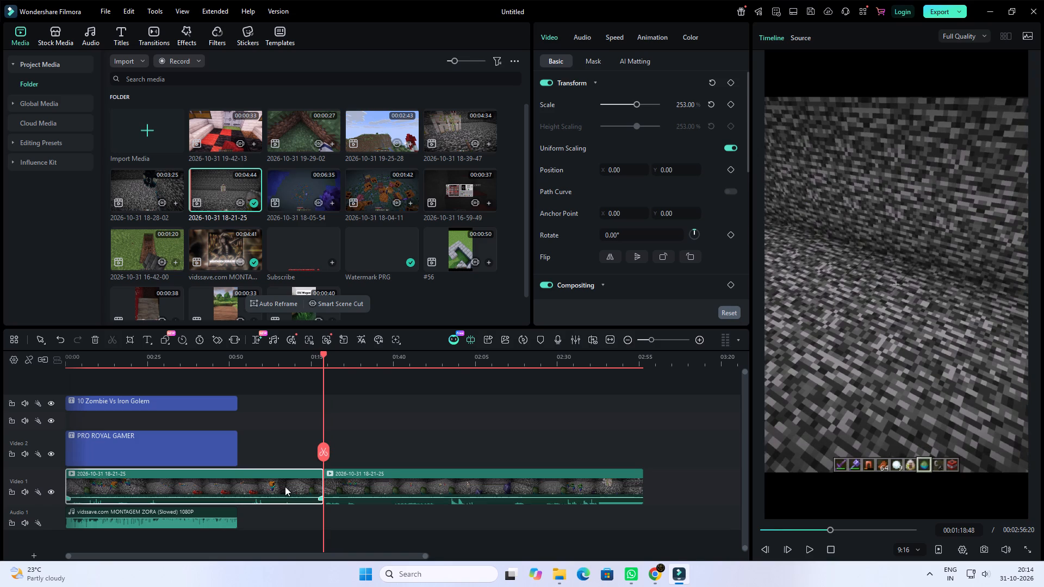
{"action": "key", "text": "Delete"}
{"action": "left_click_drag", "start_coordinate": [374, 482], "coordinate": [112, 475]}
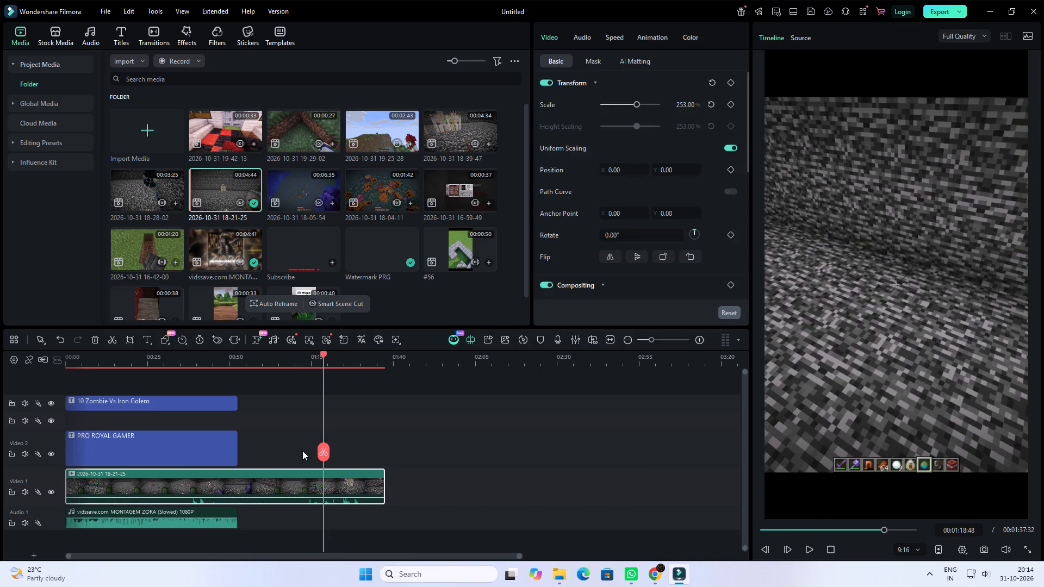
Find the end of this fight, split the 18-21-25 clip at about 36 seconds, and delete the part after the cut.
{"action": "left_click_drag", "start_coordinate": [326, 457], "coordinate": [158, 441]}
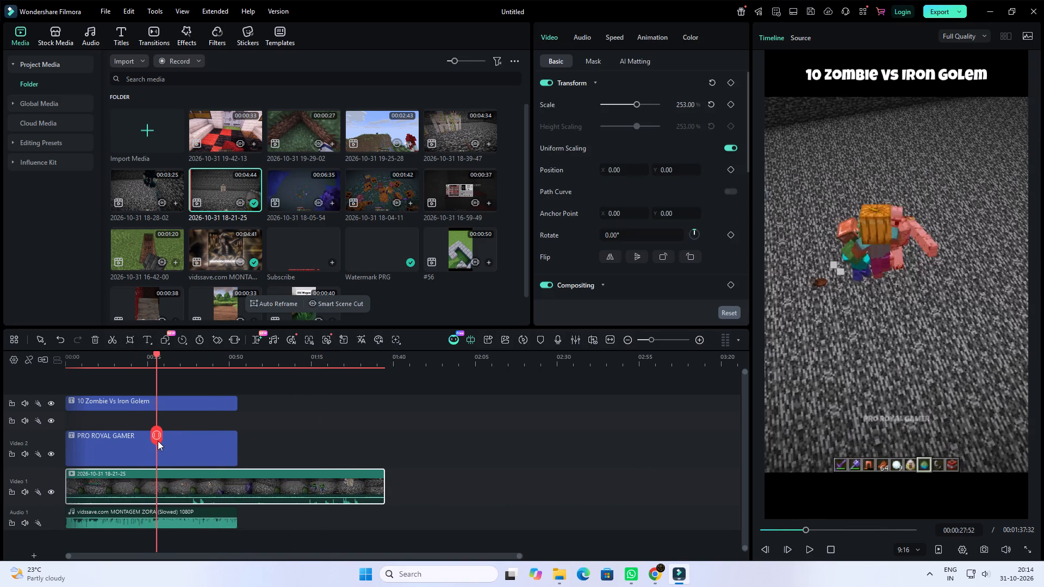
{"action": "left_click_drag", "start_coordinate": [158, 441], "coordinate": [203, 445]}
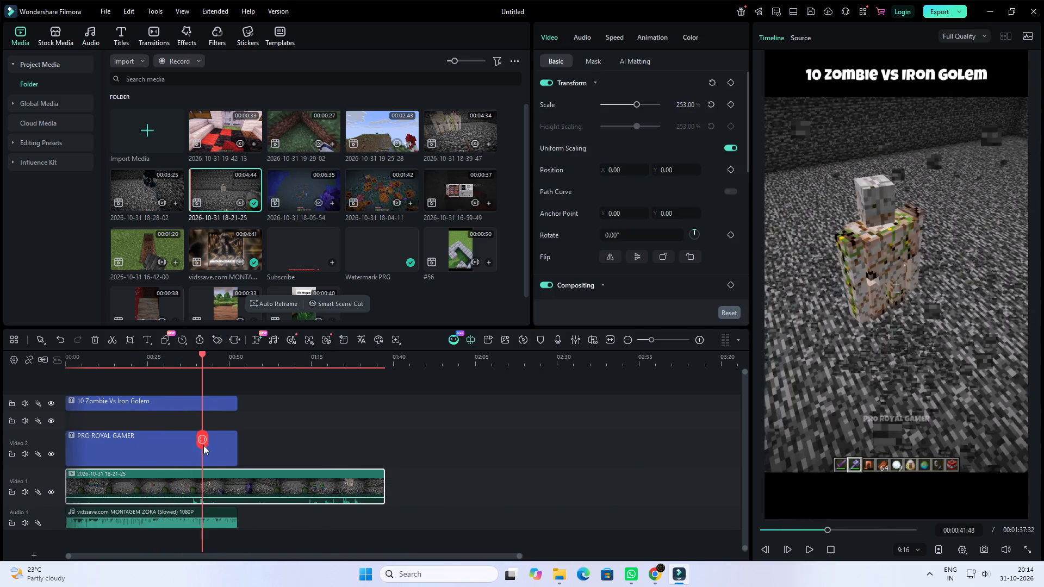
{"action": "left_click_drag", "start_coordinate": [203, 445], "coordinate": [151, 444]}
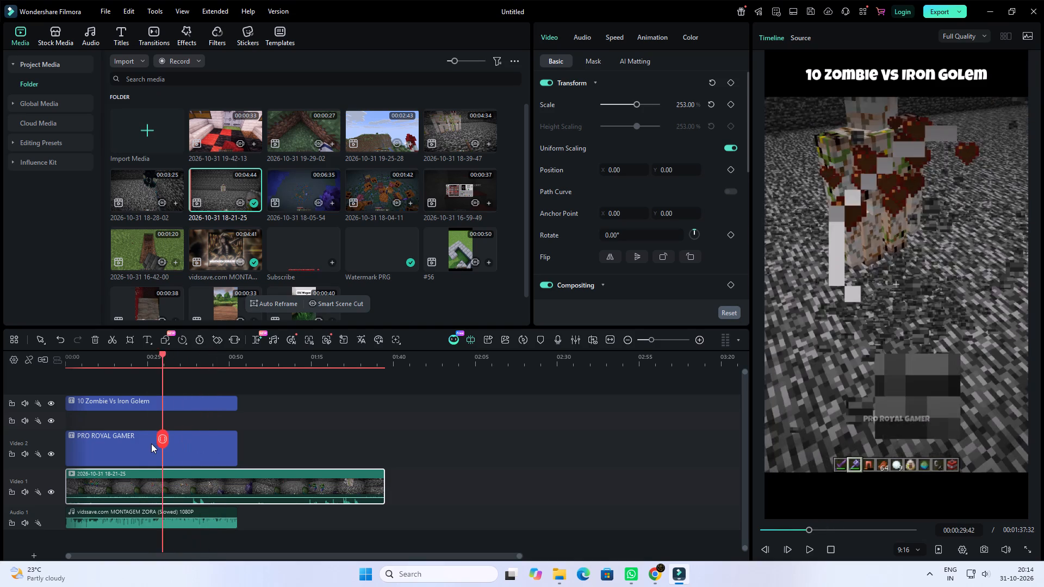
{"action": "left_click_drag", "start_coordinate": [151, 444], "coordinate": [124, 447]}
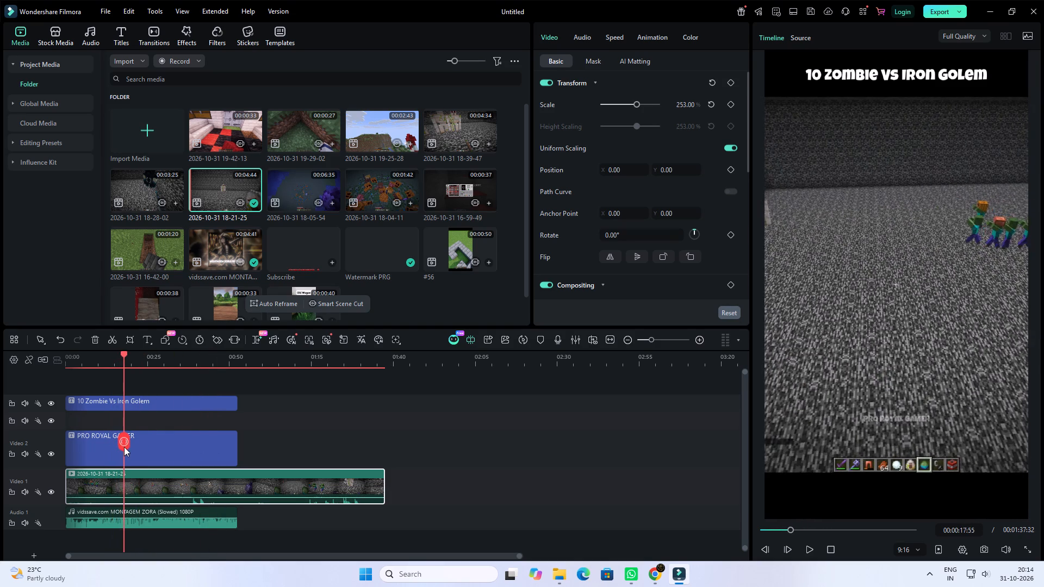
{"action": "left_click_drag", "start_coordinate": [124, 447], "coordinate": [150, 449]}
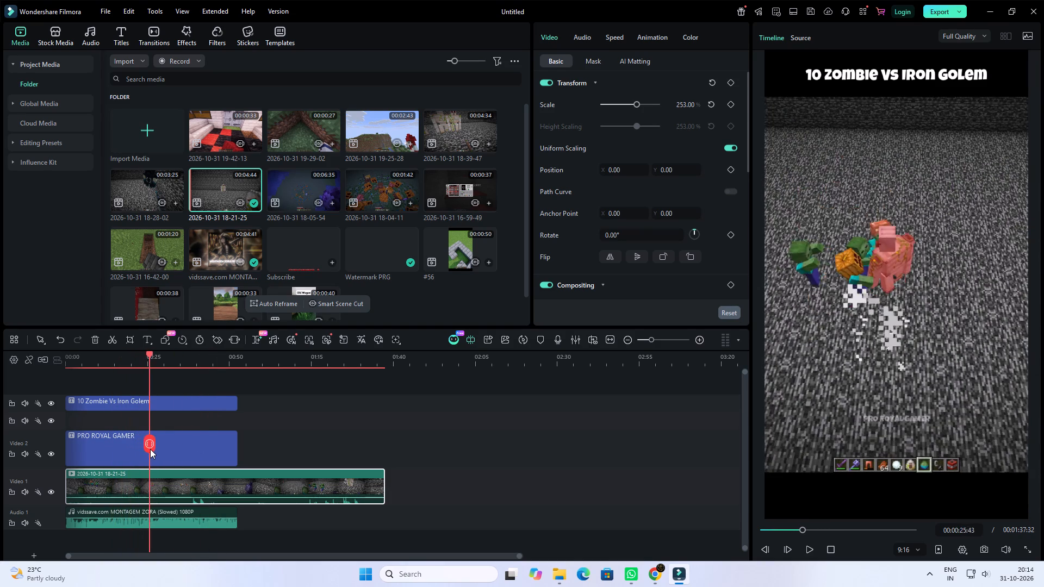
{"action": "left_click_drag", "start_coordinate": [150, 449], "coordinate": [183, 452]}
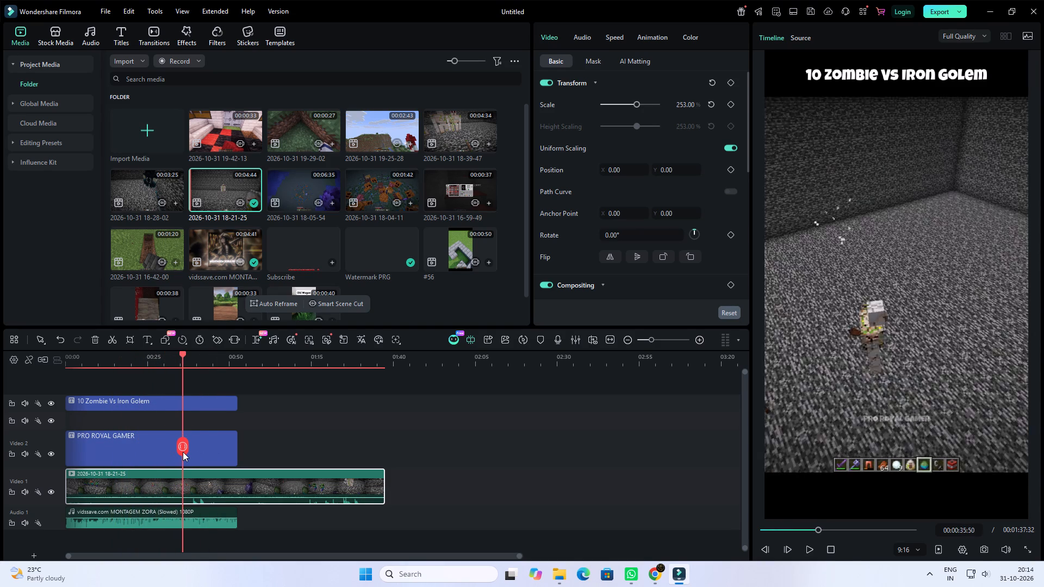
{"action": "left_click_drag", "start_coordinate": [183, 452], "coordinate": [186, 452]}
{"action": "left_click", "coordinate": [196, 482]}
{"action": "left_click", "coordinate": [183, 451]}
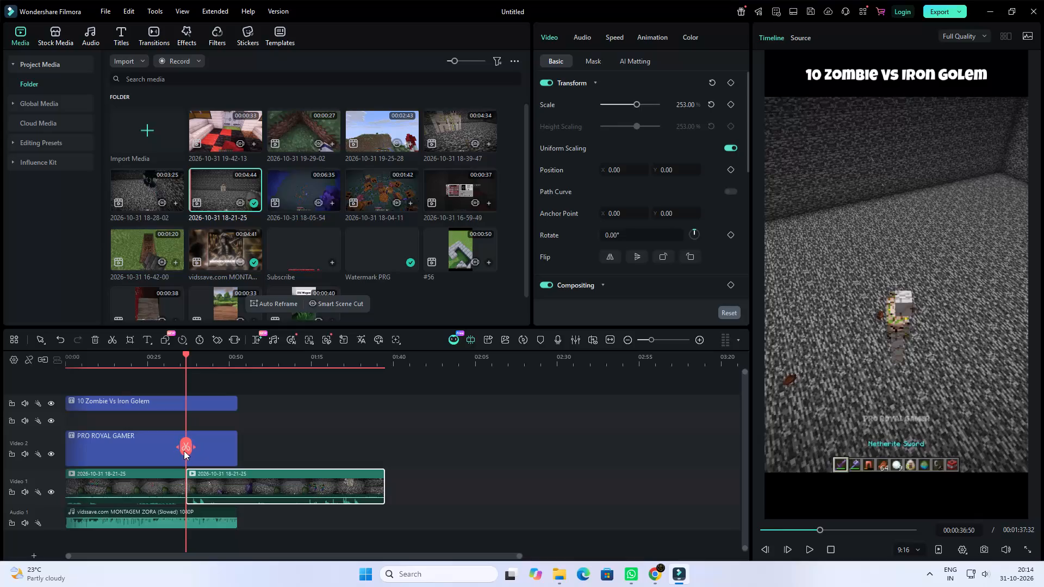
{"action": "key", "text": "Delete"}
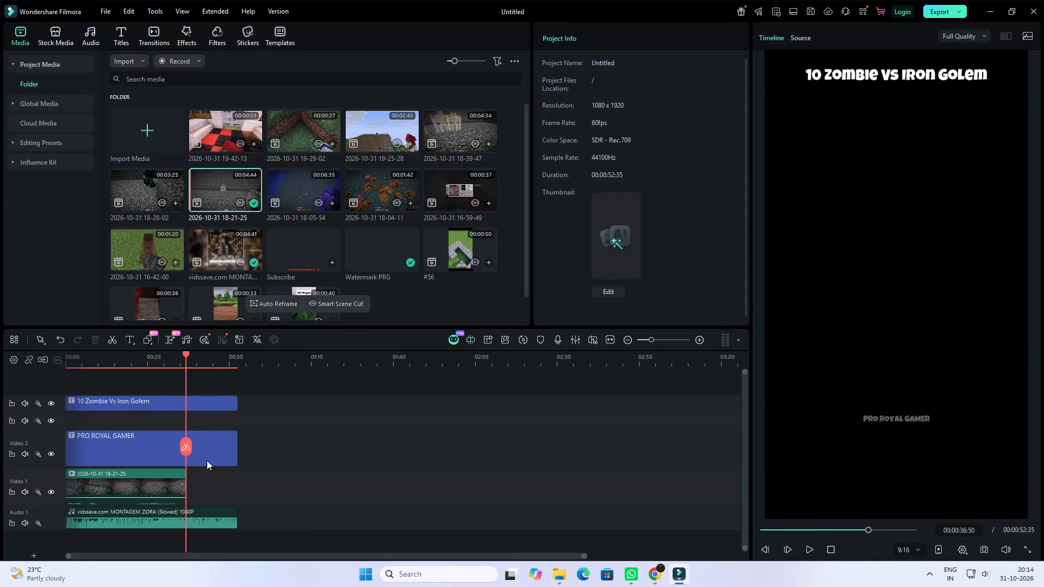
Cut the headline title, watermark and music at about 36 seconds and delete the parts beyond the clip's end.
{"action": "left_click", "coordinate": [187, 445]}
{"action": "key", "text": "Delete"}
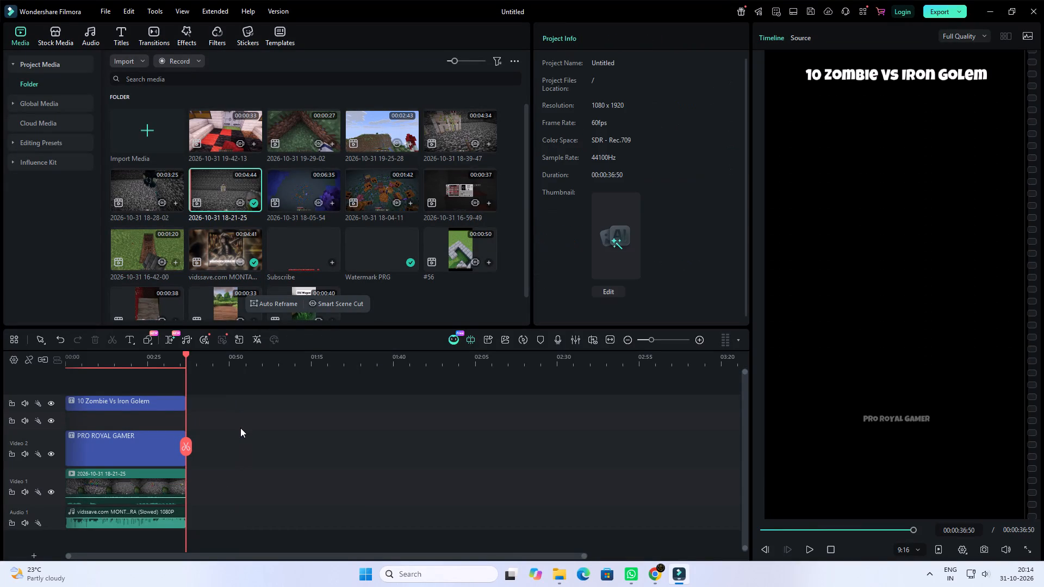
Change the headline title's text to "5 Zombie Vs Iron Golem".
{"action": "left_click", "coordinate": [819, 72]}
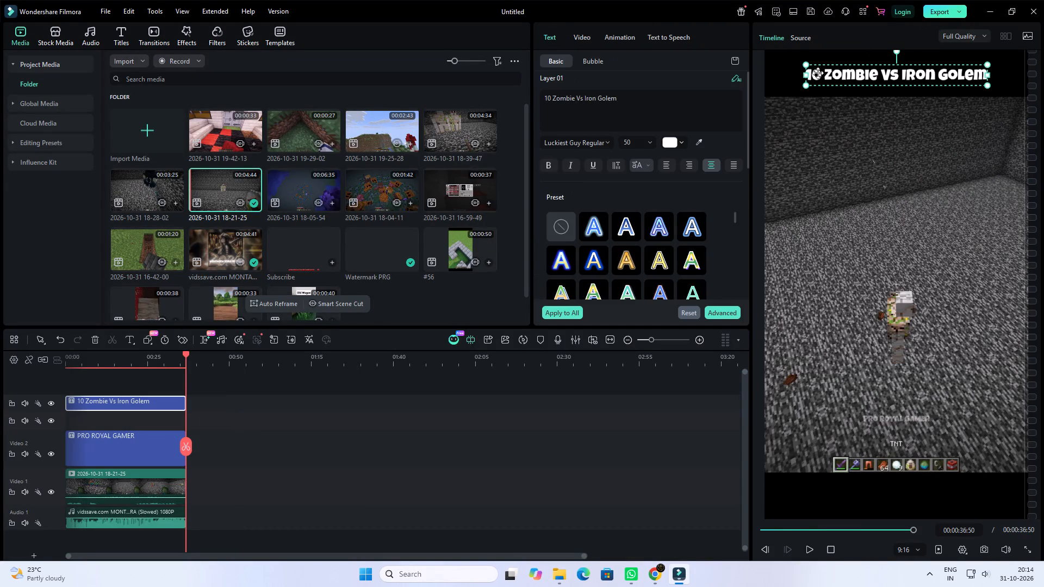
{"action": "left_click", "coordinate": [818, 73]}
{"action": "left_click", "coordinate": [819, 74]}
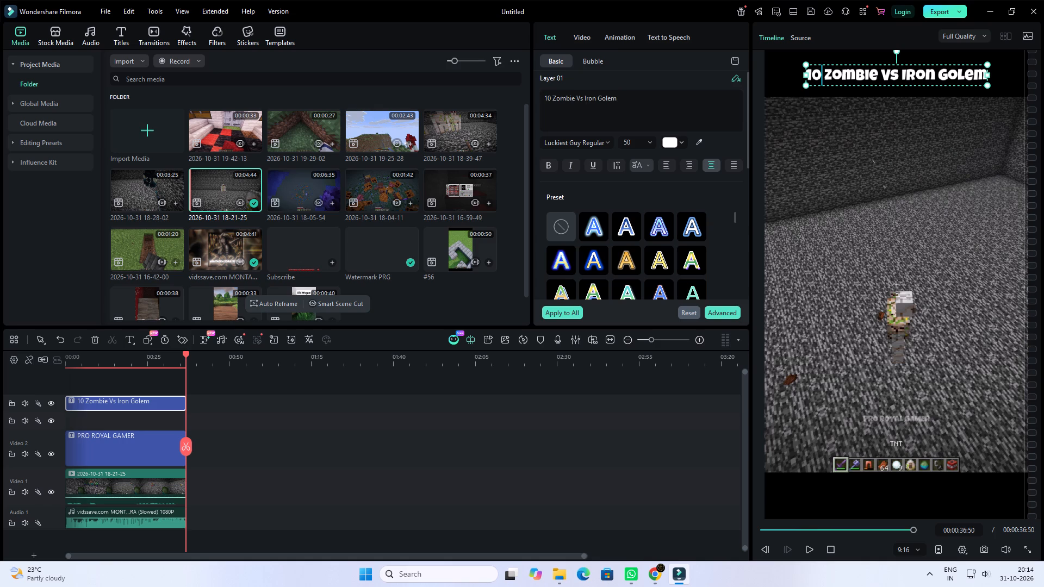
{"action": "key", "text": "BackSpace"}
{"action": "key", "text": "BackSpace"}
{"action": "key", "text": "5"}
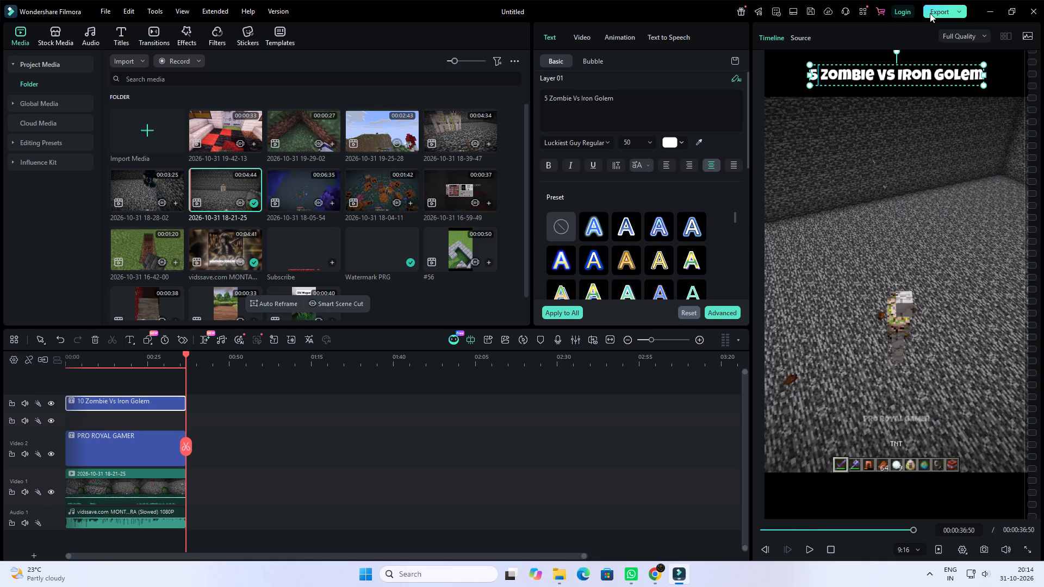
Export the "5 Zombie Vs Iron Golem" short as #395 with the existing settings.
{"action": "left_click", "coordinate": [930, 13]}
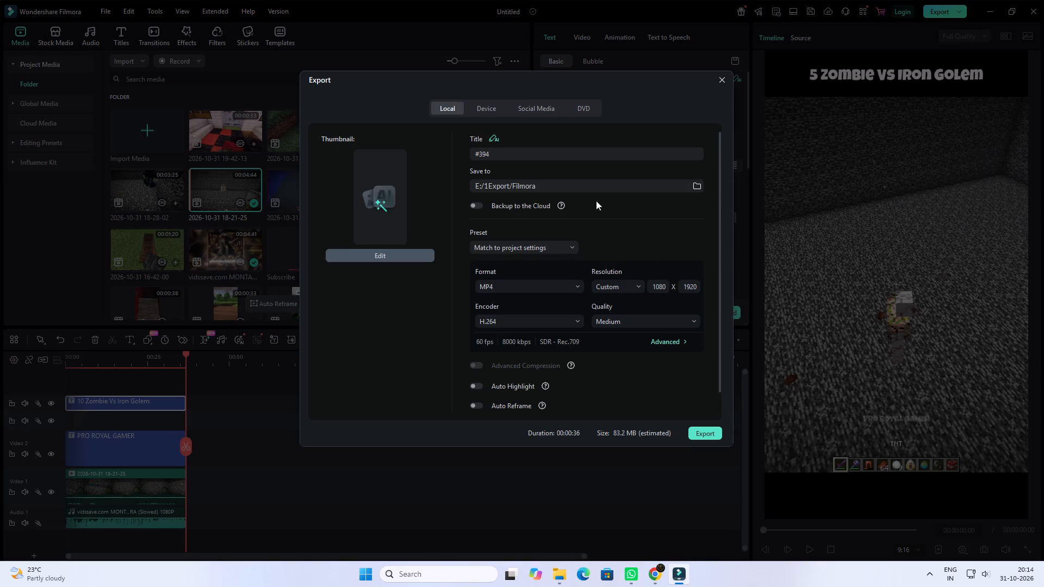
{"action": "left_click", "coordinate": [527, 153]}
{"action": "key", "text": "BackSpace"}
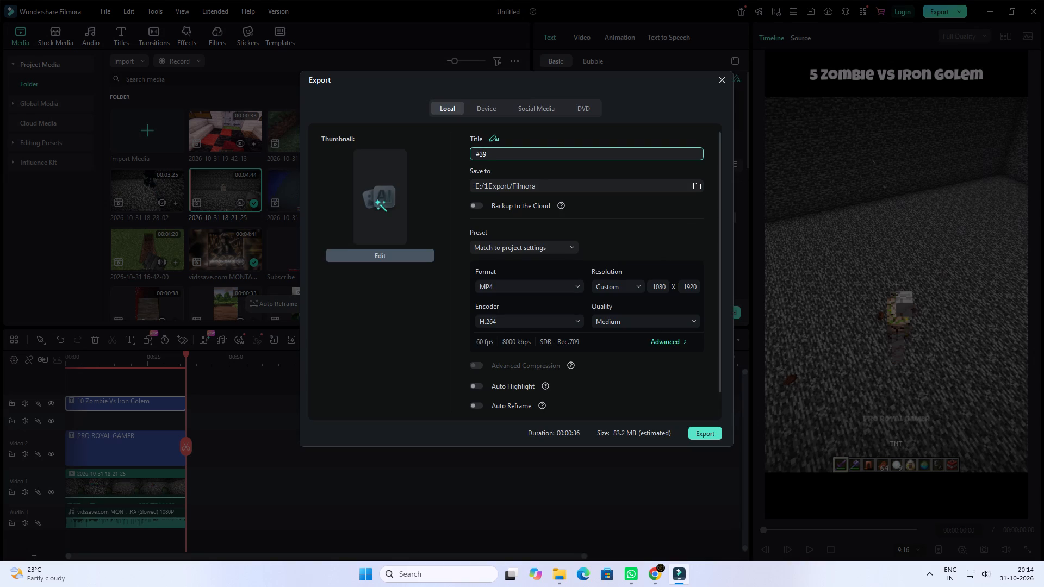
{"action": "key", "text": "5"}
{"action": "left_click", "coordinate": [698, 434]}
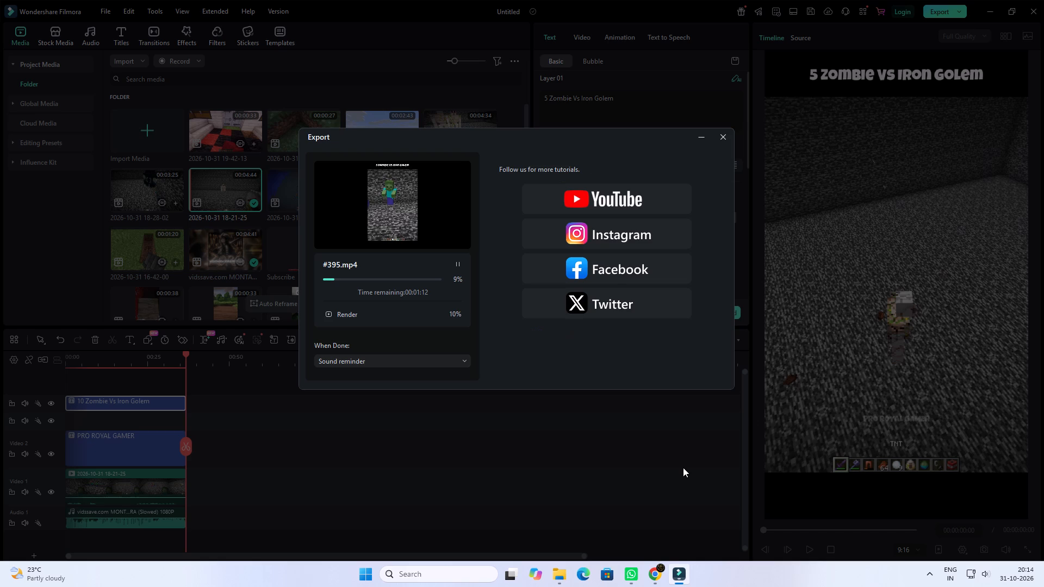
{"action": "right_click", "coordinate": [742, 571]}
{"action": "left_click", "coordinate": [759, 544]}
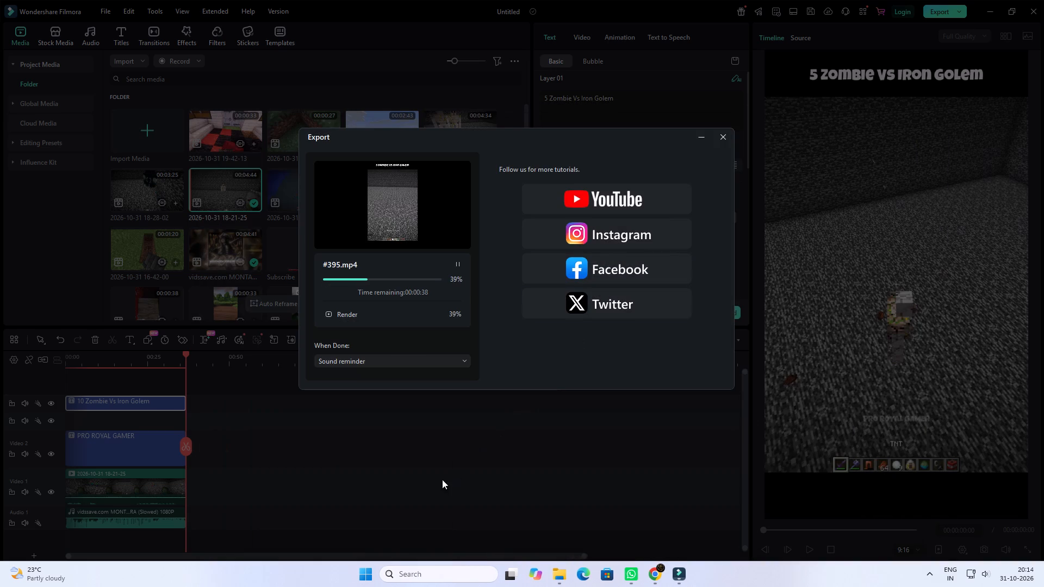
Open Command Prompt, run "wsl --shutdown", and close its window.
{"action": "left_click", "coordinate": [403, 570]}
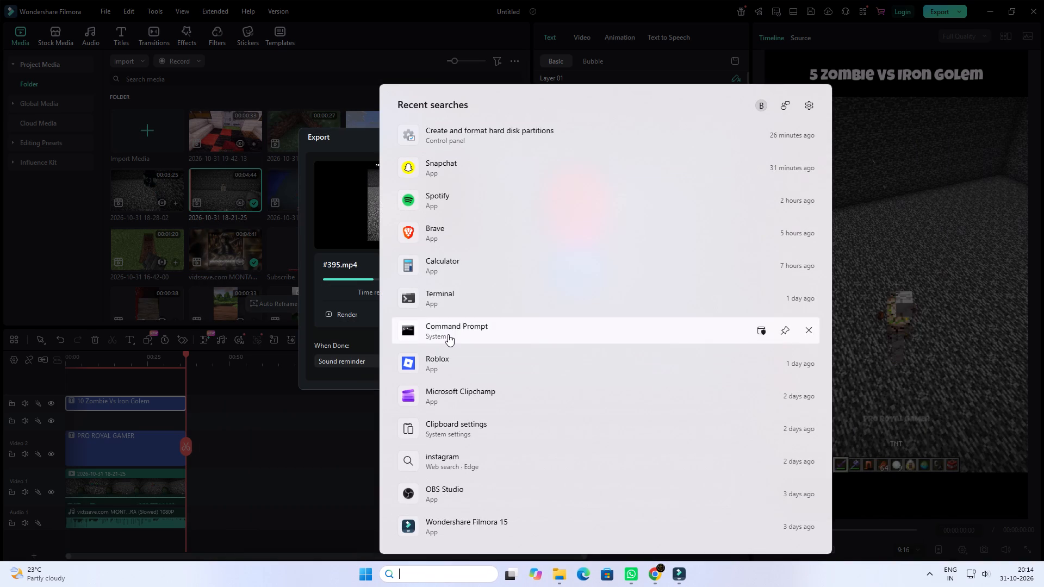
{"action": "left_click", "coordinate": [448, 334]}
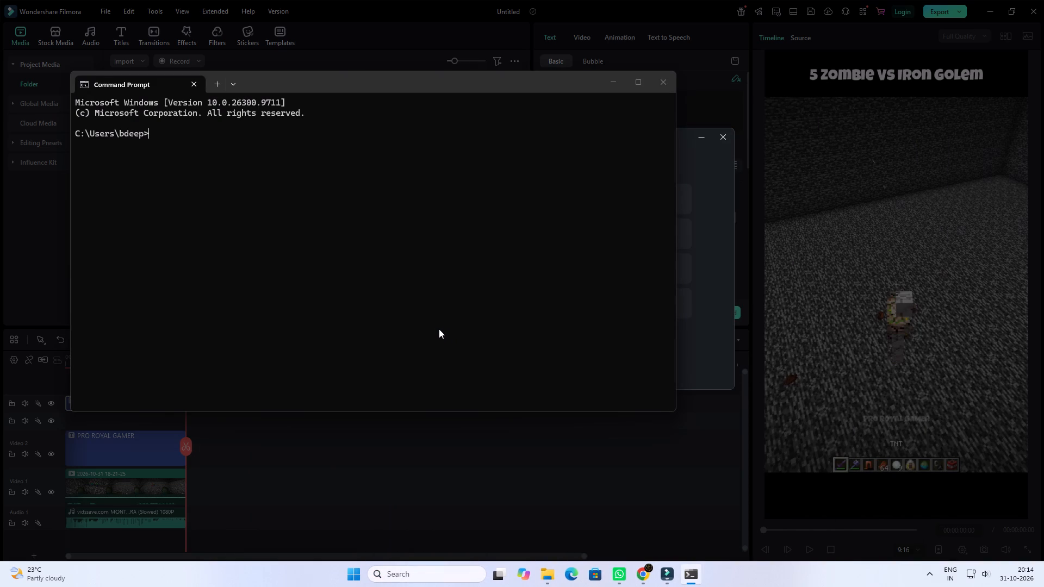
{"action": "type", "text": "wsl"}
{"action": "type", "text": "--"}
{"action": "key", "text": "BackSpace"}
{"action": "key", "text": "BackSpace"}
{"action": "key", "text": "space"}
{"action": "type", "text": "--shutdown"}
{"action": "key", "text": "Return"}
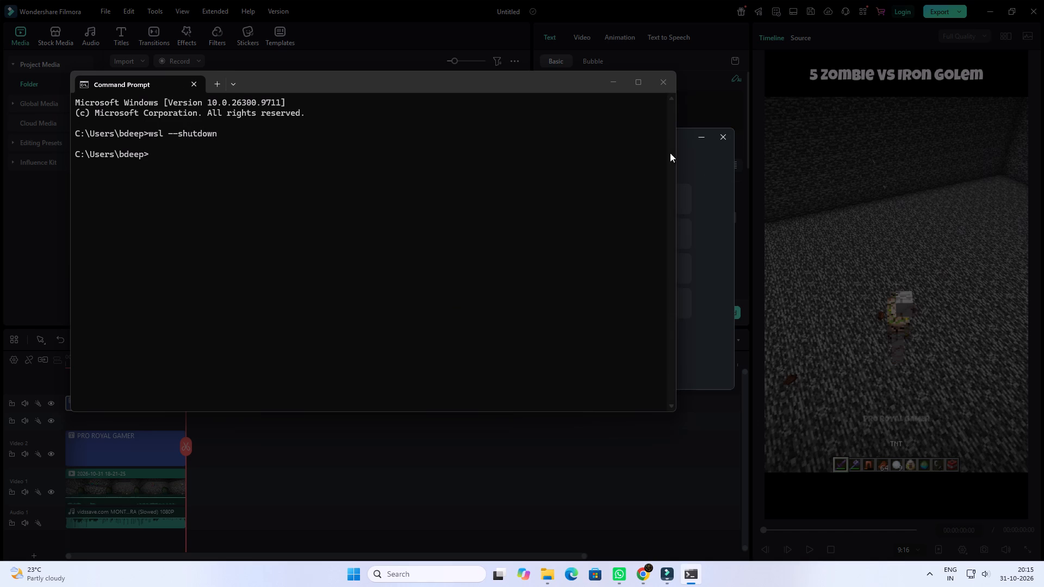
{"action": "left_click", "coordinate": [656, 83]}
Close the #395 export window in Filmora.
{"action": "left_click", "coordinate": [724, 139]}
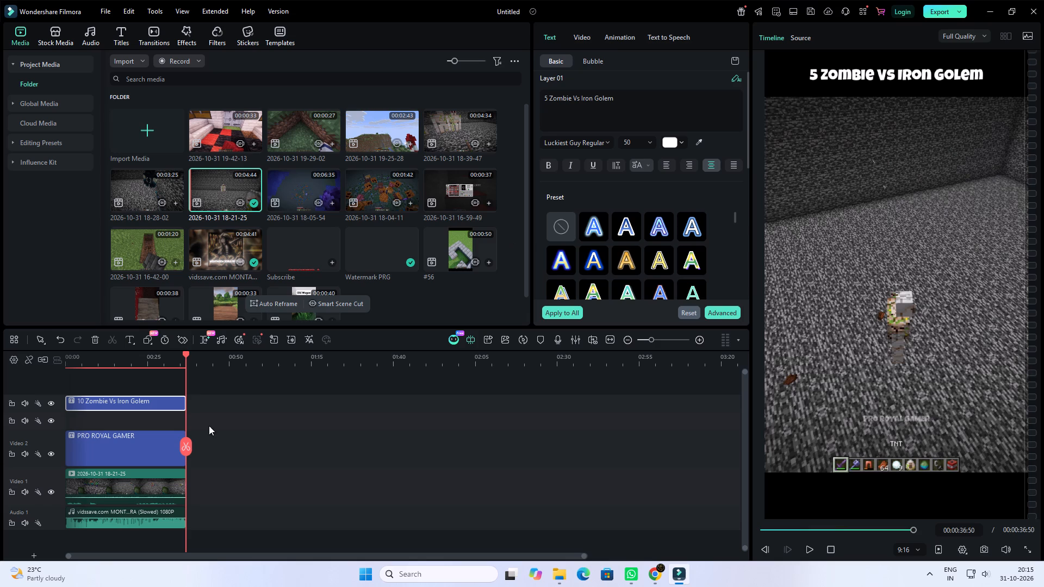
Extend the end of the 18-21-25 clip to about 2:16.
{"action": "left_click", "coordinate": [176, 482]}
{"action": "left_click_drag", "start_coordinate": [183, 482], "coordinate": [539, 481]}
Split the 18-21-25 clip on Video 1 at about 1:35 and delete the part before the split.
{"action": "left_click_drag", "start_coordinate": [184, 450], "coordinate": [212, 449]}
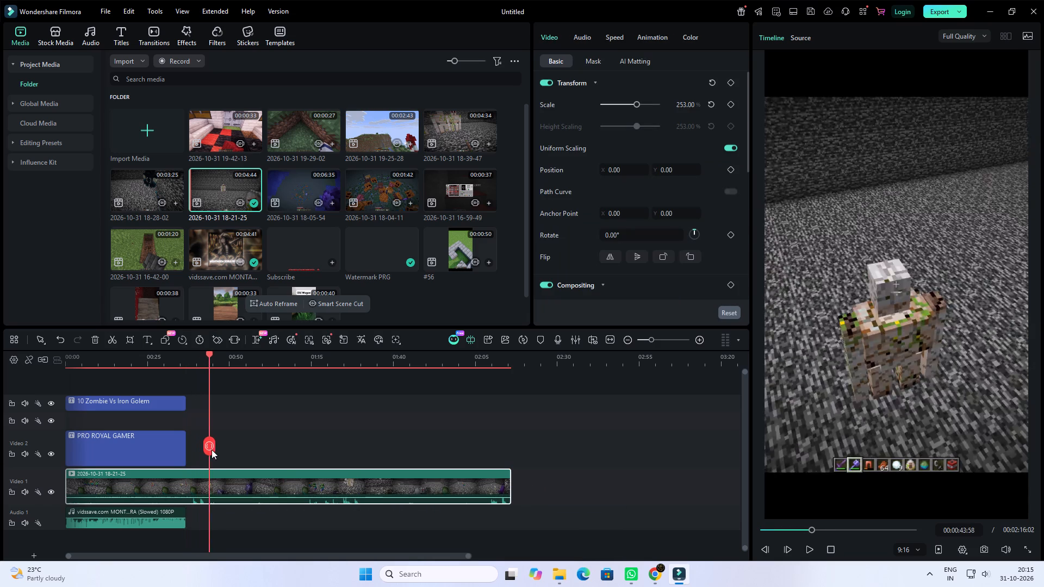
{"action": "left_click_drag", "start_coordinate": [212, 449], "coordinate": [301, 457]}
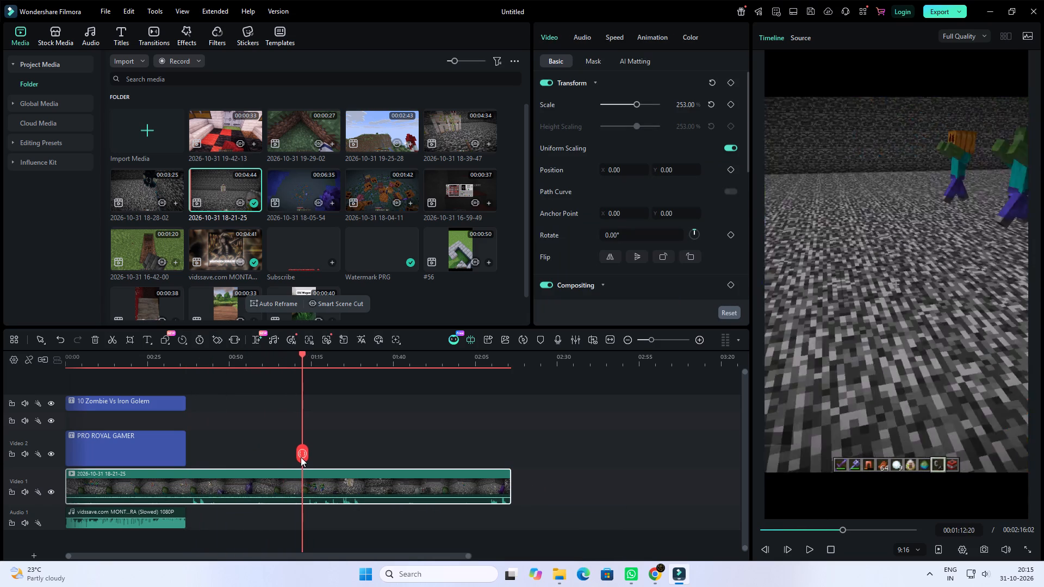
{"action": "left_click_drag", "start_coordinate": [301, 457], "coordinate": [308, 458]}
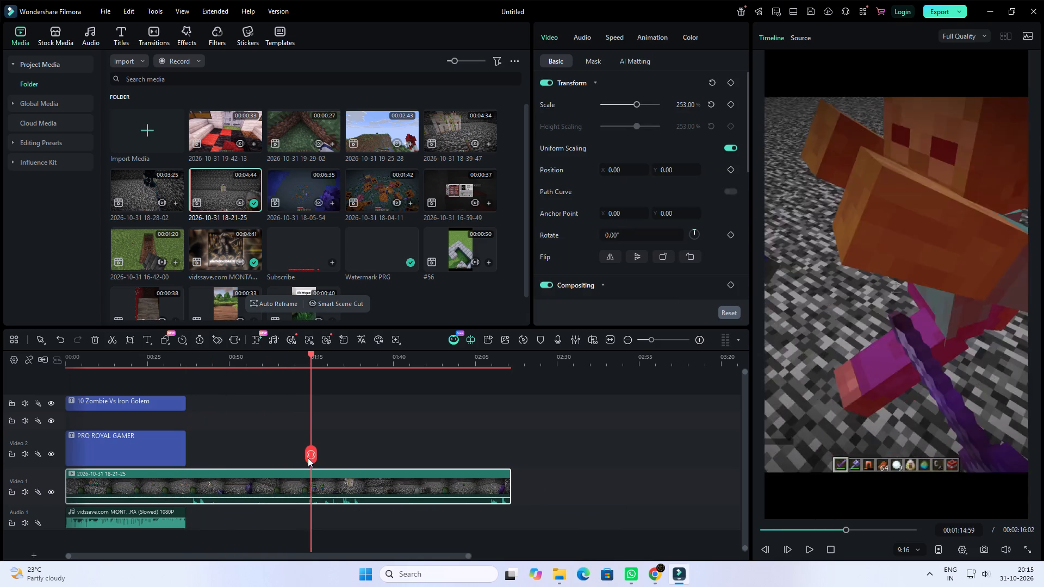
{"action": "left_click_drag", "start_coordinate": [308, 458], "coordinate": [329, 459]}
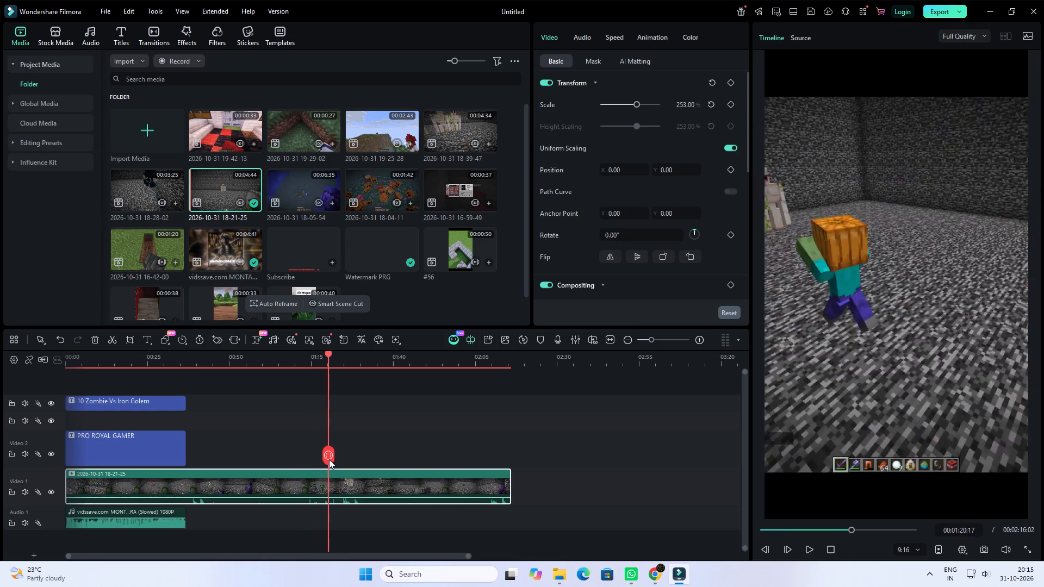
{"action": "left_click_drag", "start_coordinate": [329, 459], "coordinate": [353, 461]}
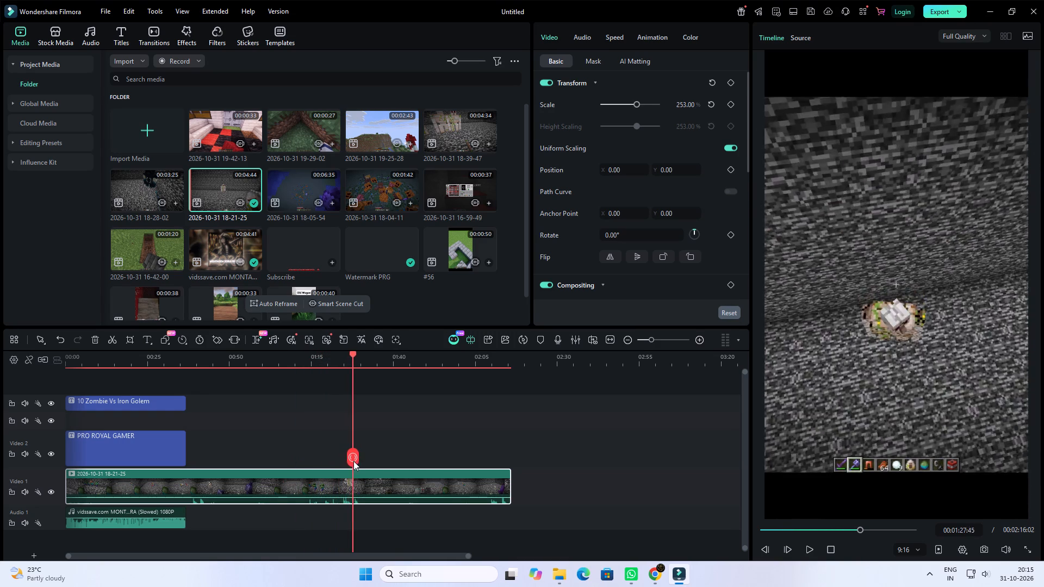
{"action": "left_click_drag", "start_coordinate": [353, 461], "coordinate": [388, 464]}
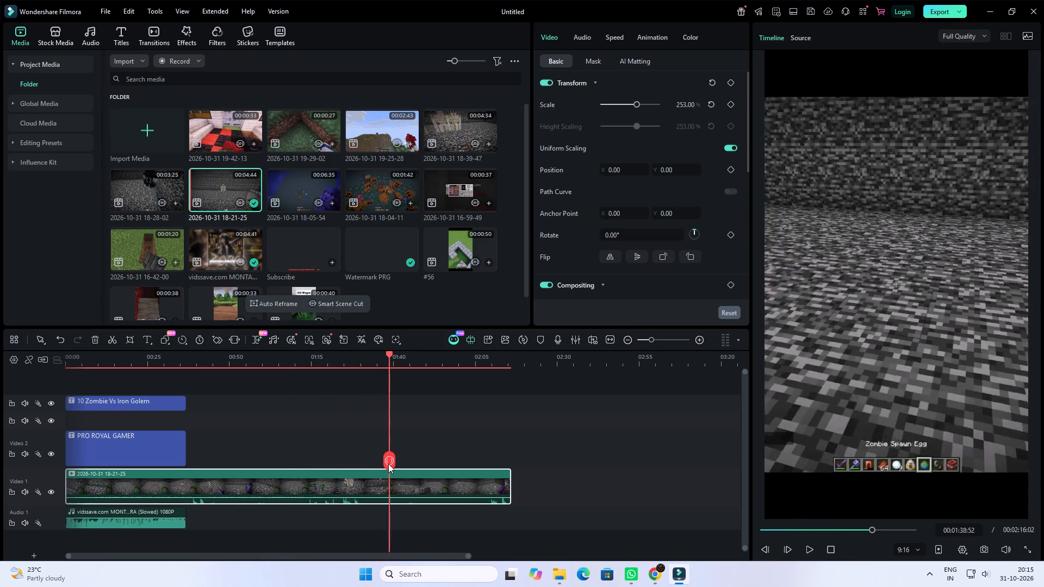
{"action": "left_click_drag", "start_coordinate": [388, 464], "coordinate": [374, 463]}
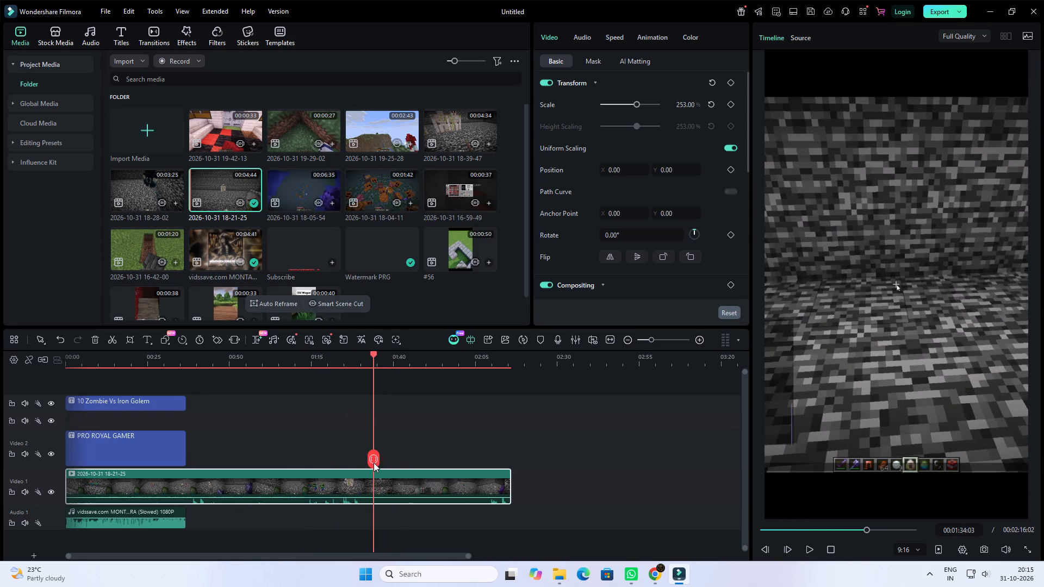
{"action": "left_click_drag", "start_coordinate": [374, 463], "coordinate": [377, 463]}
{"action": "left_click", "coordinate": [377, 463]}
{"action": "left_click", "coordinate": [351, 479]}
{"action": "key", "text": "Delete"}
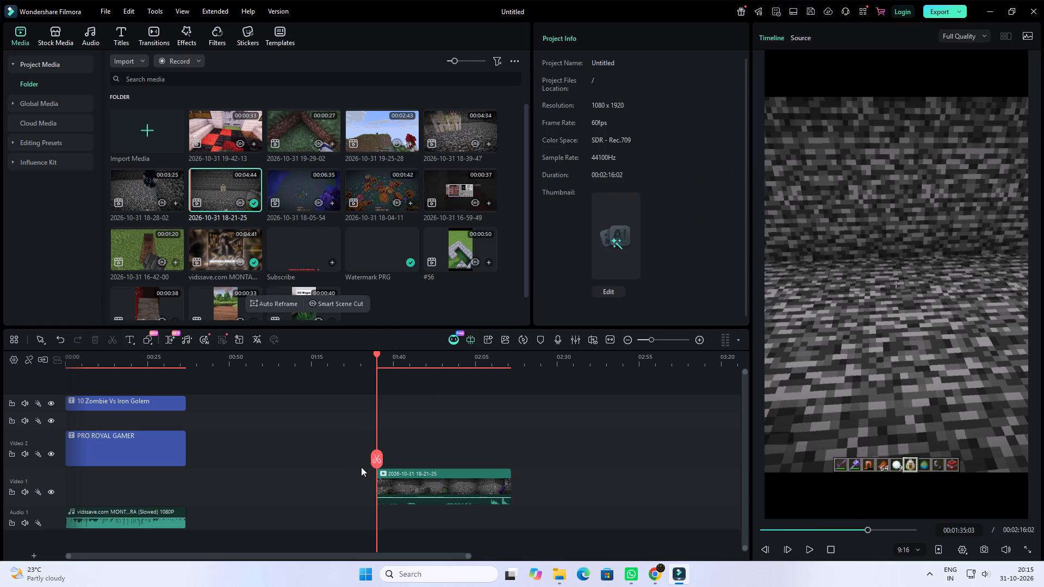
Move the remaining 18-21-25 segment to the start of Video 1 and trim its end to match the titles and music.
{"action": "left_click_drag", "start_coordinate": [377, 458], "coordinate": [442, 460]}
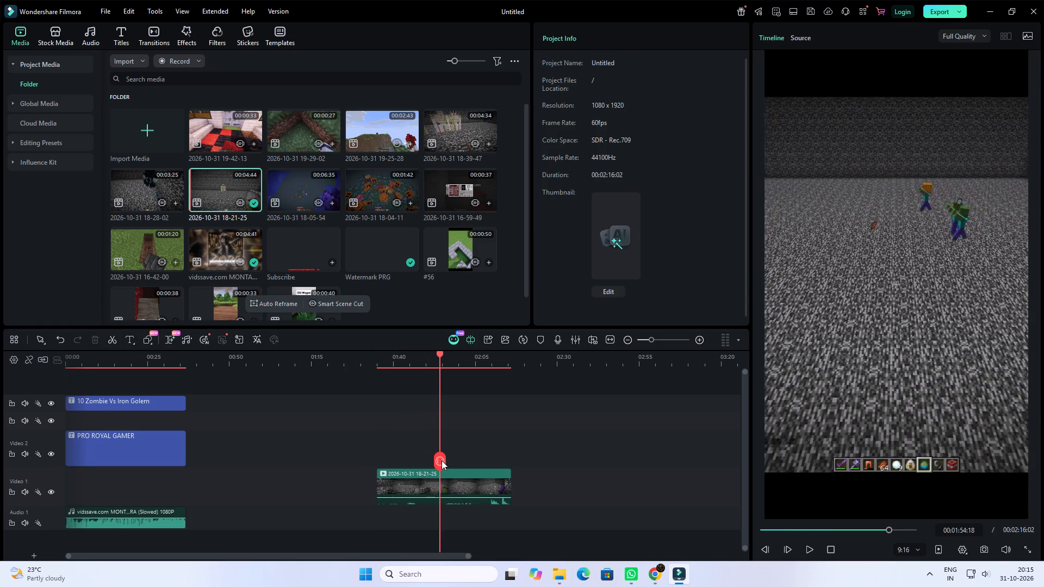
{"action": "left_click_drag", "start_coordinate": [442, 460], "coordinate": [467, 463]}
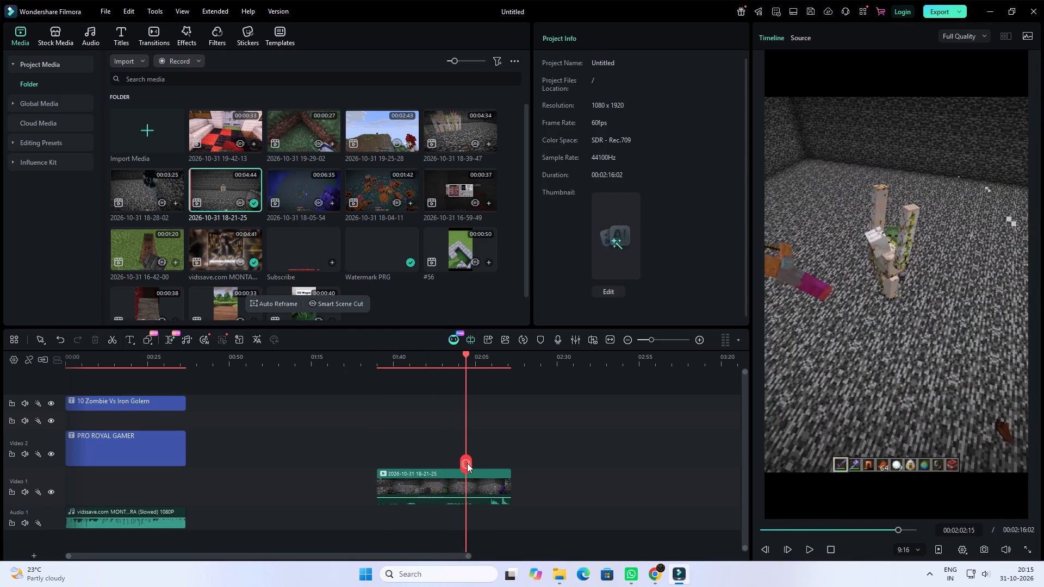
{"action": "left_click_drag", "start_coordinate": [467, 463], "coordinate": [495, 465]}
{"action": "left_click_drag", "start_coordinate": [459, 483], "coordinate": [191, 457]}
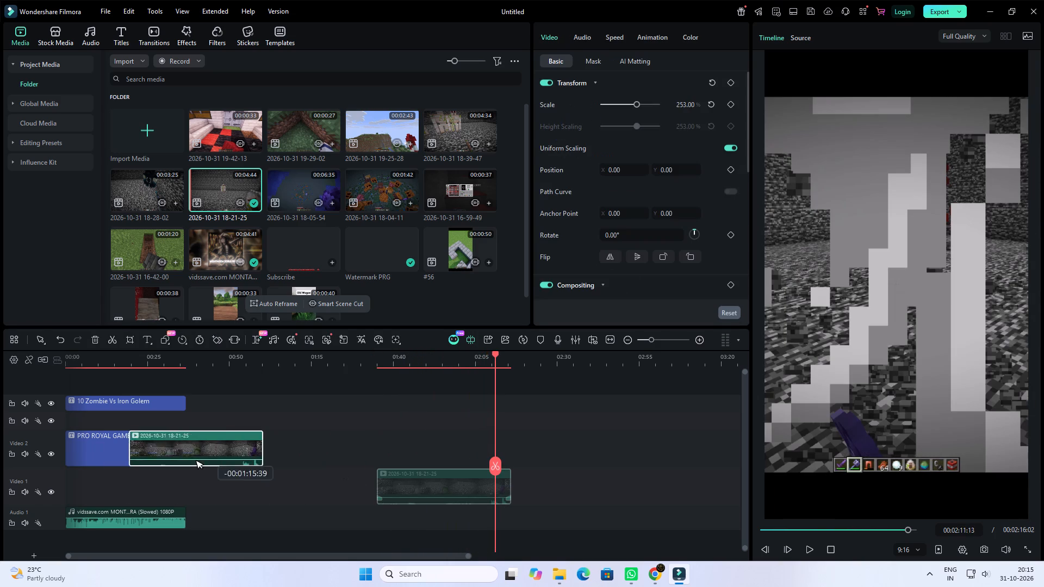
{"action": "left_click_drag", "start_coordinate": [191, 457], "coordinate": [142, 483]}
{"action": "left_click_drag", "start_coordinate": [197, 481], "coordinate": [185, 480]}
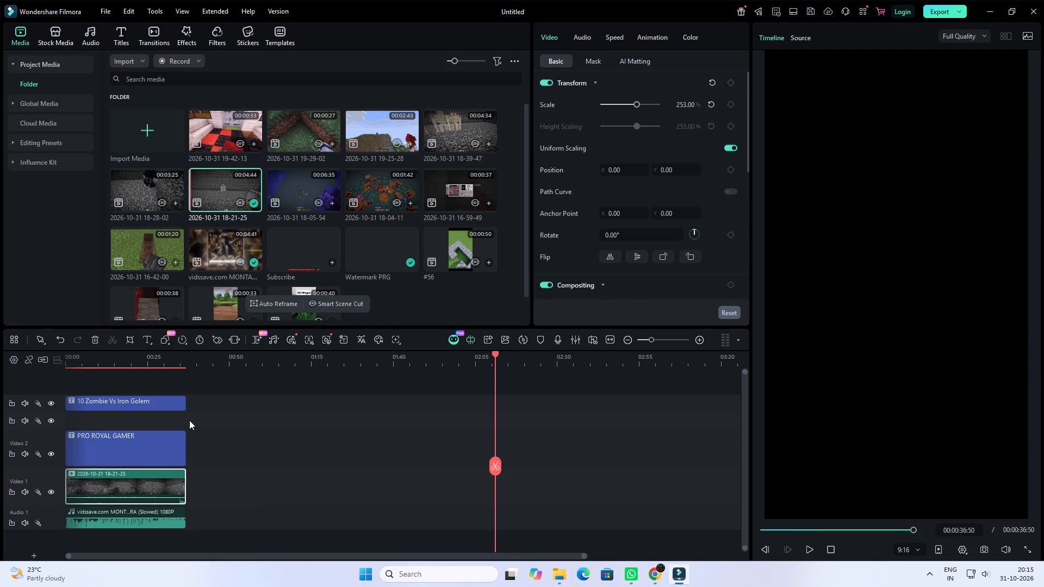
Move the headline title down one track and change its text to "3 Zombie Vs Iron Golem".
{"action": "left_click_drag", "start_coordinate": [142, 401], "coordinate": [142, 415]}
{"action": "left_click", "coordinate": [141, 417]}
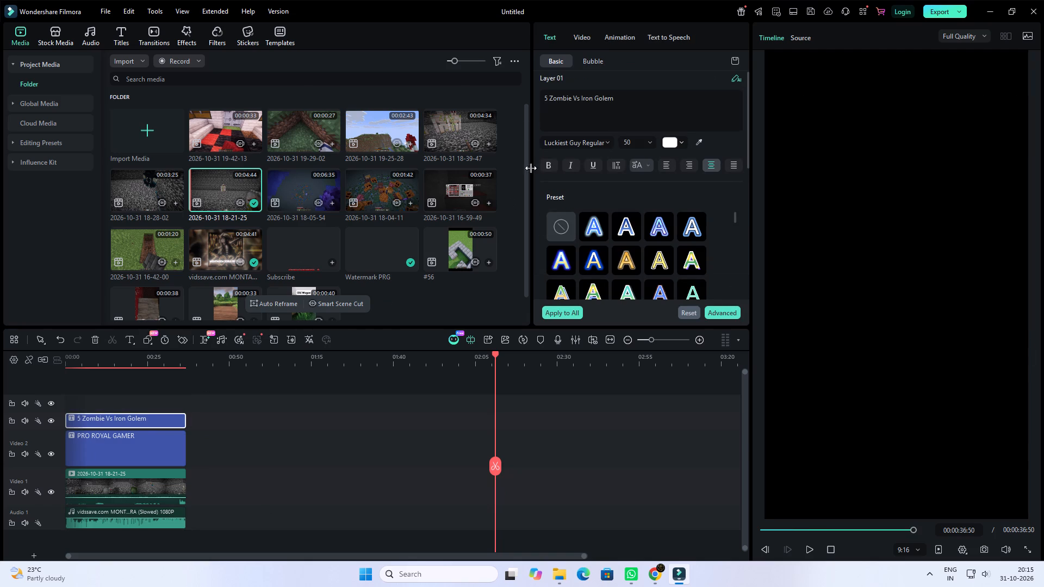
{"action": "left_click", "coordinate": [546, 100]}
{"action": "key", "text": "BackSpace"}
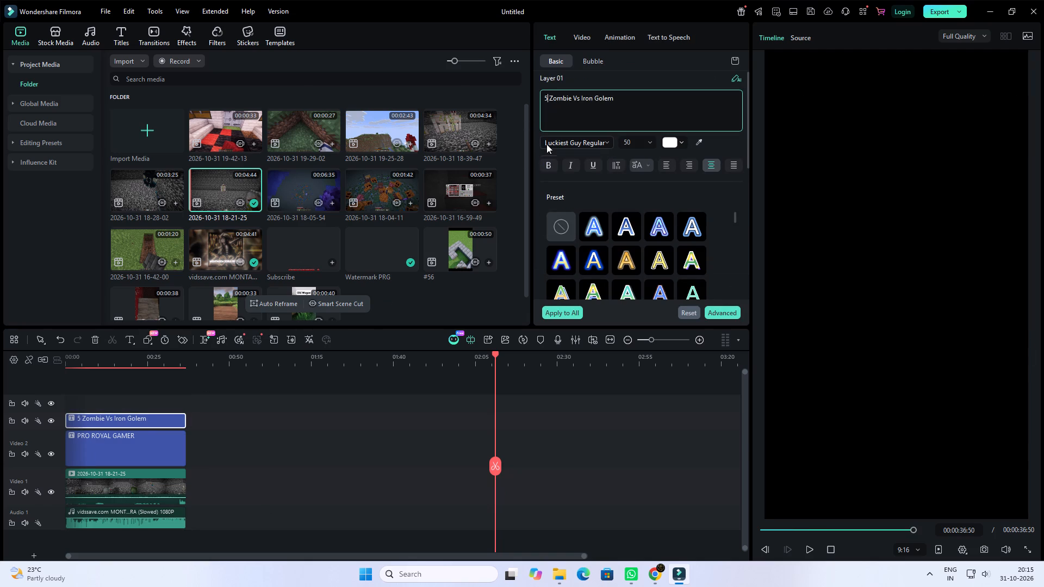
{"action": "key", "text": "3"}
{"action": "left_click", "coordinate": [619, 404]}
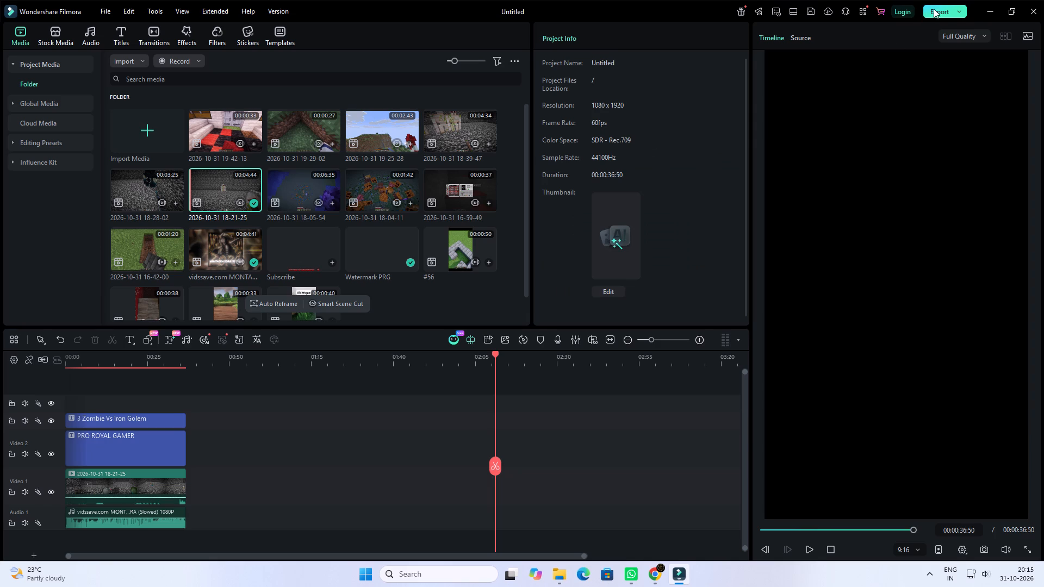
Export the short as #396 with the existing settings and close the export window.
{"action": "left_click", "coordinate": [935, 11]}
{"action": "left_click", "coordinate": [512, 159]}
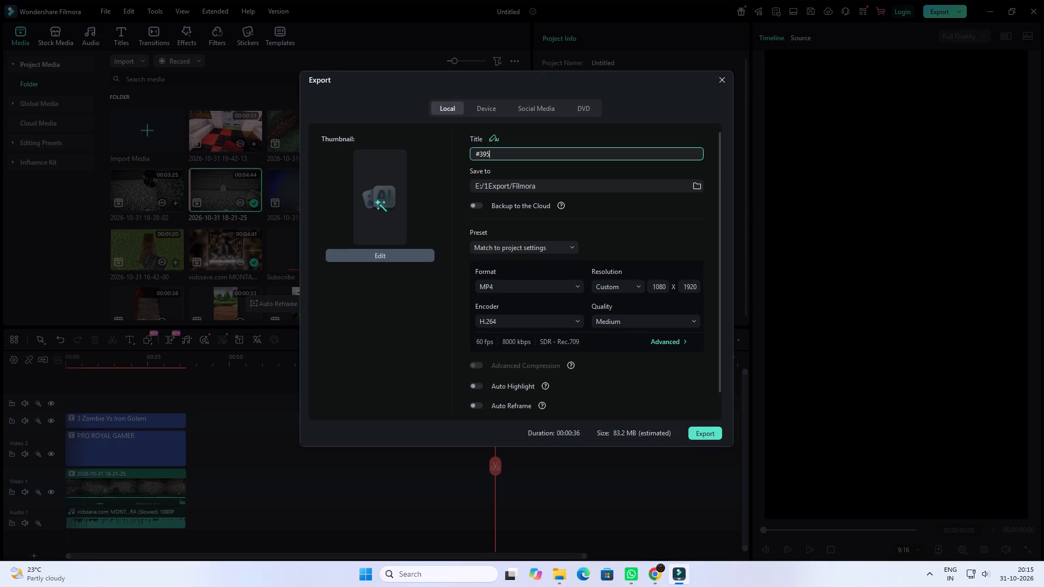
{"action": "key", "text": "BackSpace"}
{"action": "key", "text": "6"}
{"action": "left_click", "coordinate": [691, 435]}
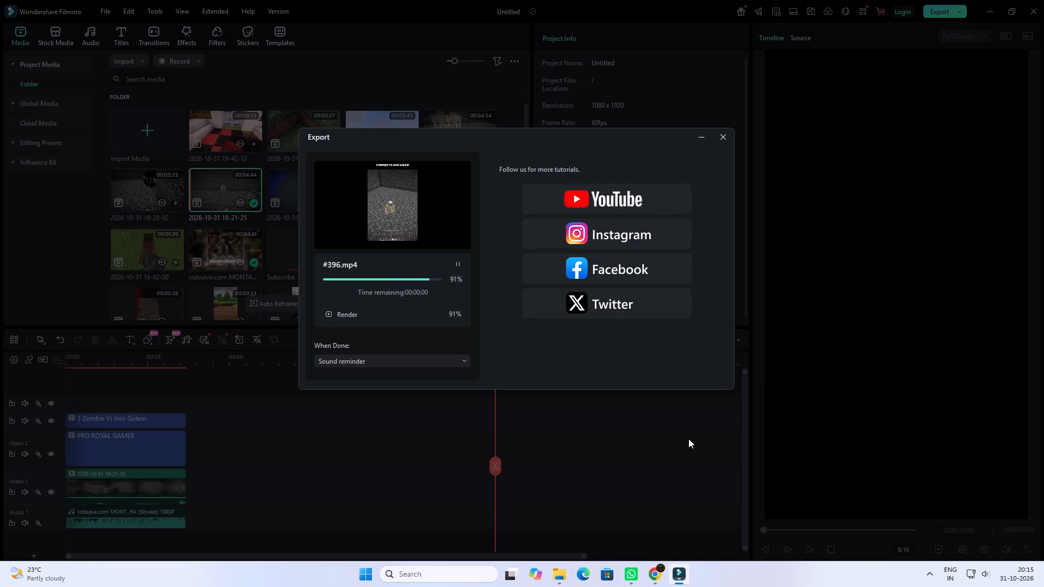
{"action": "left_click", "coordinate": [719, 136]}
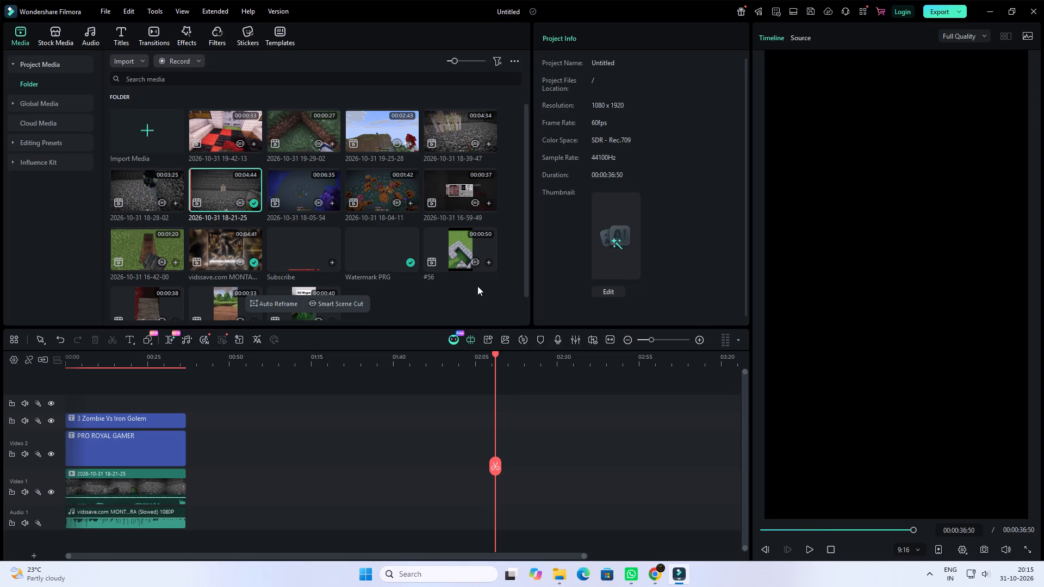
{"action": "left_click", "coordinate": [237, 195]}
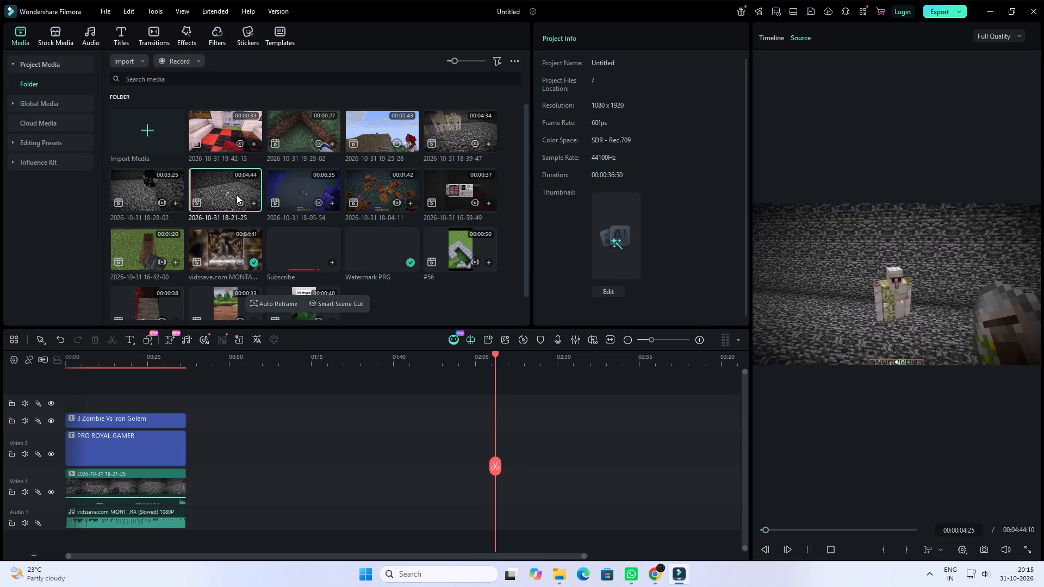
{"action": "key", "text": "Delete"}
{"action": "left_click", "coordinate": [570, 303]}
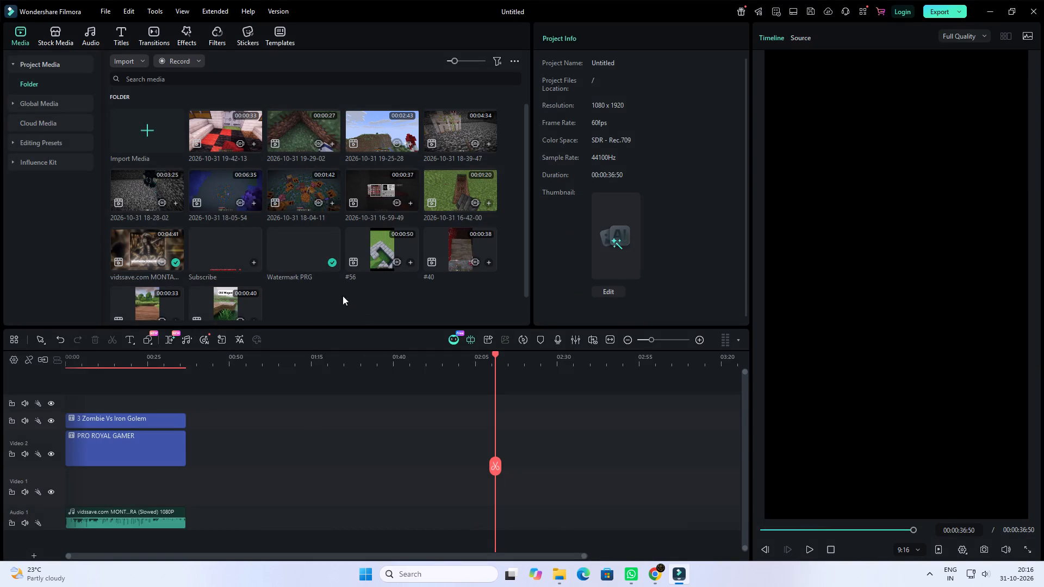
{"action": "left_click", "coordinate": [225, 191]}
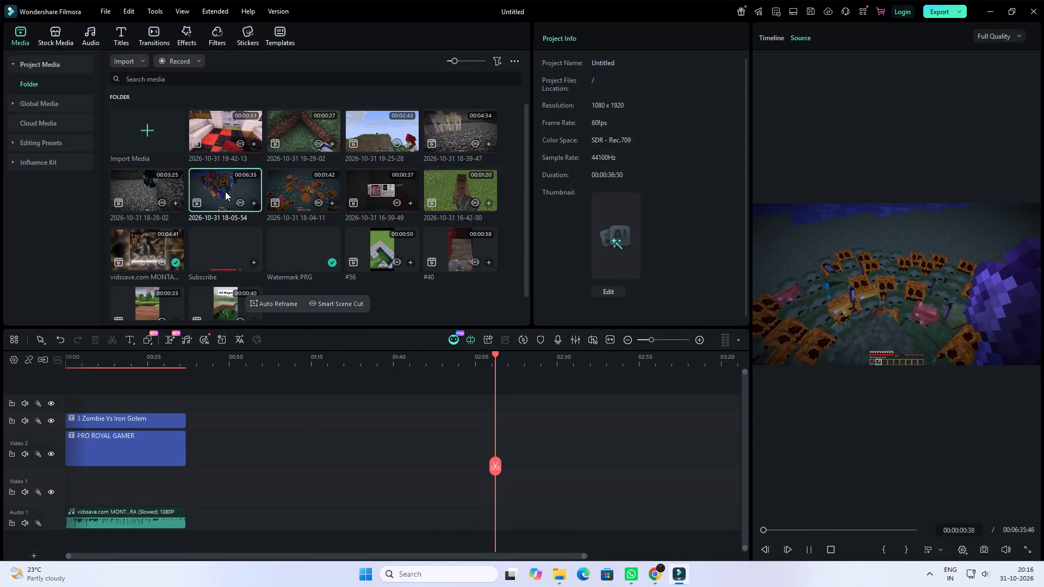
{"action": "left_click", "coordinate": [775, 529]}
{"action": "left_click", "coordinate": [797, 529]}
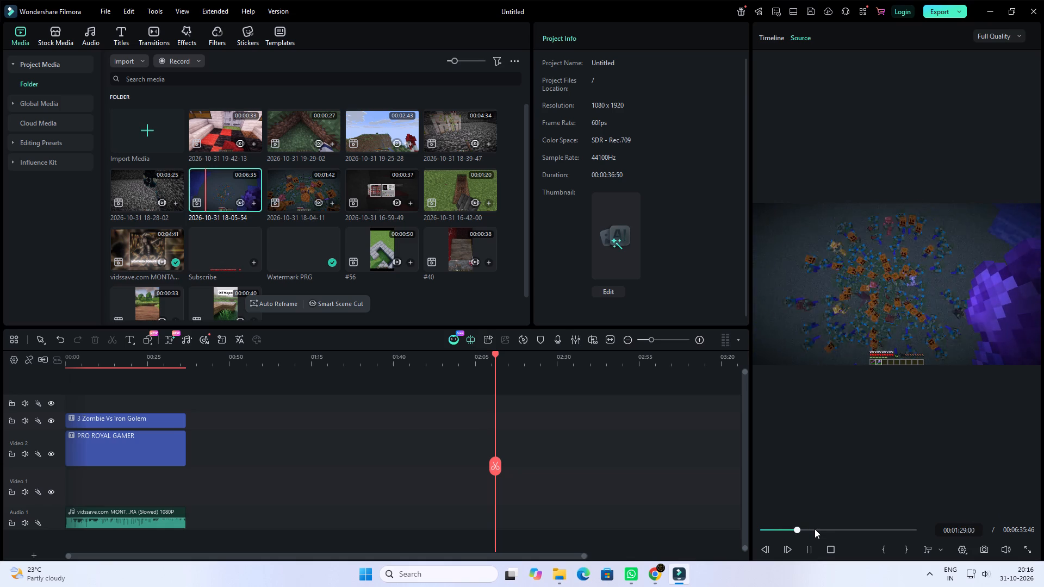
{"action": "left_click", "coordinate": [817, 529]}
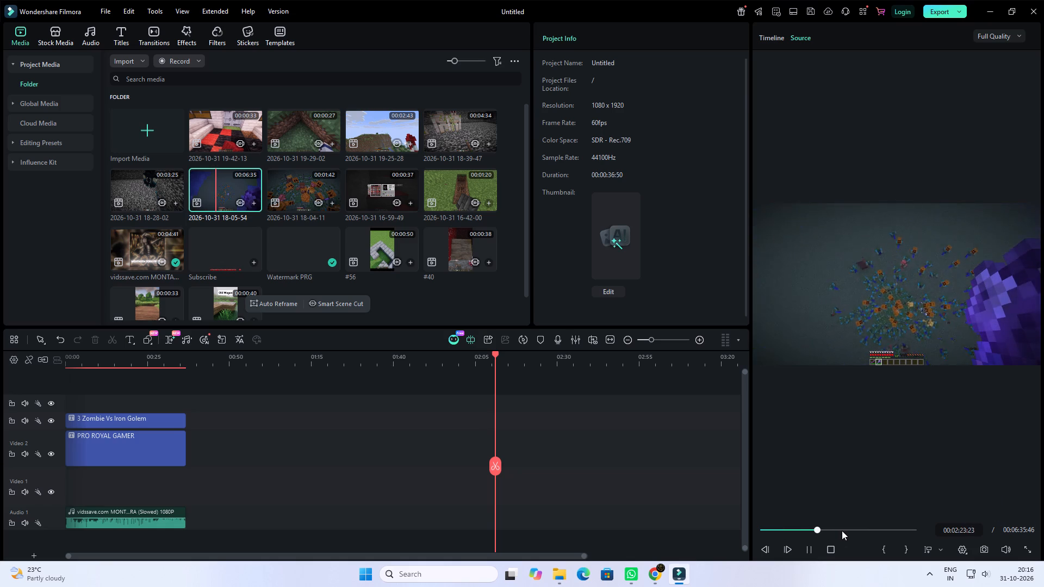
{"action": "left_click", "coordinate": [842, 530]}
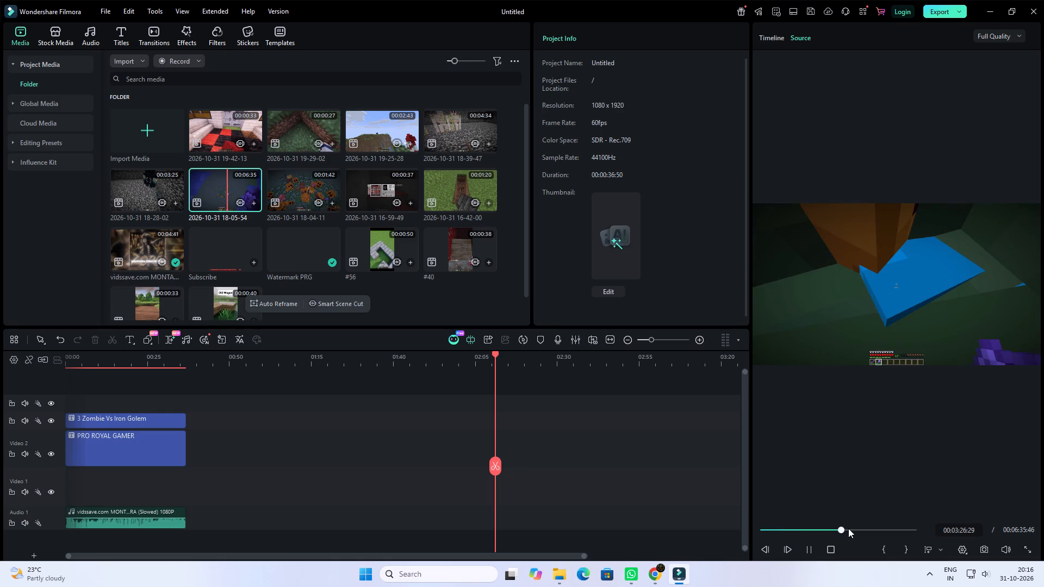
{"action": "left_click", "coordinate": [857, 527]}
{"action": "left_click", "coordinate": [871, 526]}
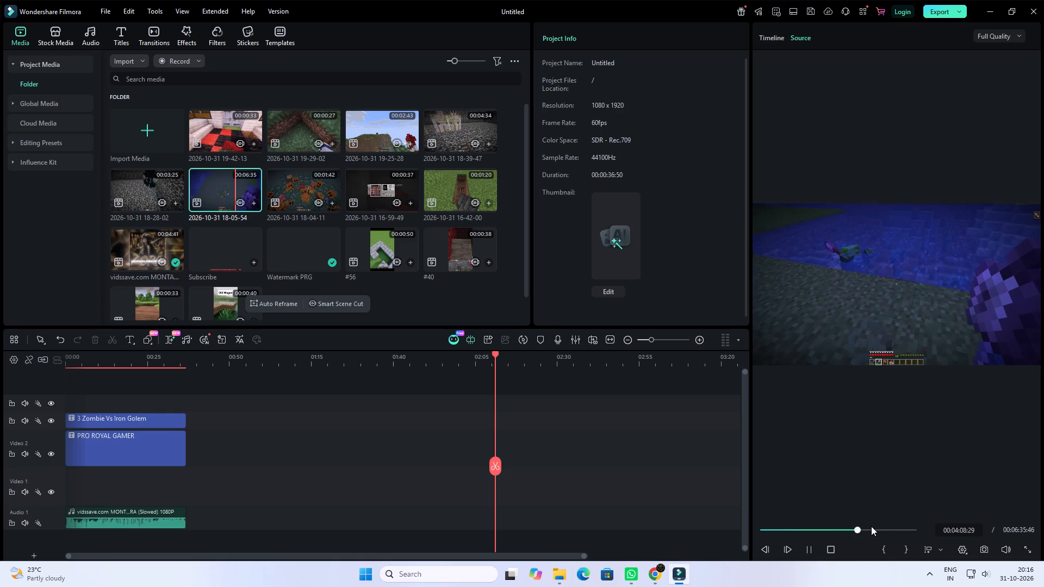
{"action": "left_click", "coordinate": [890, 525]}
{"action": "left_click", "coordinate": [826, 530]}
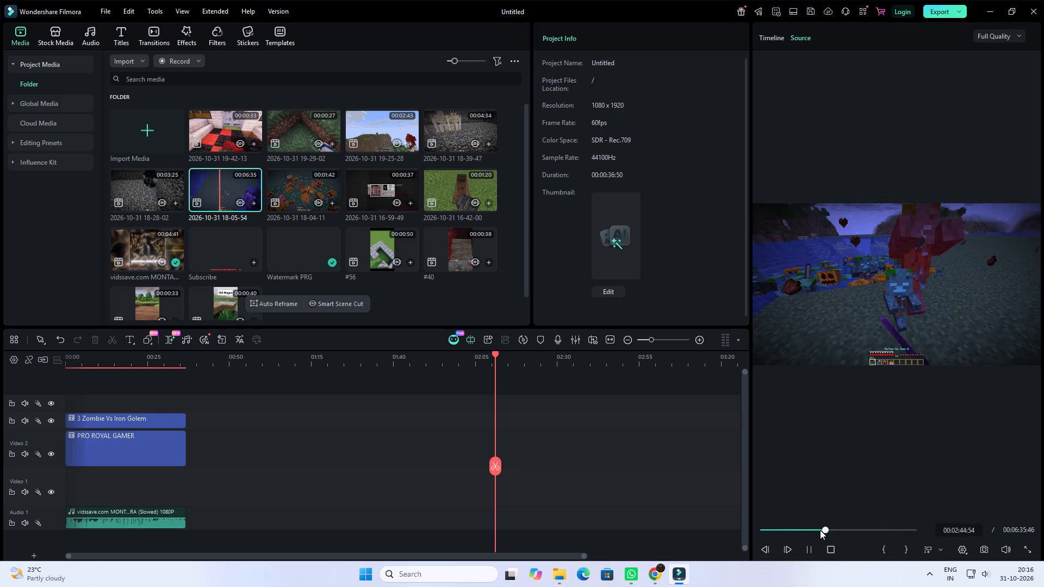
{"action": "left_click", "coordinate": [797, 529]}
{"action": "left_click", "coordinate": [407, 316]}
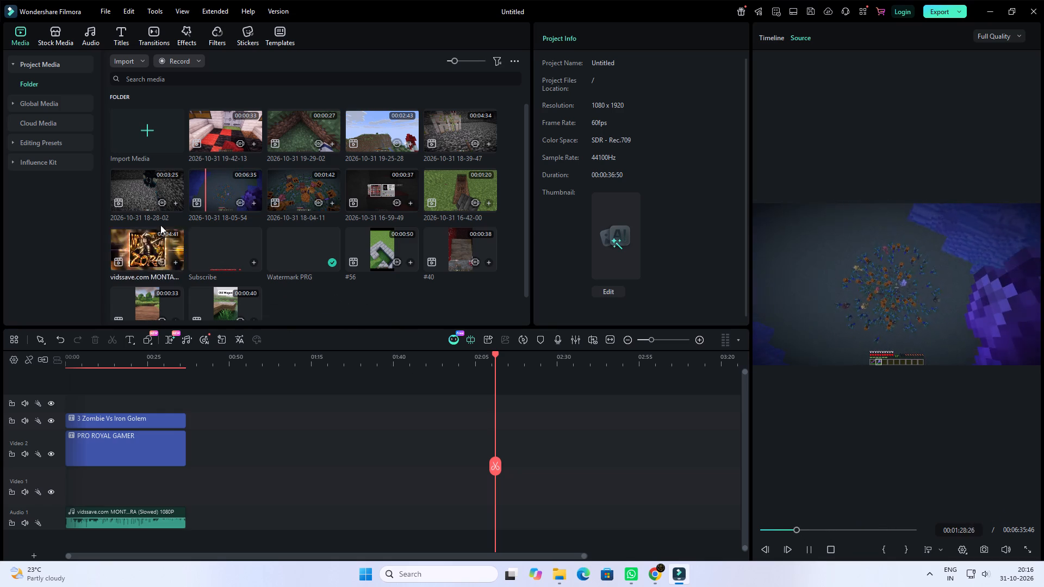
{"action": "left_click", "coordinate": [146, 194]}
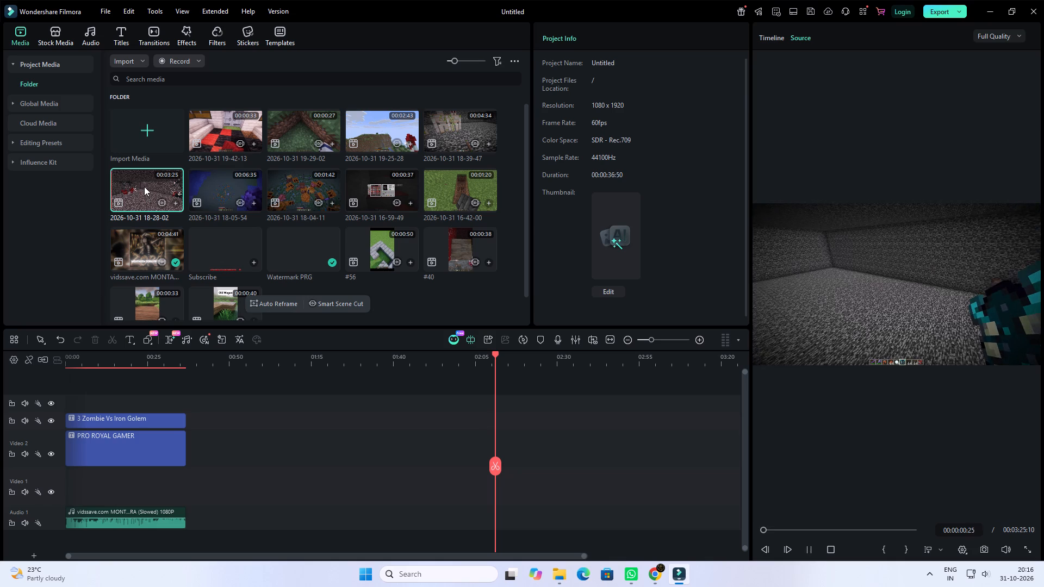
{"action": "left_click_drag", "start_coordinate": [144, 186], "coordinate": [75, 488]}
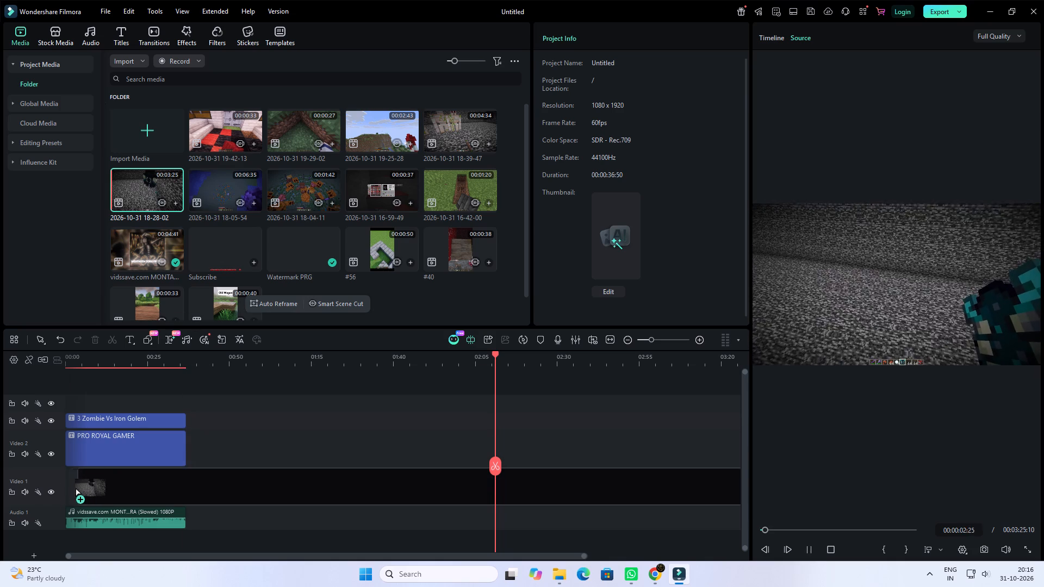
{"action": "left_click_drag", "start_coordinate": [75, 488], "coordinate": [61, 493]}
{"action": "left_click", "coordinate": [581, 304]}
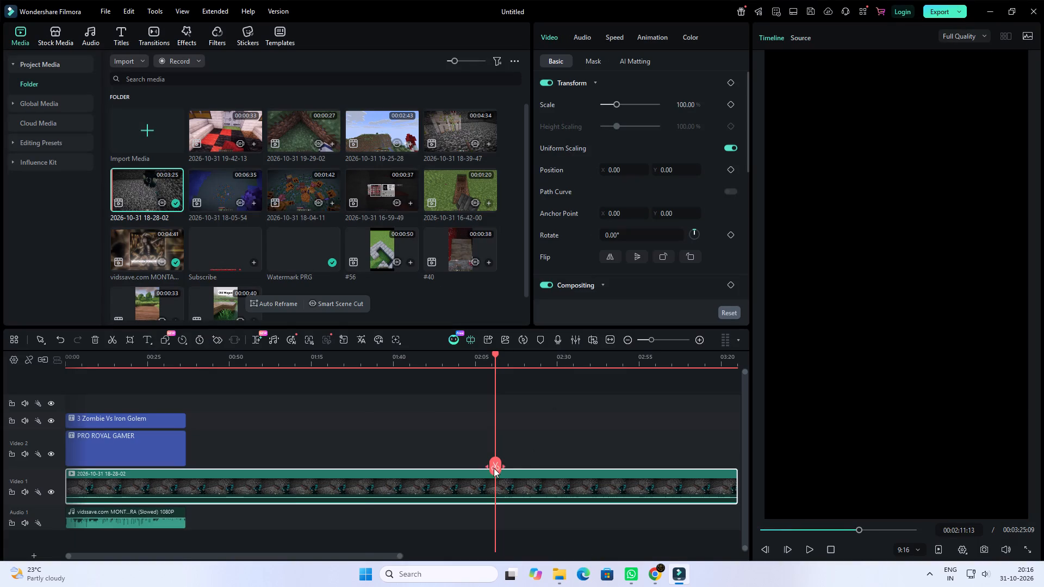
Scale the 18-28-02 clip up to 237% in the vertical frame.
{"action": "left_click_drag", "start_coordinate": [494, 468], "coordinate": [76, 470]}
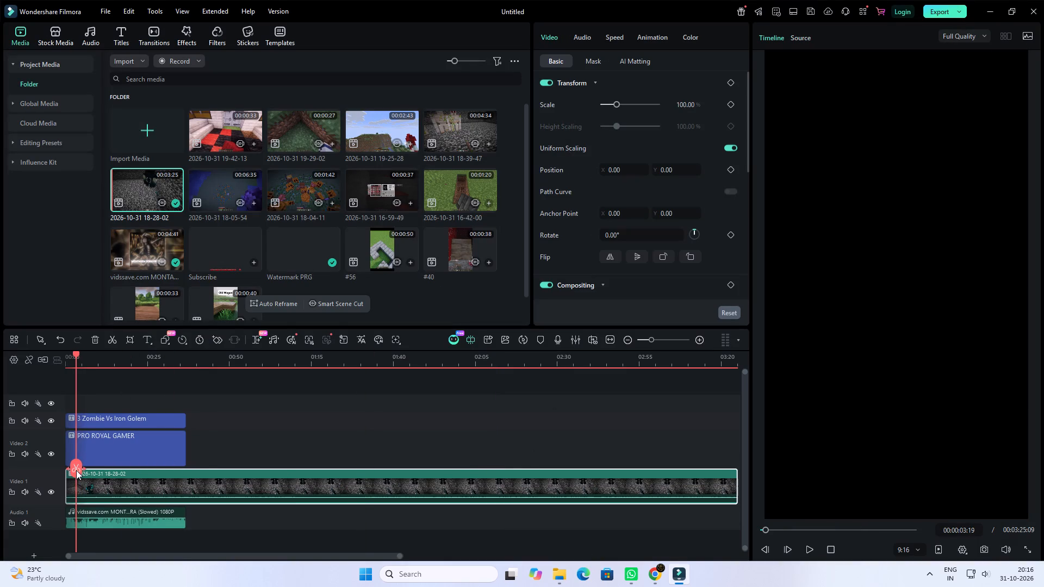
{"action": "key", "text": "space"}
{"action": "key", "text": "space"}
{"action": "left_click", "coordinate": [307, 484]}
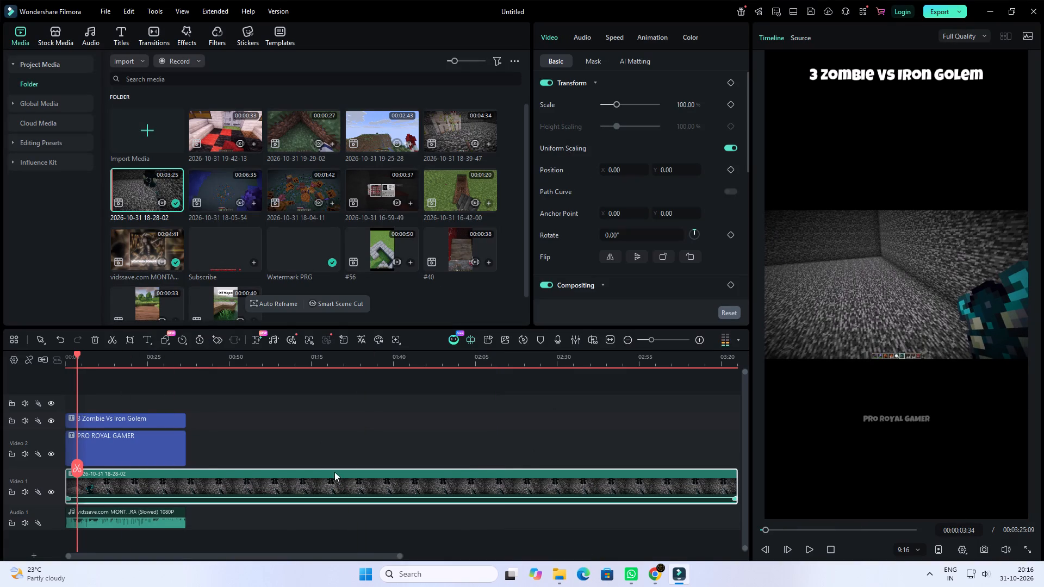
{"action": "left_click", "coordinate": [856, 251]}
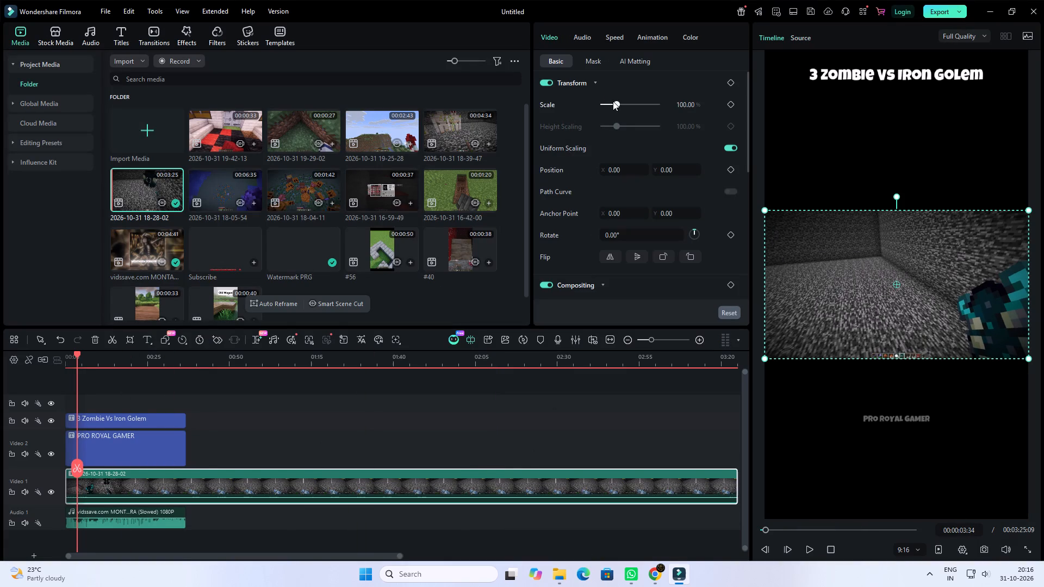
{"action": "left_click_drag", "start_coordinate": [616, 103], "coordinate": [635, 106]}
Preview the 18-28-02 clip at several points along its length to review the Wither fight footage.
{"action": "key", "text": "space"}
{"action": "left_click", "coordinate": [102, 370]}
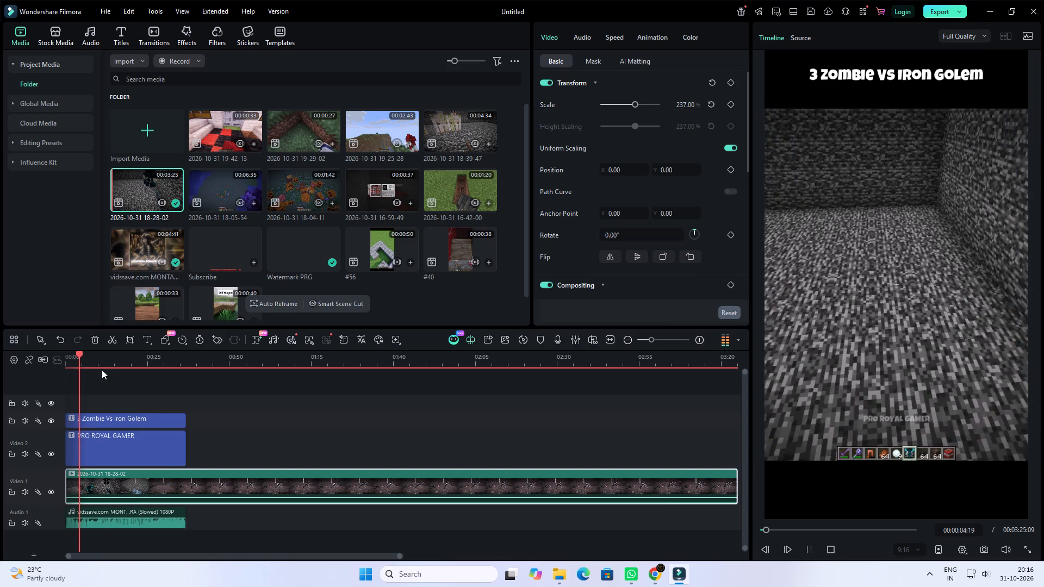
{"action": "left_click", "coordinate": [102, 365]}
{"action": "key", "text": "space"}
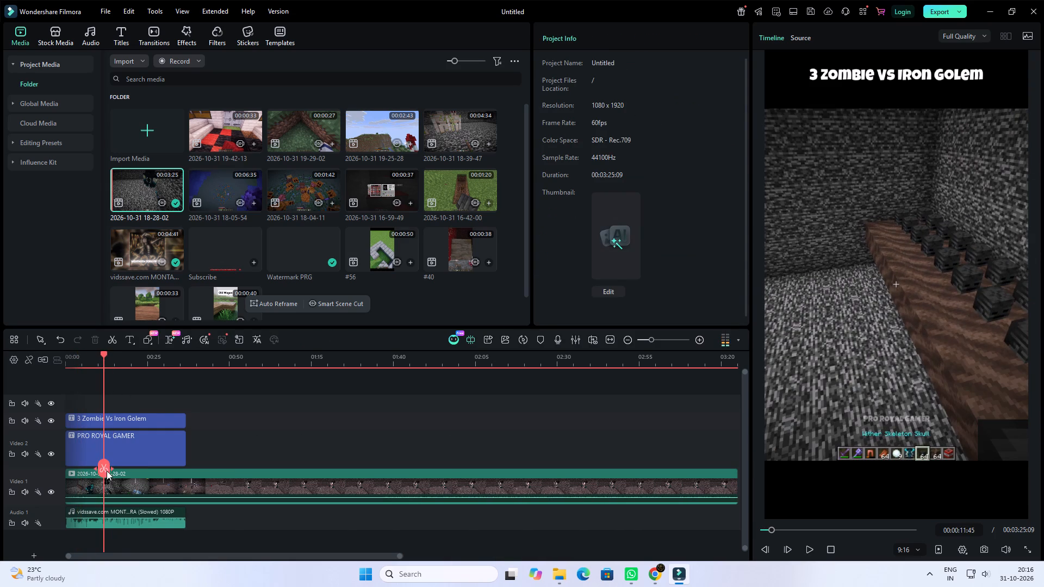
{"action": "left_click_drag", "start_coordinate": [102, 470], "coordinate": [167, 467]}
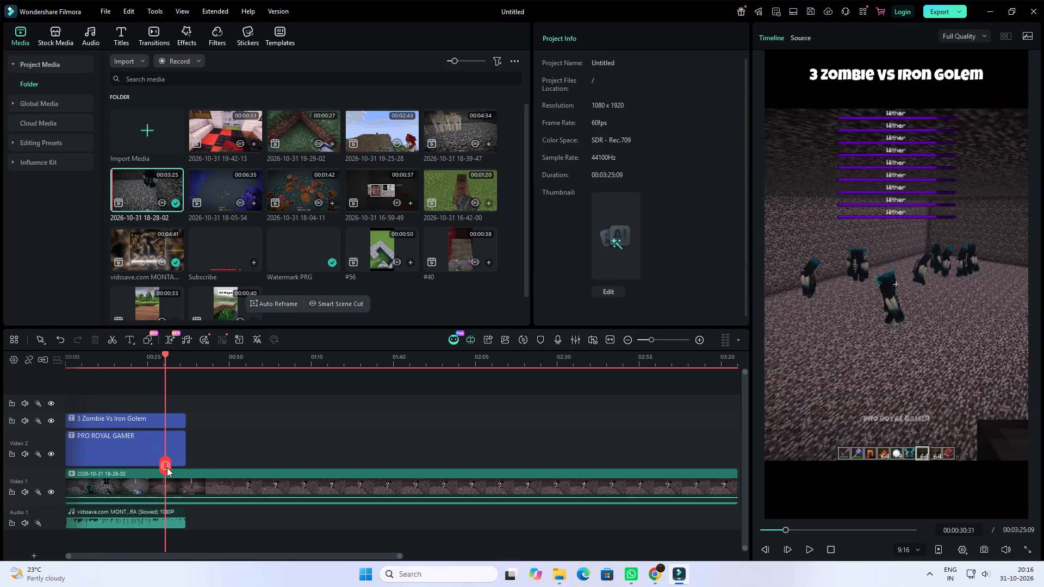
{"action": "left_click_drag", "start_coordinate": [167, 467], "coordinate": [301, 471]}
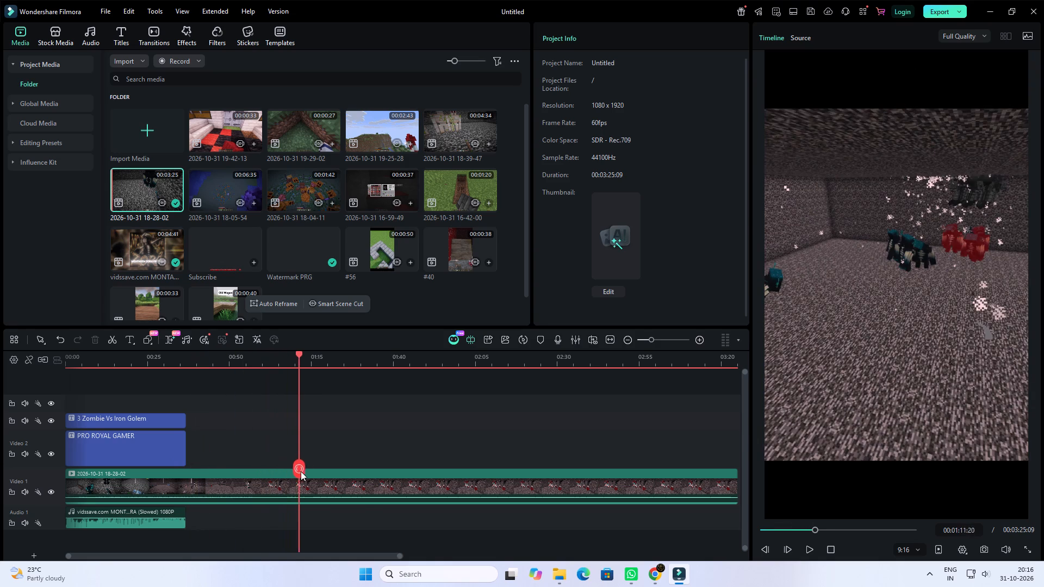
{"action": "left_click_drag", "start_coordinate": [301, 471], "coordinate": [492, 486]}
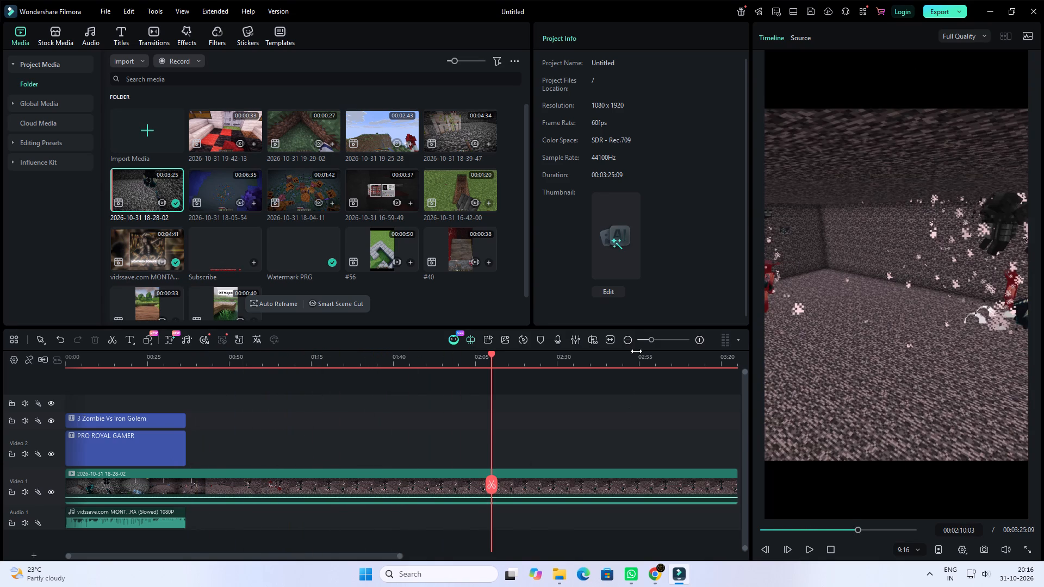
{"action": "left_click", "coordinate": [647, 338]}
{"action": "left_click", "coordinate": [301, 363]}
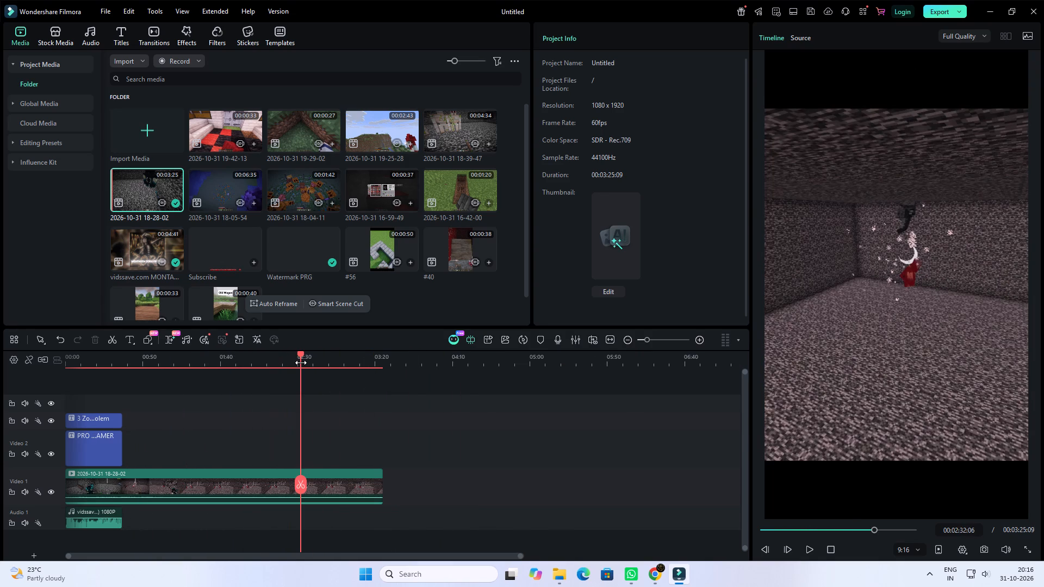
{"action": "key", "text": "space"}
{"action": "left_click", "coordinate": [331, 366]}
{"action": "key", "text": "space"}
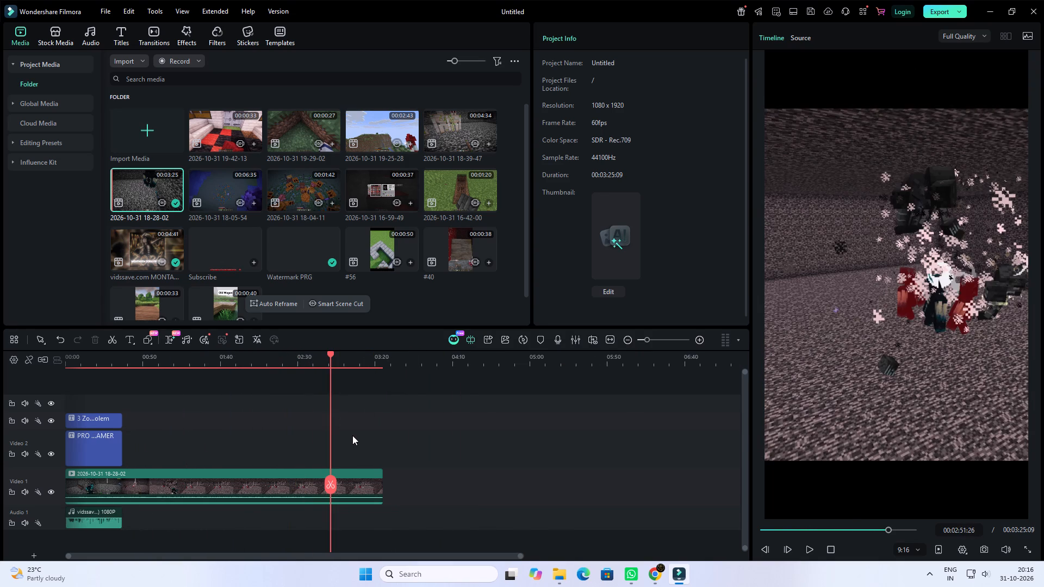
{"action": "key", "text": "space"}
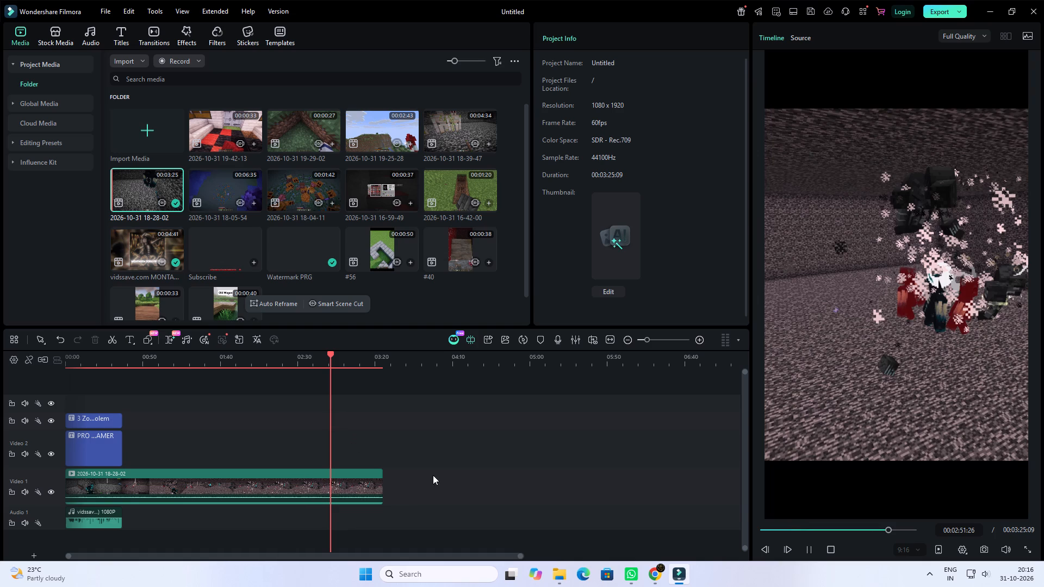
Quit the Salad app running in the background.
{"action": "right_click", "coordinate": [302, 576]}
{"action": "left_click", "coordinate": [325, 545]}
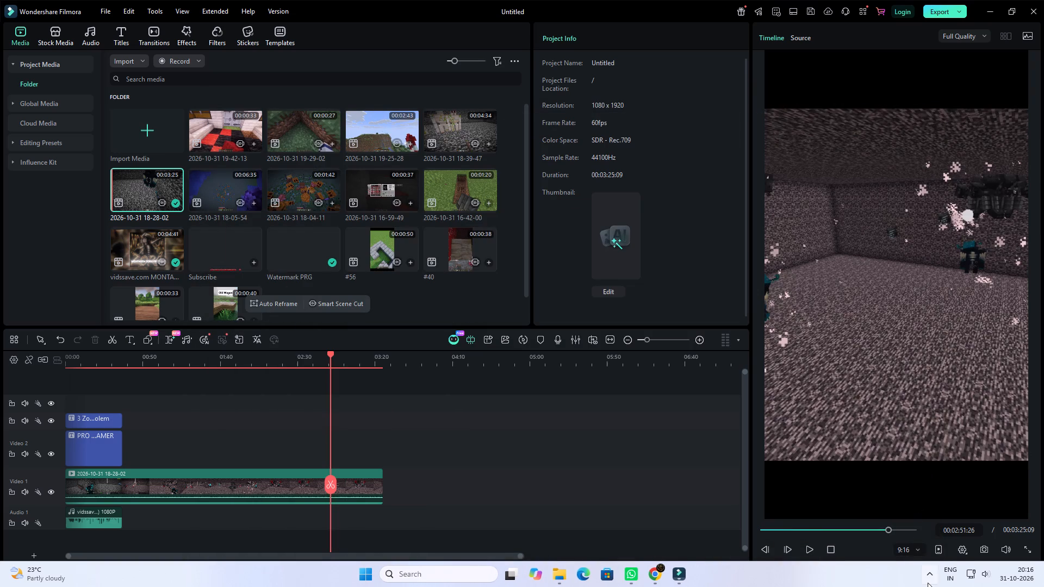
{"action": "left_click", "coordinate": [928, 583]}
{"action": "right_click", "coordinate": [893, 537]}
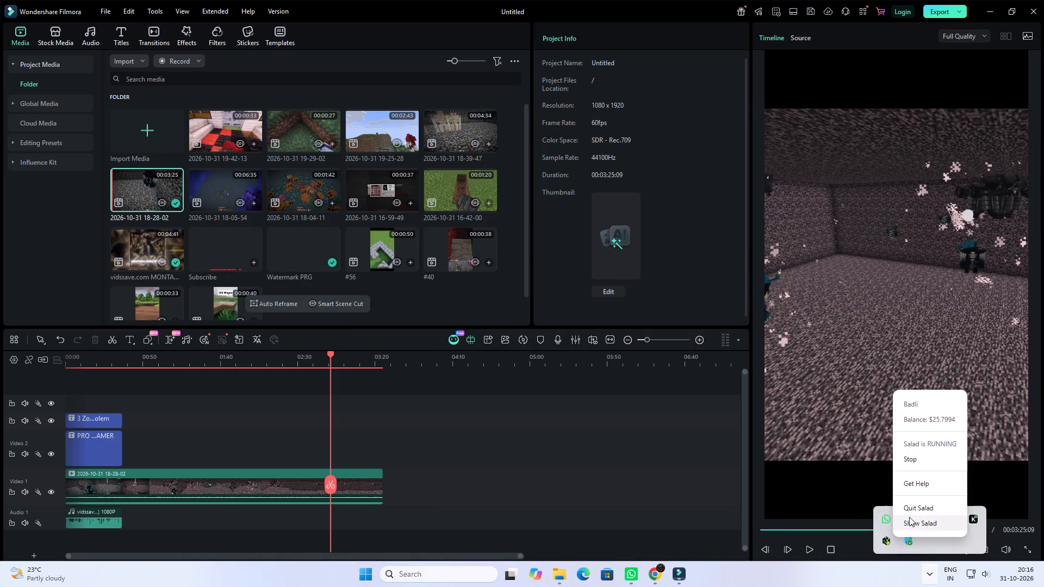
{"action": "left_click", "coordinate": [911, 511]}
{"action": "left_click", "coordinate": [768, 565]}
Open Command Prompt, run wsl --shutdown, and close the window.
{"action": "left_click", "coordinate": [397, 571]}
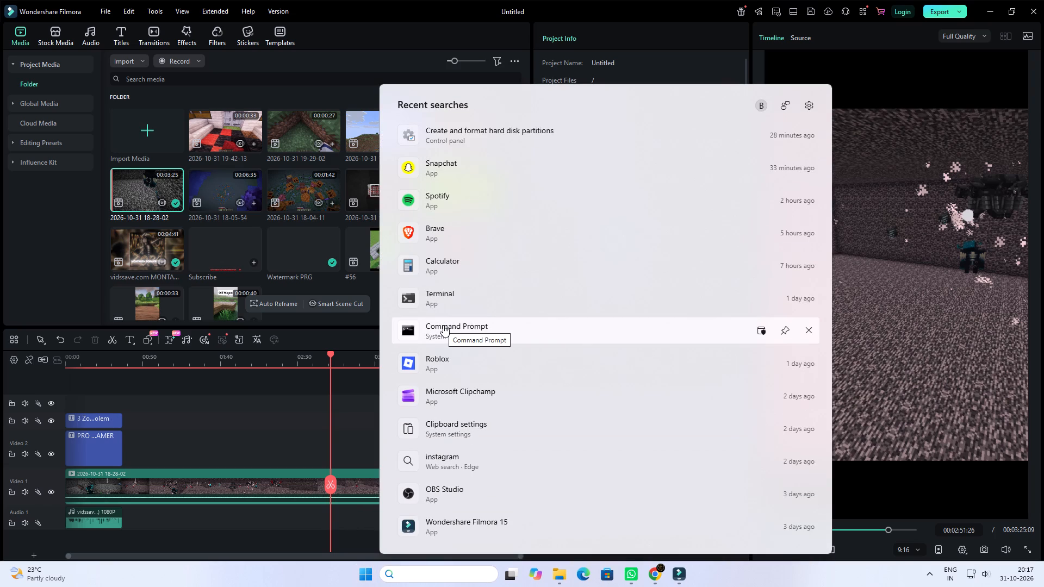
{"action": "double_click", "coordinate": [445, 328]}
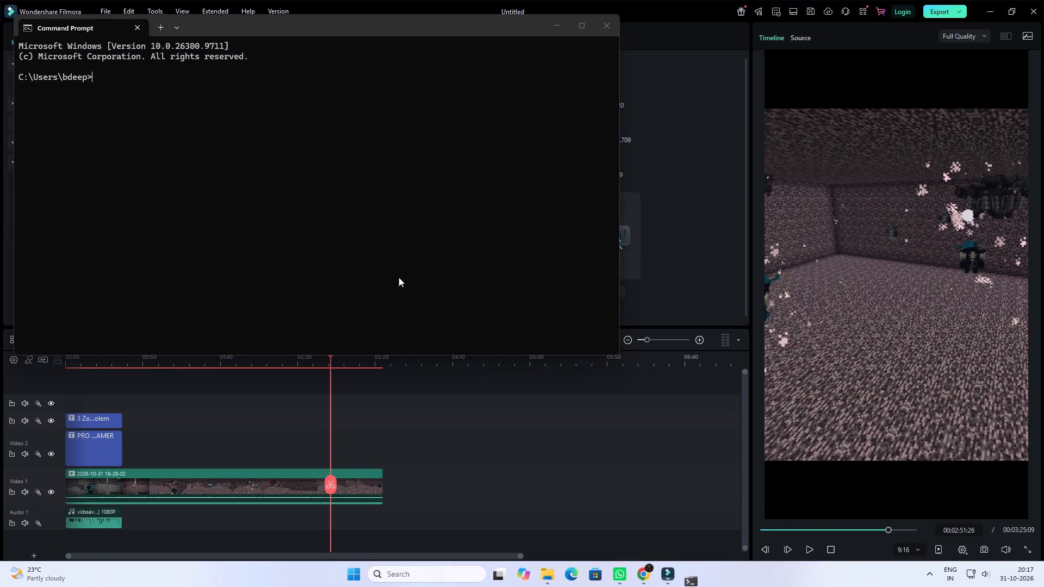
{"action": "type", "text": "wsl --shutdown"}
{"action": "key", "text": "Return"}
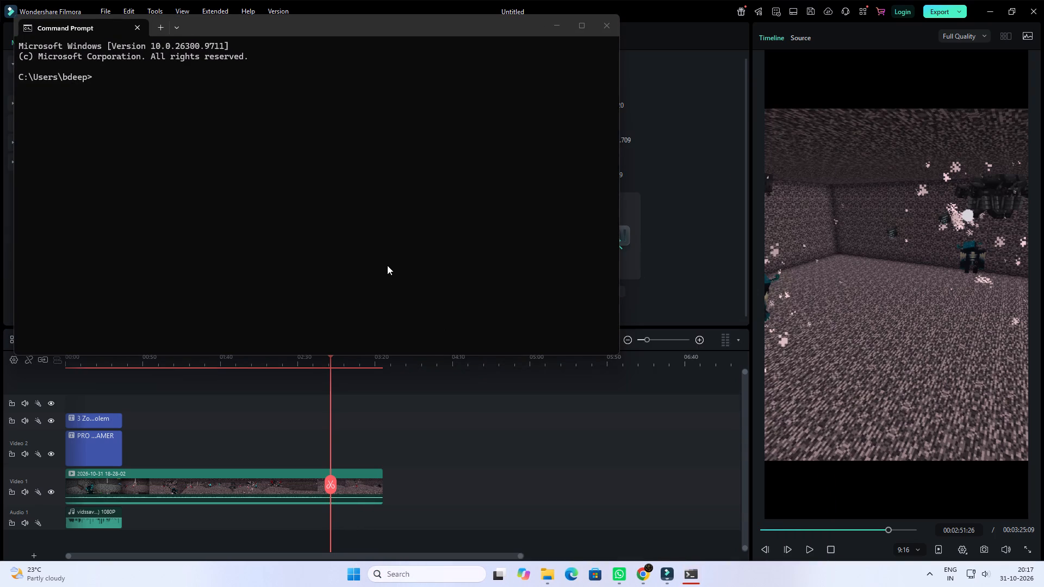
{"action": "left_click", "coordinate": [130, 88]}
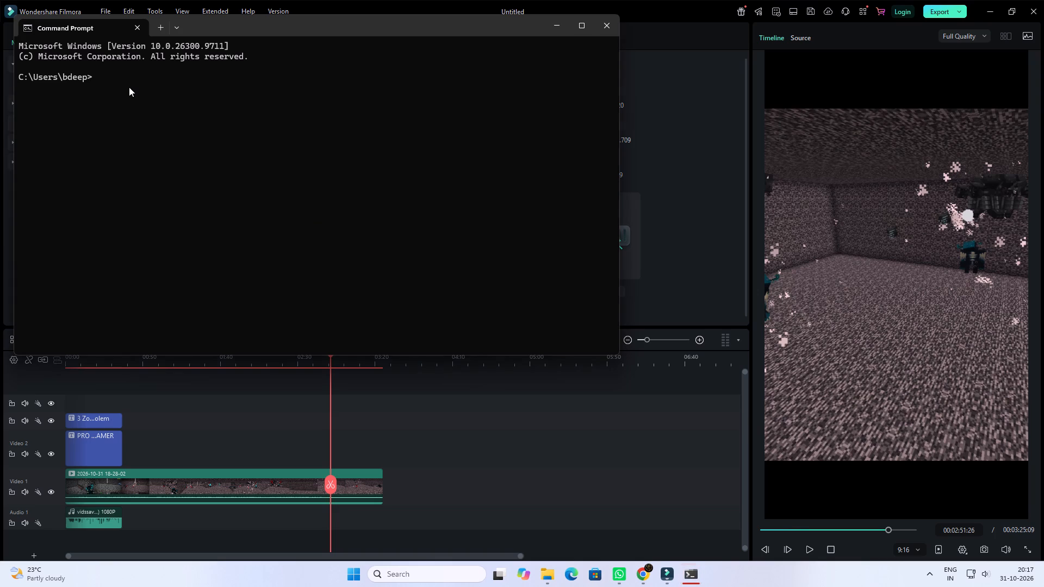
{"action": "type", "text": "ws"}
{"action": "type", "text": "l --shutdown"}
{"action": "key", "text": "Return"}
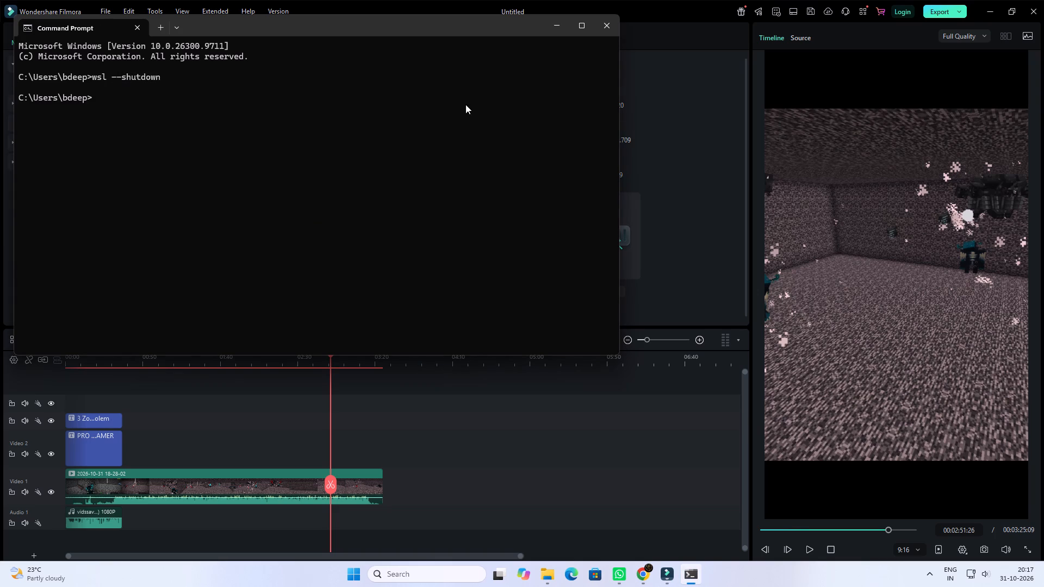
{"action": "left_click", "coordinate": [602, 27]}
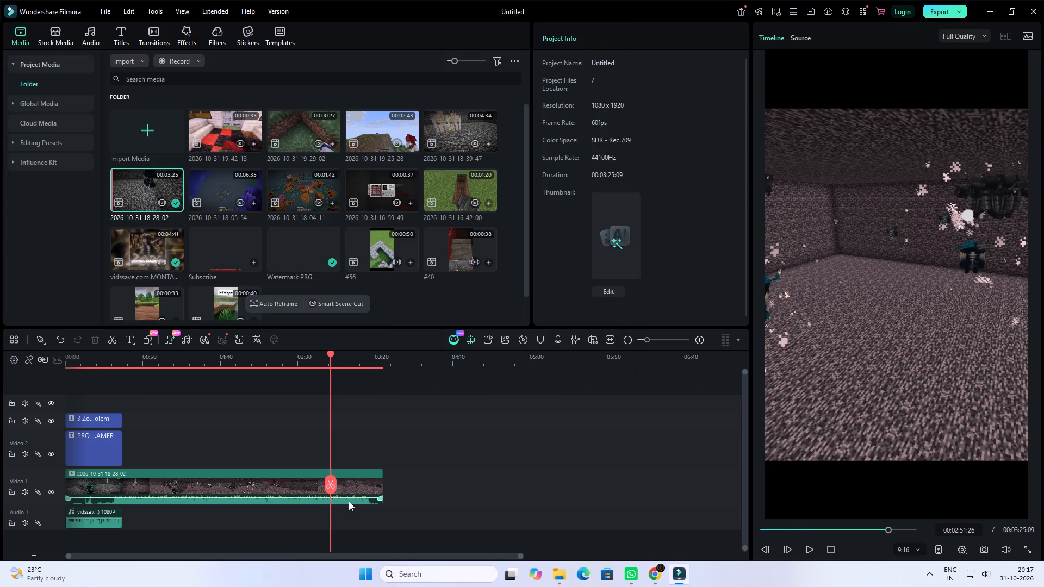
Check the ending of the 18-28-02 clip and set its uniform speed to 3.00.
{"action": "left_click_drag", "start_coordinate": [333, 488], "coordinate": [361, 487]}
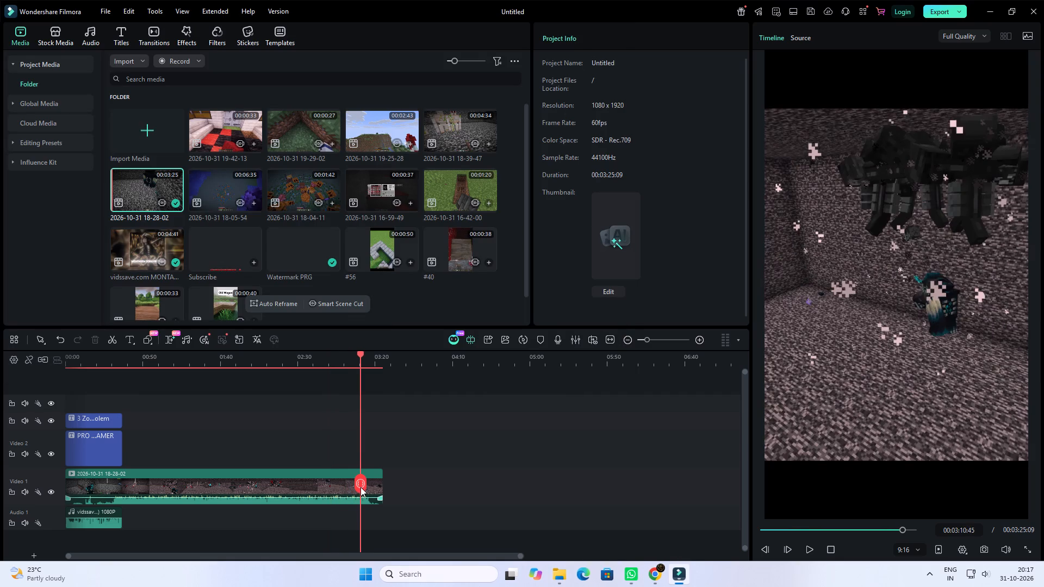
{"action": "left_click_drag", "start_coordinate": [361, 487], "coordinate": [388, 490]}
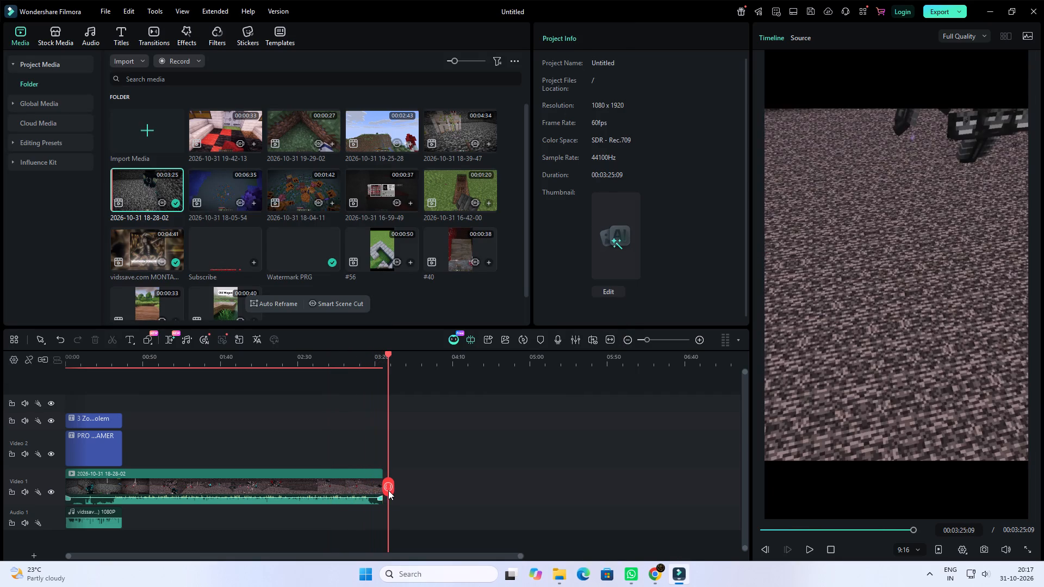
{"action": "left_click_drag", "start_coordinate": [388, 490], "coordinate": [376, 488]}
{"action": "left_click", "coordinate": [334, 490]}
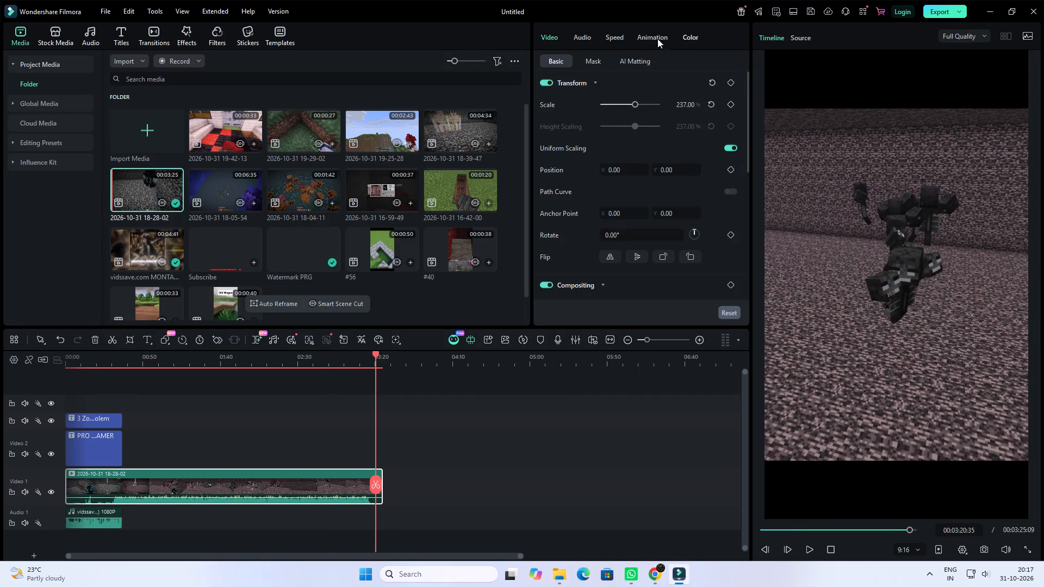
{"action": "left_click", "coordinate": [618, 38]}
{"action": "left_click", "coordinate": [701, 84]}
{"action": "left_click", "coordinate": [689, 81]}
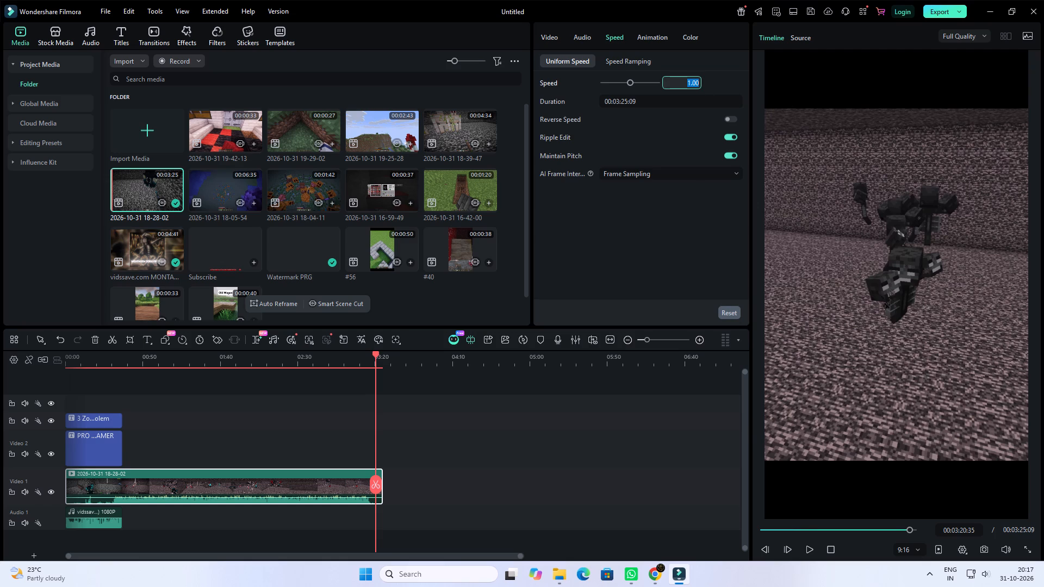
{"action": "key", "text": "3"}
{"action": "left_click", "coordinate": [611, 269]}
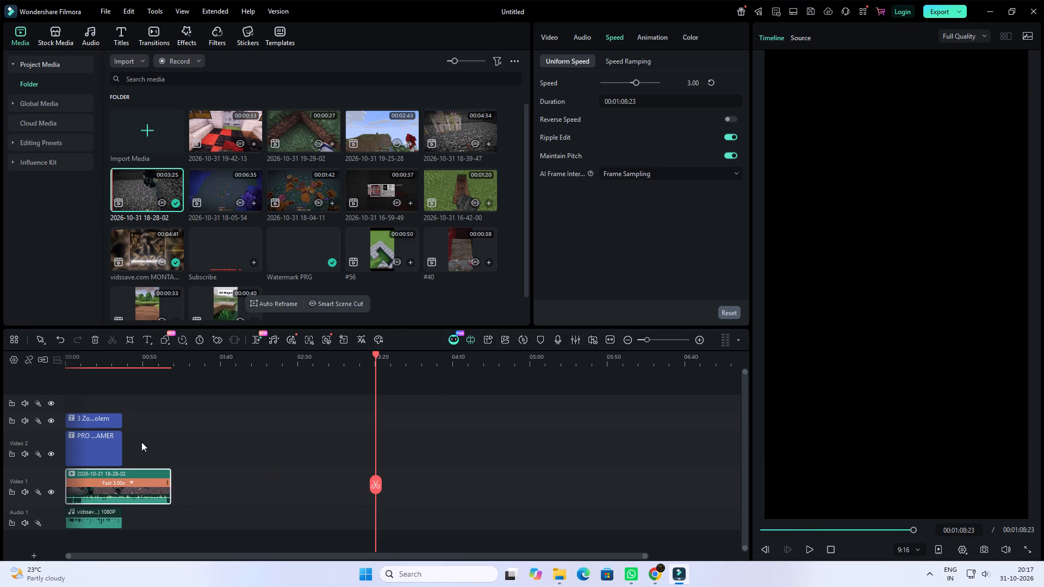
Check the sped-up clip's ending and set the 18-28-02 clip's uniform speed to 3.5.
{"action": "left_click", "coordinate": [172, 436]}
{"action": "left_click", "coordinate": [169, 367]}
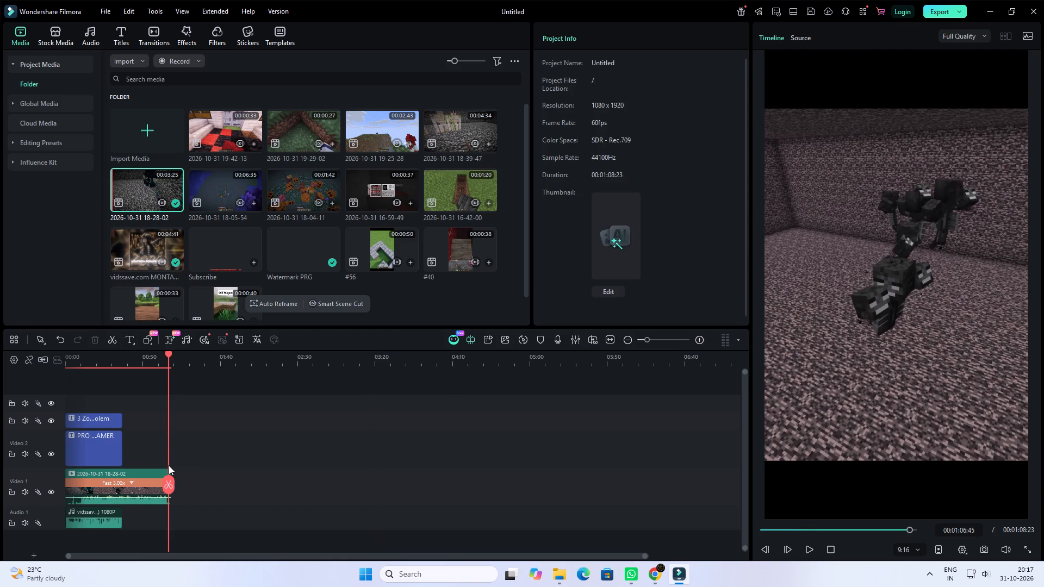
{"action": "left_click_drag", "start_coordinate": [170, 479], "coordinate": [167, 479]}
{"action": "left_click_drag", "start_coordinate": [167, 479], "coordinate": [183, 482]}
{"action": "left_click", "coordinate": [139, 478]}
{"action": "left_click", "coordinate": [699, 78]}
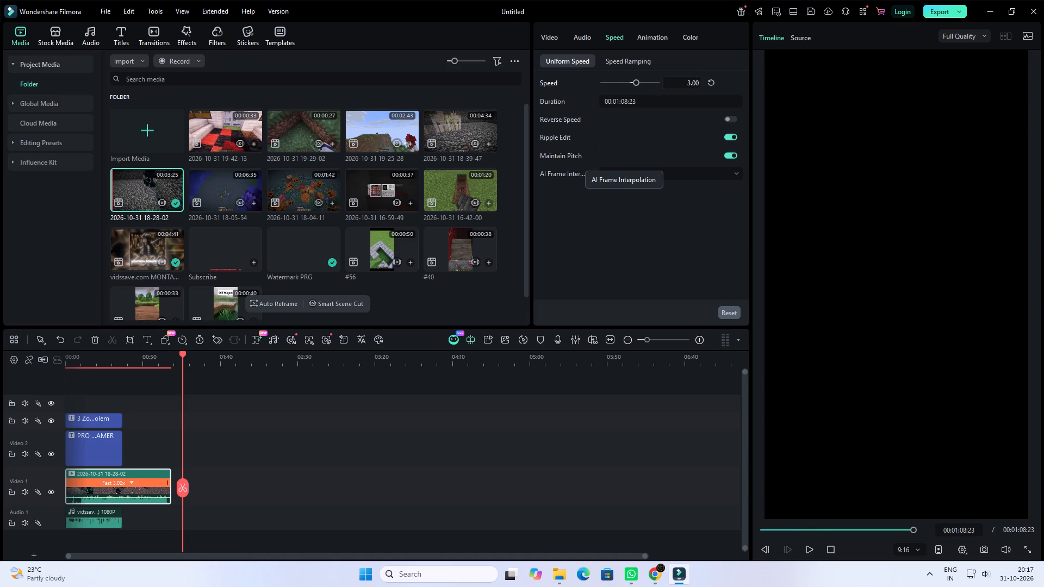
{"action": "type", "text": "3.5"}
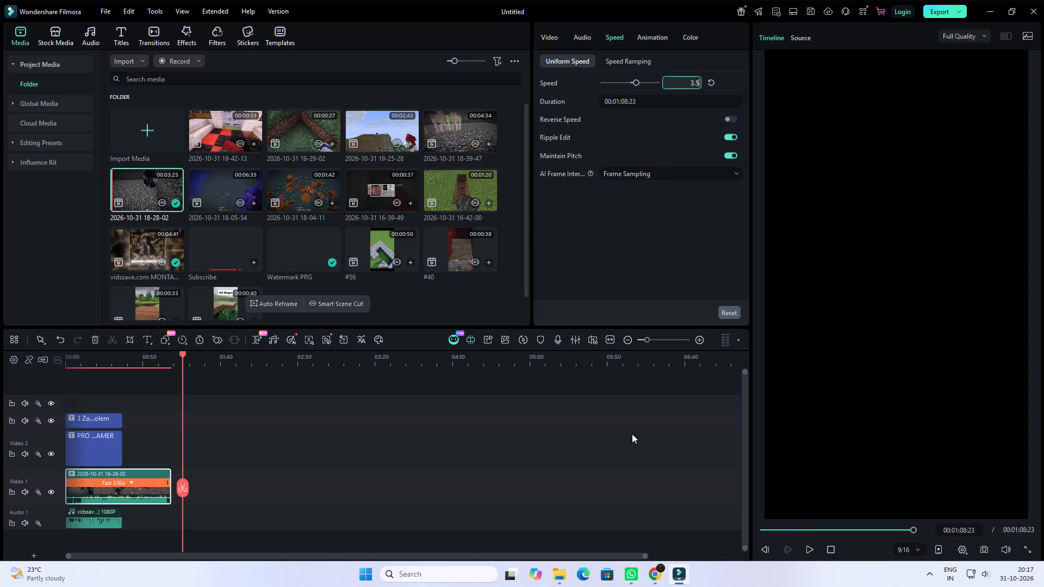
{"action": "left_click", "coordinate": [567, 500]}
Extend the headline title, the PRO ROYAL GAMER watermark and the background music to the end of the 18-28-02 clip.
{"action": "left_click_drag", "start_coordinate": [153, 451], "coordinate": [109, 421]}
{"action": "left_click_drag", "start_coordinate": [120, 421], "coordinate": [122, 421]}
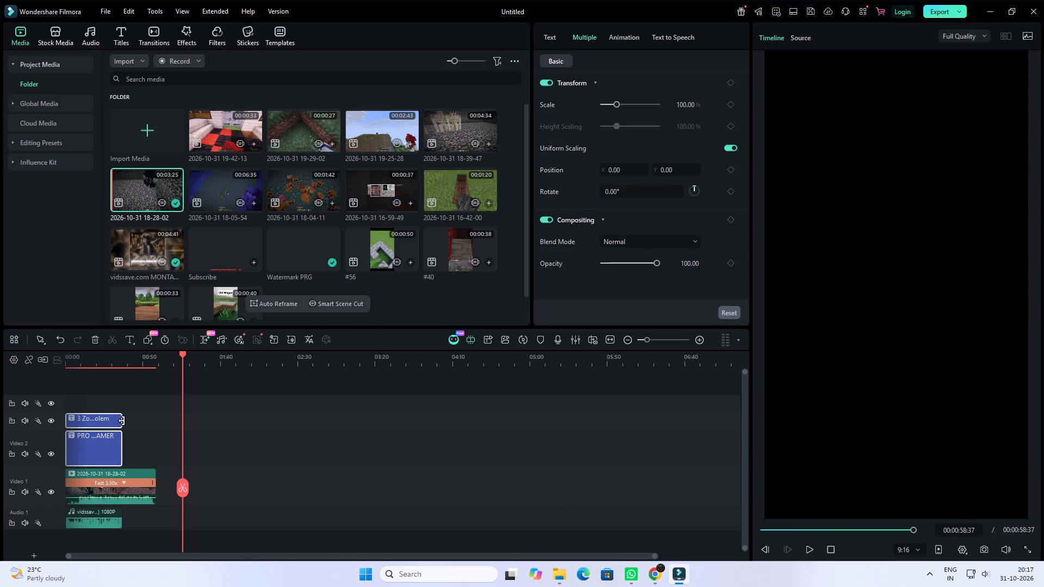
{"action": "left_click_drag", "start_coordinate": [122, 421], "coordinate": [152, 417]}
{"action": "left_click", "coordinate": [107, 520]}
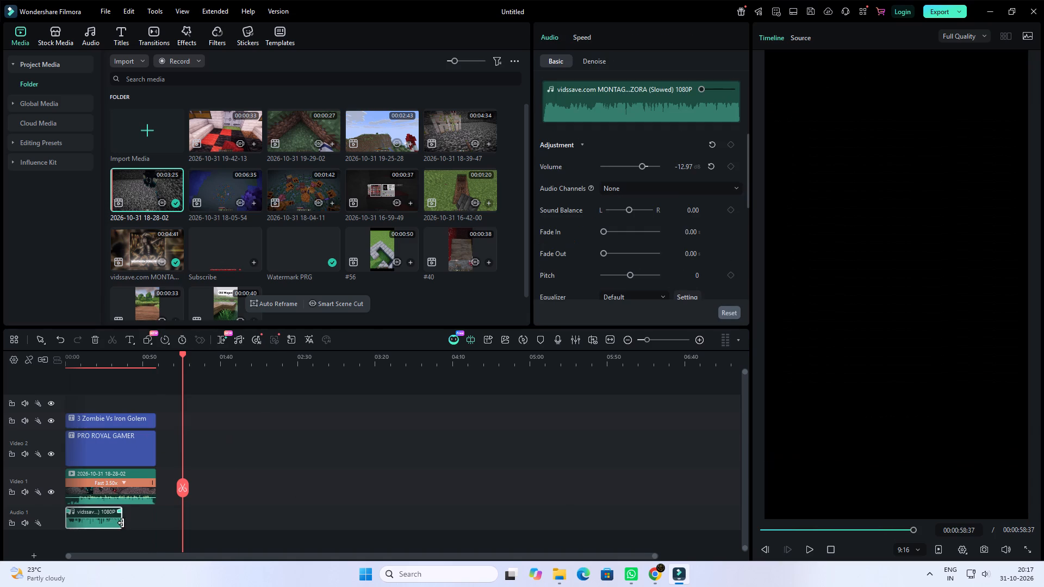
{"action": "left_click_drag", "start_coordinate": [119, 523], "coordinate": [153, 522]}
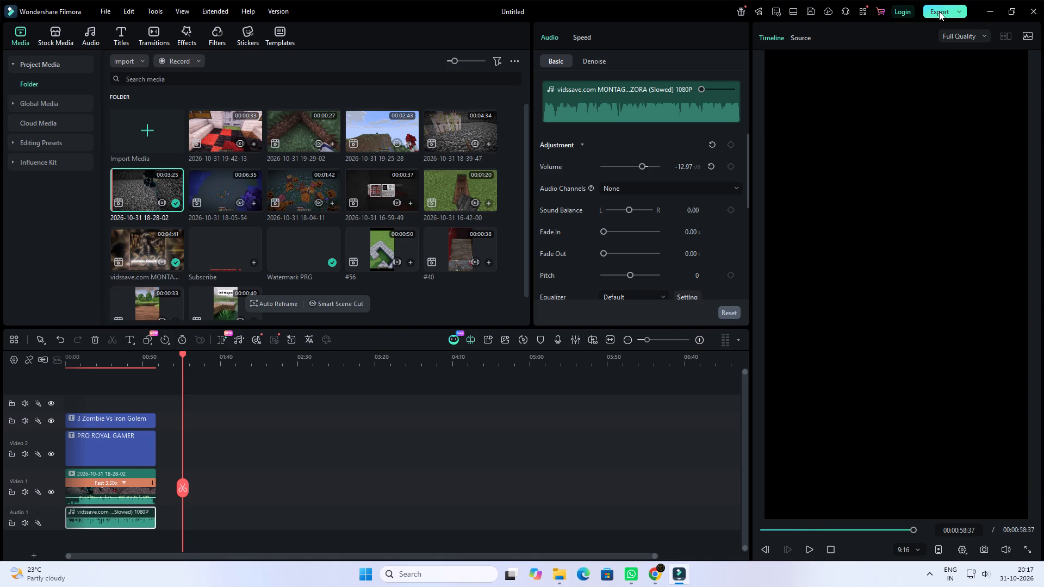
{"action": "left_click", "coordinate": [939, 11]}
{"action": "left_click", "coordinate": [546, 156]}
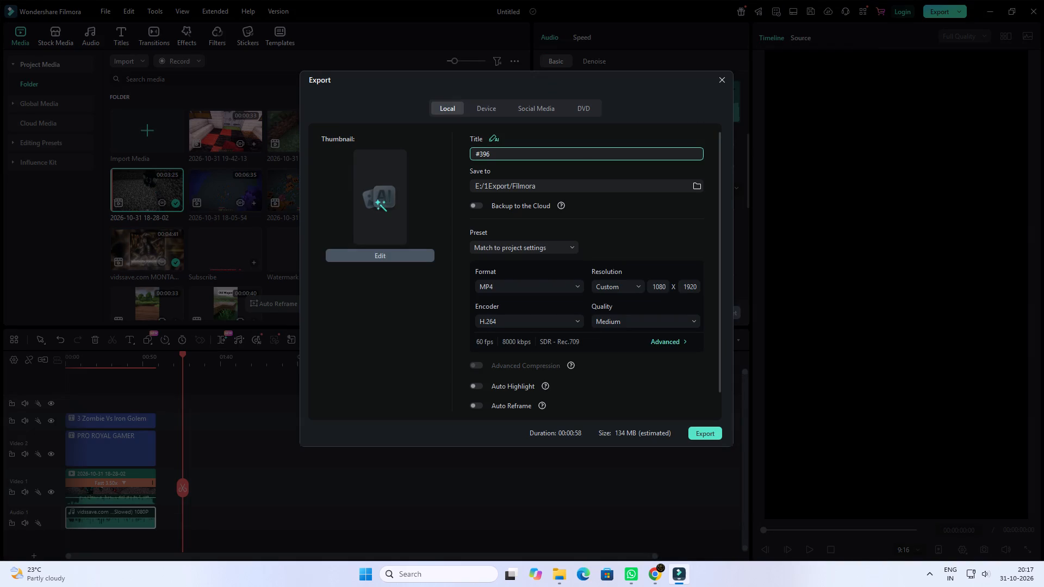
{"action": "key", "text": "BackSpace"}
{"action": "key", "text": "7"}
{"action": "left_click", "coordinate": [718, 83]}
Change the headline title's text above the 18-28-02 clip to "10 Warden Vs 10 Wither".
{"action": "left_click", "coordinate": [132, 420]}
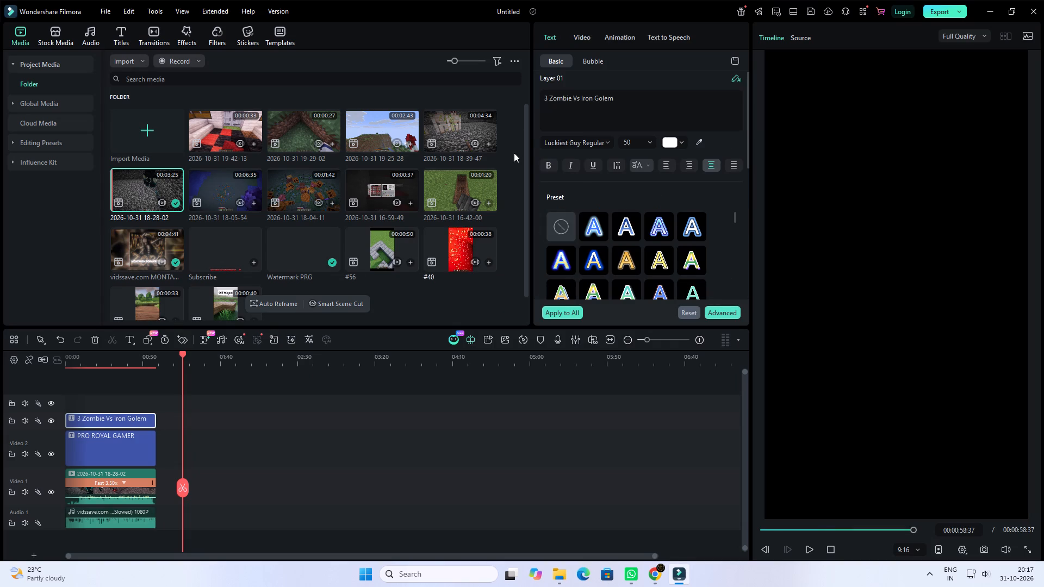
{"action": "left_click", "coordinate": [547, 100]}
{"action": "key", "text": "BackSpace"}
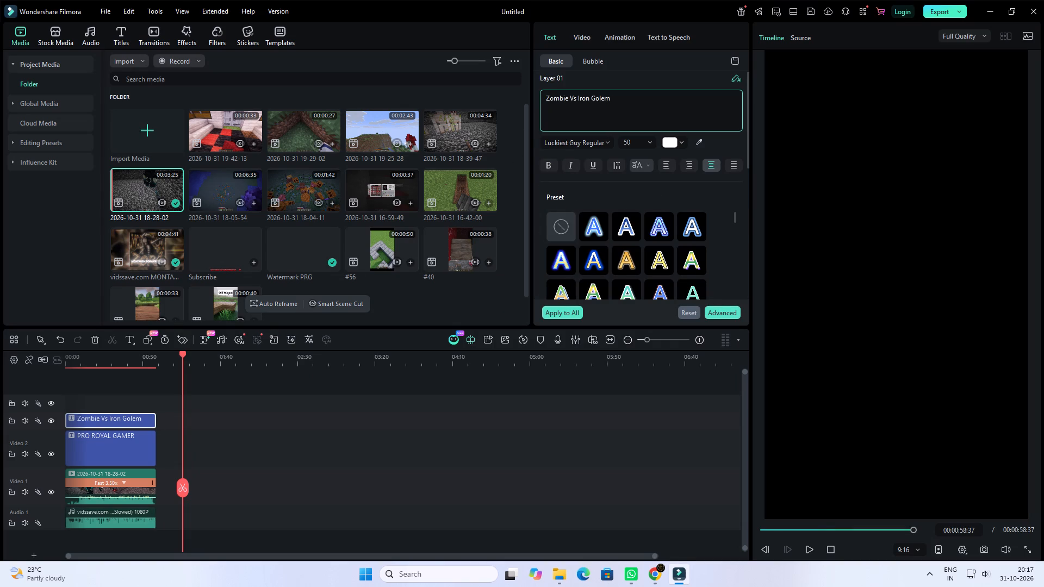
{"action": "type", "text": "10"}
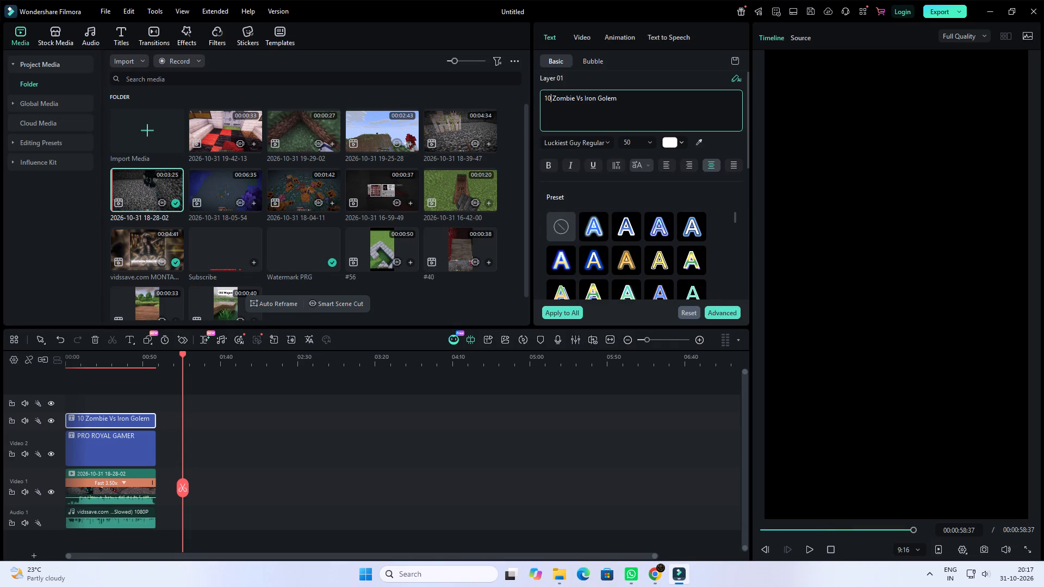
{"action": "key", "text": "space"}
{"action": "key", "text": "Delete"}
{"action": "key", "text": "Delete"}
{"action": "key", "text": "Delete"}
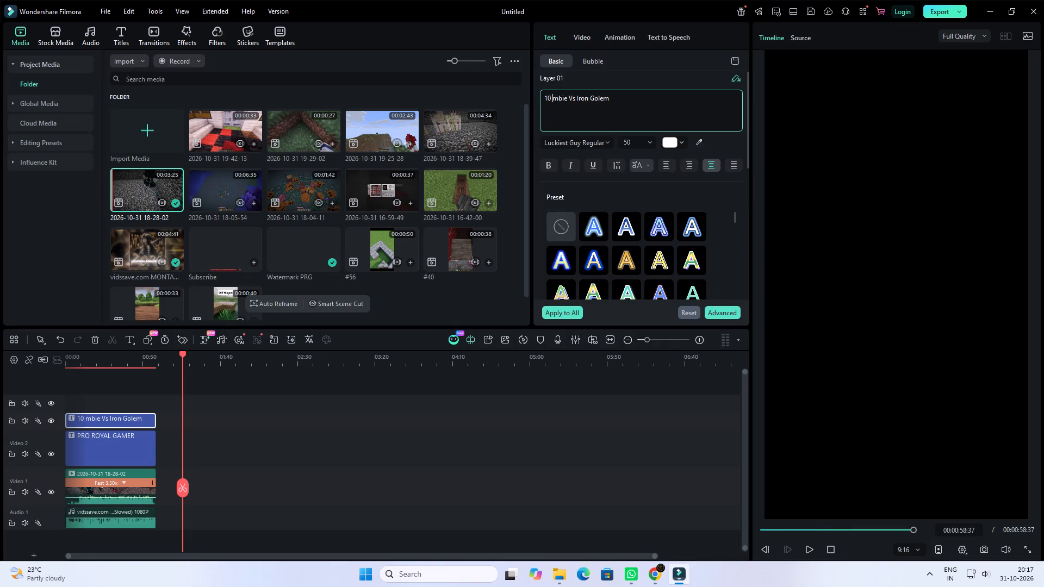
{"action": "key", "text": "Delete"}
{"action": "key", "text": "Delete"}
{"action": "key", "text": "Delete"}
{"action": "key", "text": "Delete"}
{"action": "type", "text": "wa"}
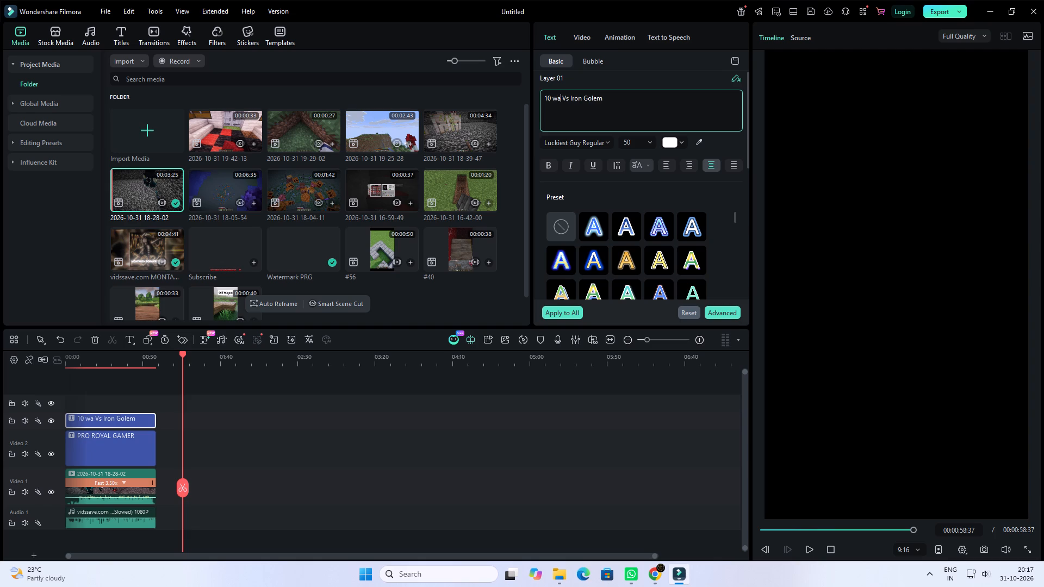
{"action": "key", "text": "BackSpace"}
{"action": "key", "text": "BackSpace"}
{"action": "type", "text": "Warden"}
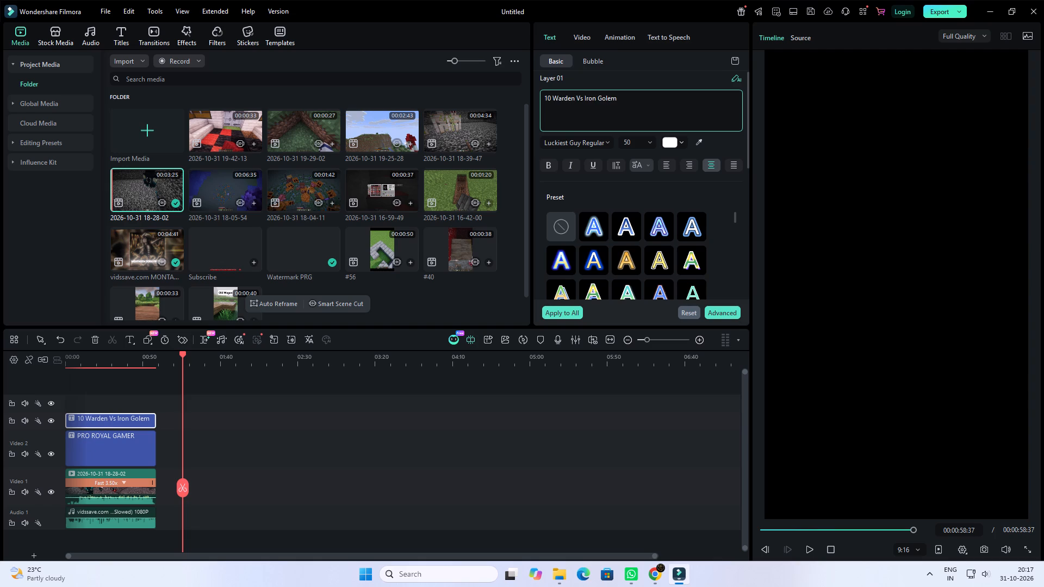
{"action": "left_click_drag", "start_coordinate": [585, 99], "coordinate": [634, 94]}
{"action": "key", "text": "BackSpace"}
{"action": "type", "text": "10"}
{"action": "key", "text": "space"}
{"action": "type", "text": "Wither"}
Export the short as an MP4 titled #397, keeping the 1080 x 1920, 60 fps project settings.
{"action": "left_click", "coordinate": [926, 14]}
{"action": "left_click", "coordinate": [529, 146]}
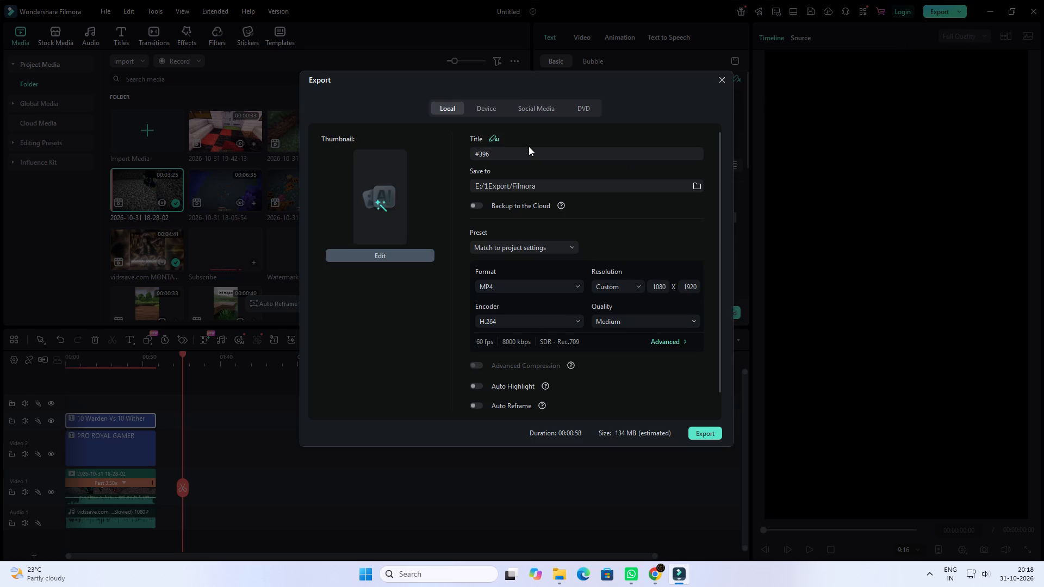
{"action": "left_click", "coordinate": [530, 149]}
{"action": "key", "text": "BackSpace"}
{"action": "key", "text": "7"}
{"action": "left_click", "coordinate": [694, 435]}
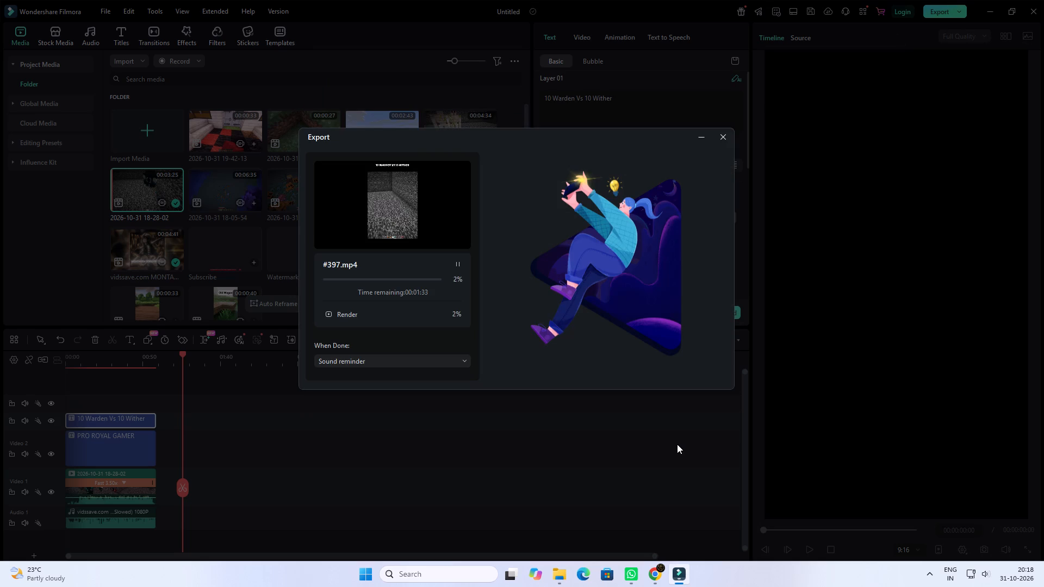
Open Task Manager to view the running processes during the export.
{"action": "right_click", "coordinate": [769, 574]}
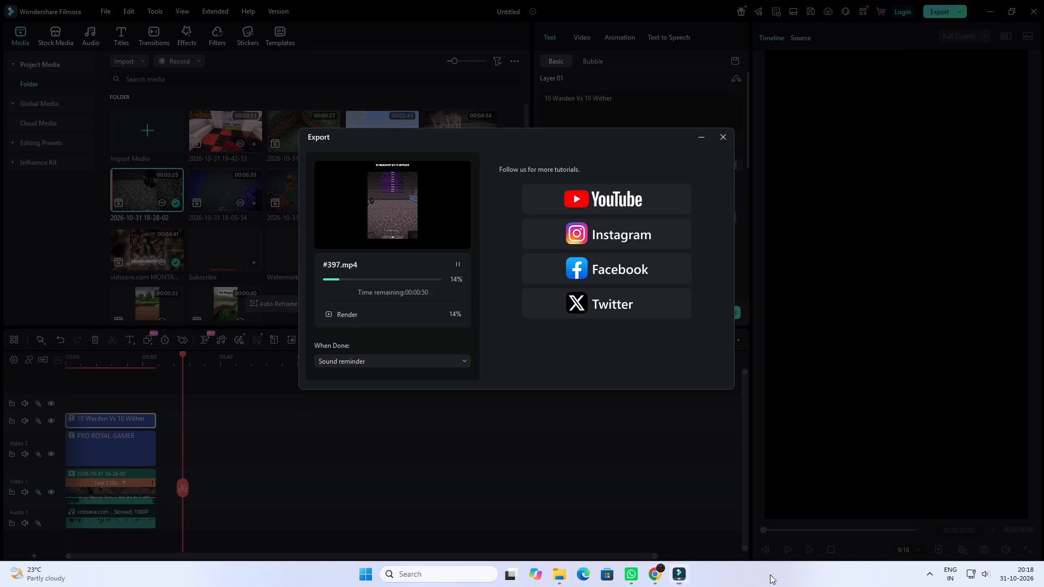
{"action": "left_click", "coordinate": [783, 546]}
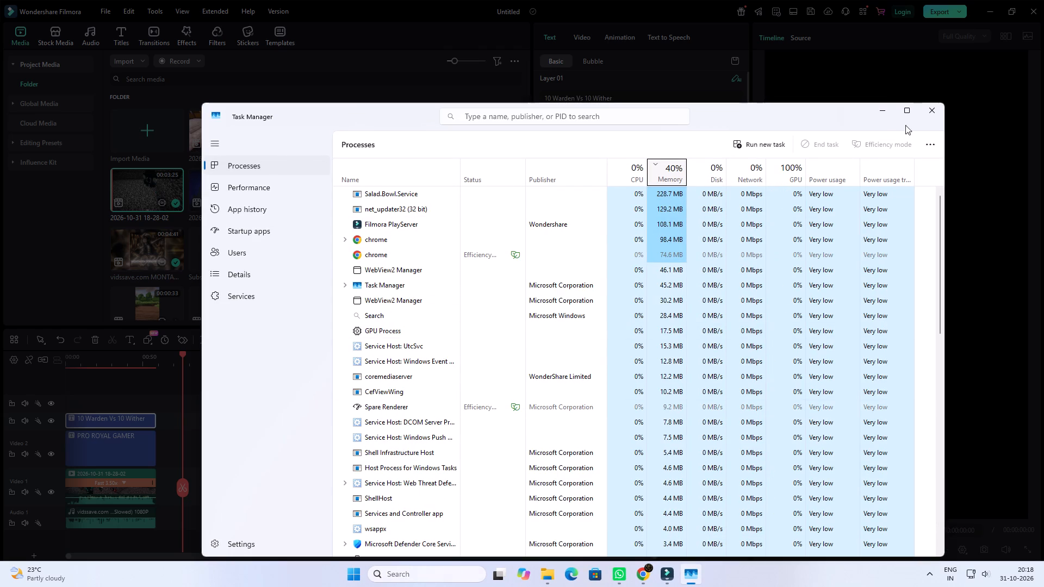
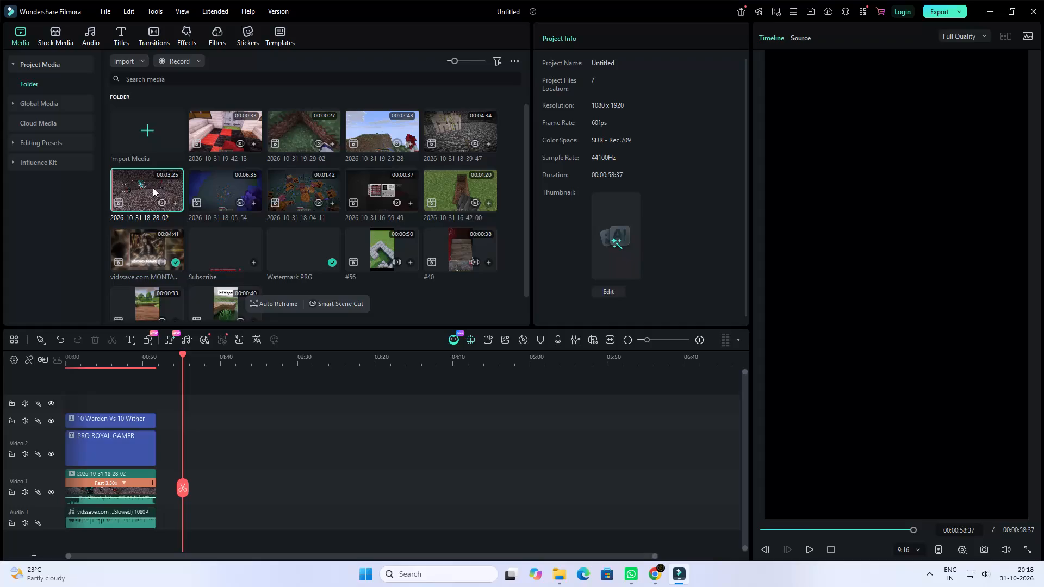
{"action": "left_click", "coordinate": [160, 193]}
{"action": "key", "text": "Delete"}
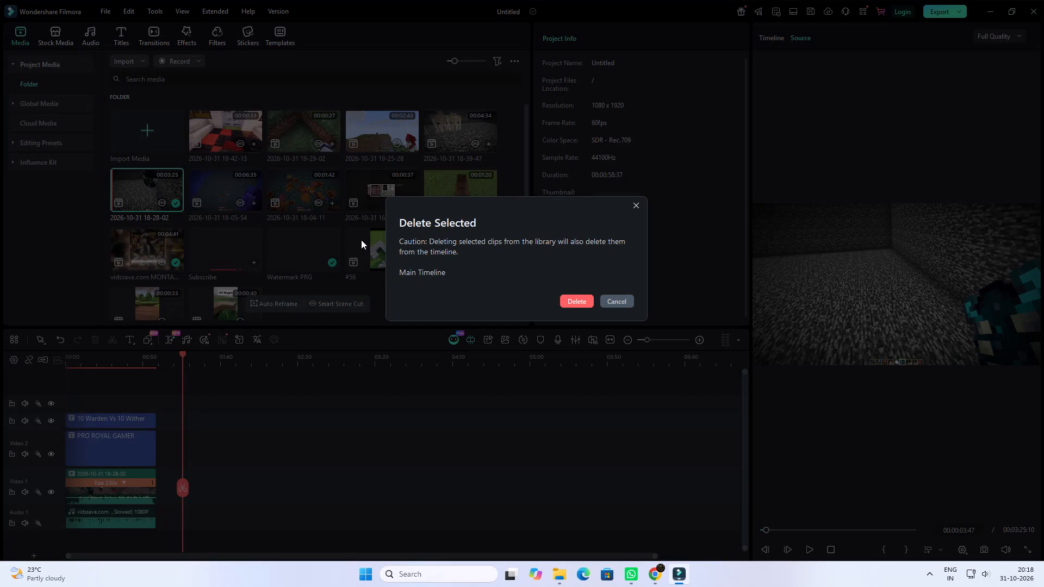
{"action": "left_click", "coordinate": [574, 303]}
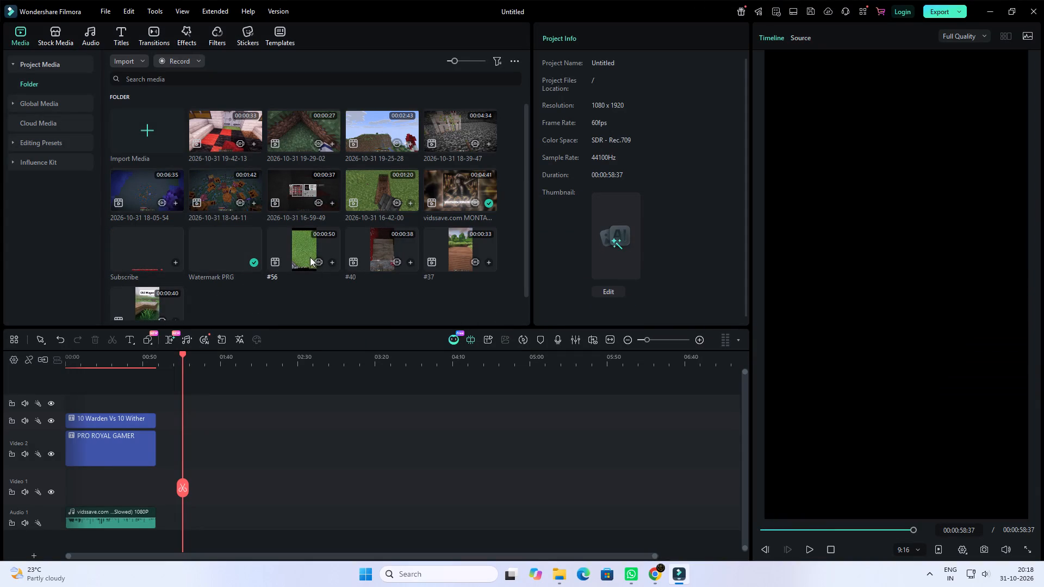
Place the #56 clip at the start of Video 1 and apply the Boost Color preset to it.
{"action": "left_click_drag", "start_coordinate": [309, 257], "coordinate": [60, 494]}
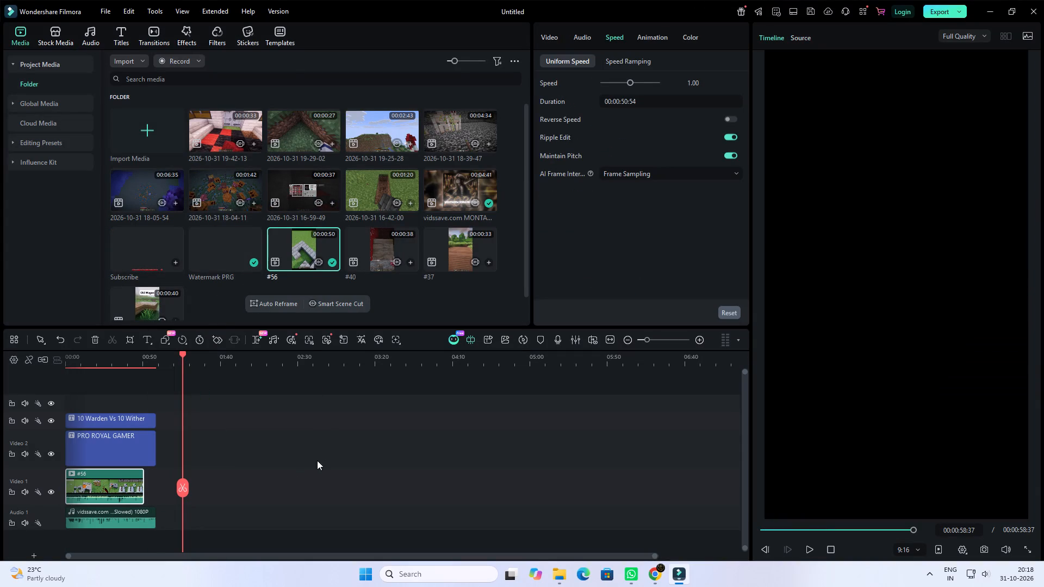
{"action": "left_click_drag", "start_coordinate": [182, 486], "coordinate": [94, 491]}
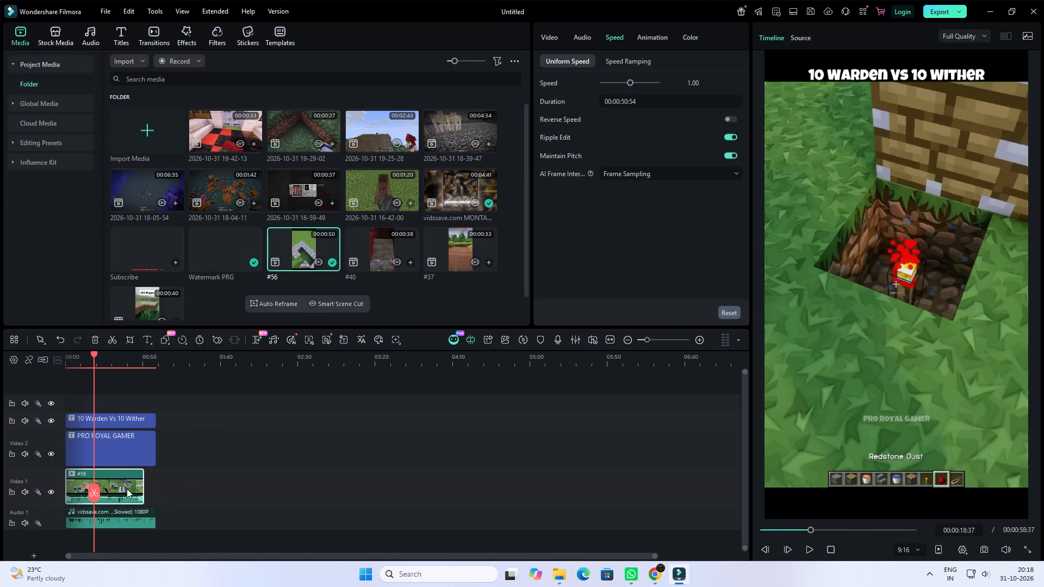
{"action": "left_click_drag", "start_coordinate": [123, 498], "coordinate": [125, 513]}
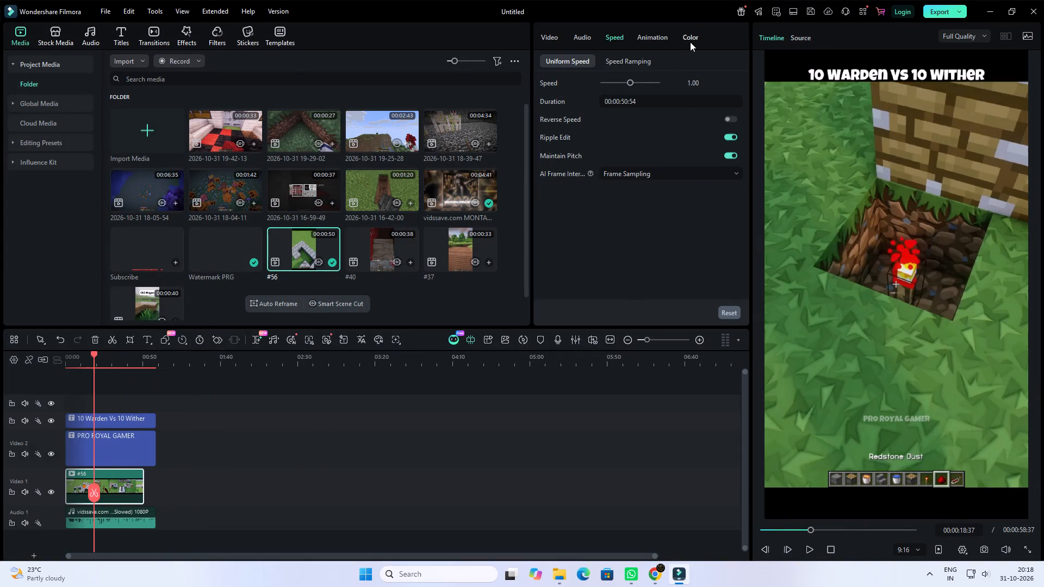
{"action": "left_click", "coordinate": [690, 40]}
{"action": "left_click", "coordinate": [679, 133]}
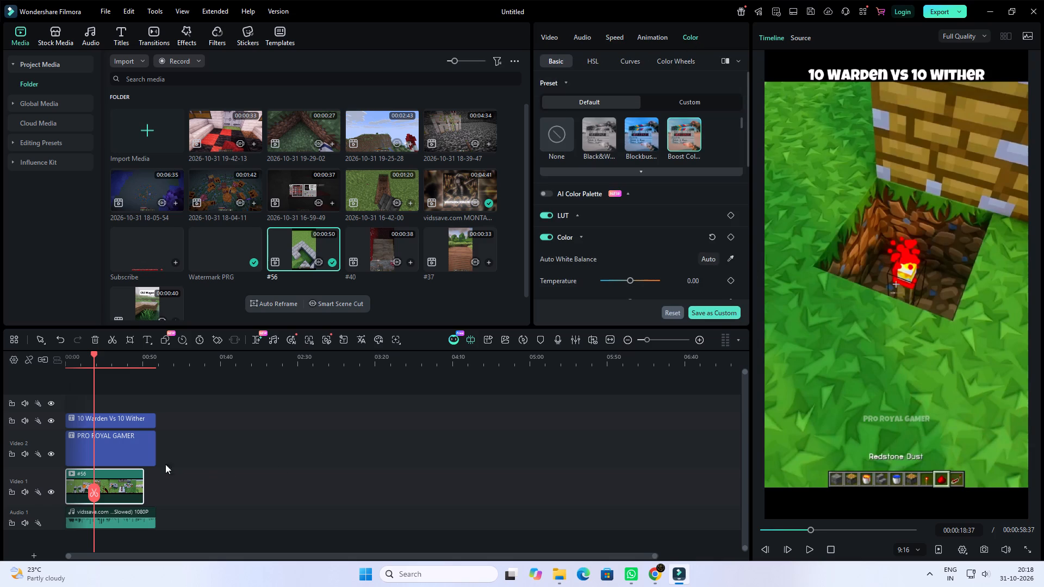
Trim the PRO ROYAL GAMER watermark, the headline title and the background music to the end of the #56 clip.
{"action": "left_click_drag", "start_coordinate": [164, 440], "coordinate": [148, 423]}
{"action": "left_click_drag", "start_coordinate": [153, 419], "coordinate": [144, 419]}
{"action": "left_click", "coordinate": [141, 524]}
{"action": "left_click_drag", "start_coordinate": [154, 523], "coordinate": [144, 520]}
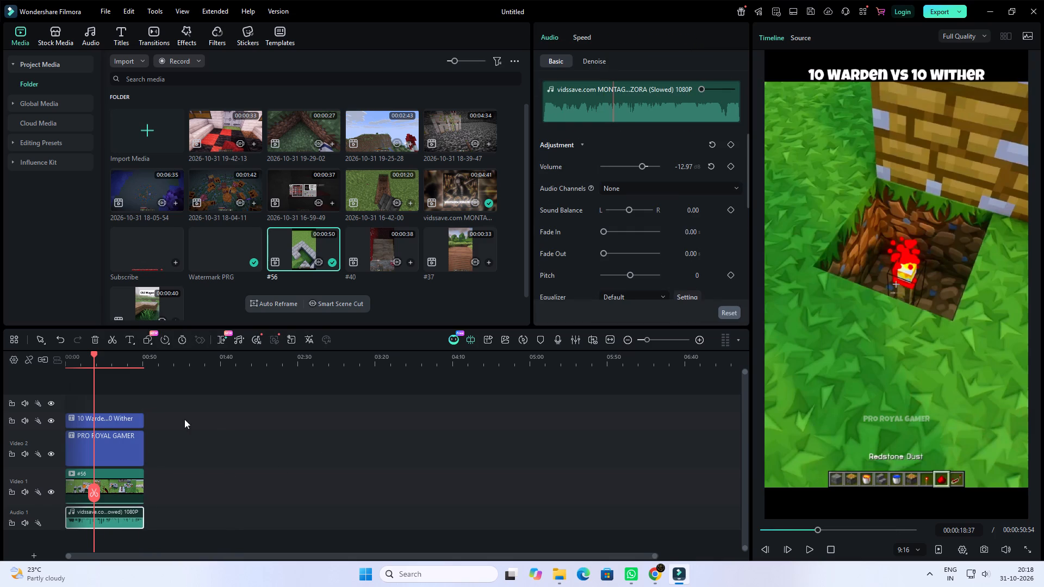
Add the custom Subscribe title on the top track so that it finishes at the end of the #56 clip.
{"action": "left_click", "coordinate": [127, 33]}
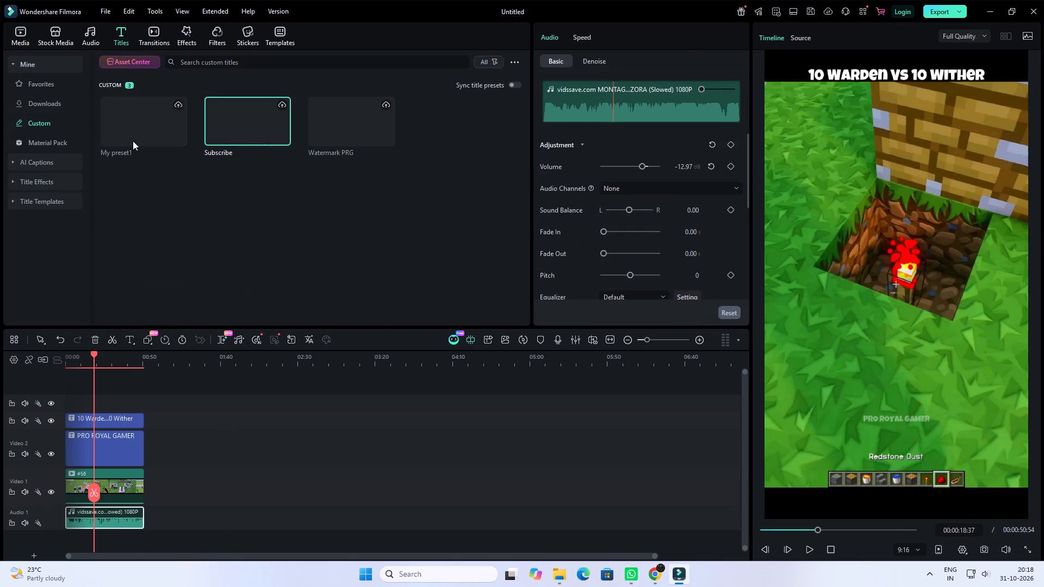
{"action": "left_click_drag", "start_coordinate": [239, 133], "coordinate": [136, 399]}
{"action": "left_click", "coordinate": [188, 428]}
Hide the track holding the "10 Warden Vs 10 Wither" headline and briefly play the short.
{"action": "left_click", "coordinate": [131, 419]}
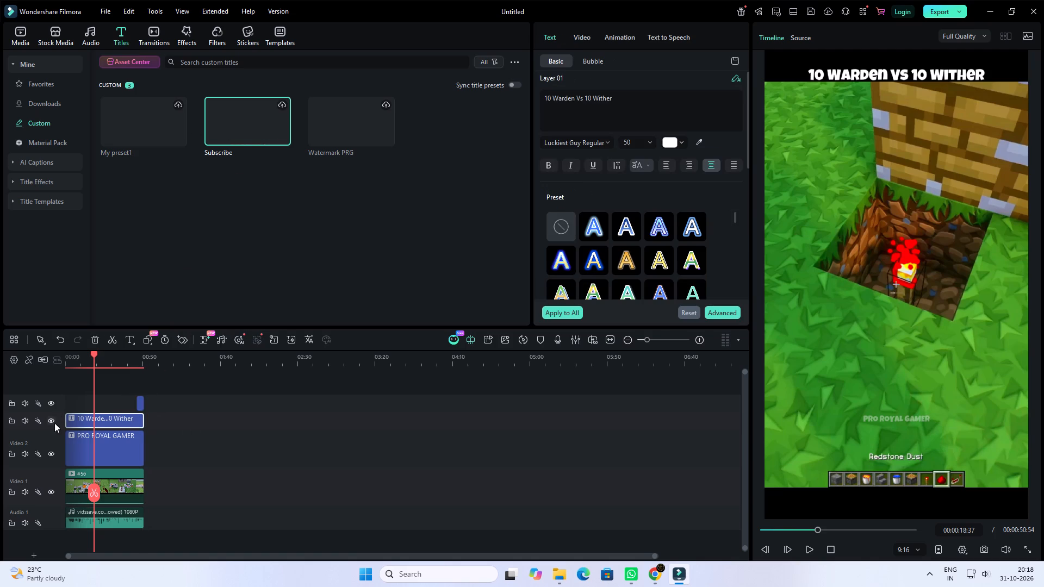
{"action": "left_click", "coordinate": [54, 423]}
{"action": "key", "text": "space"}
{"action": "key", "text": "space"}
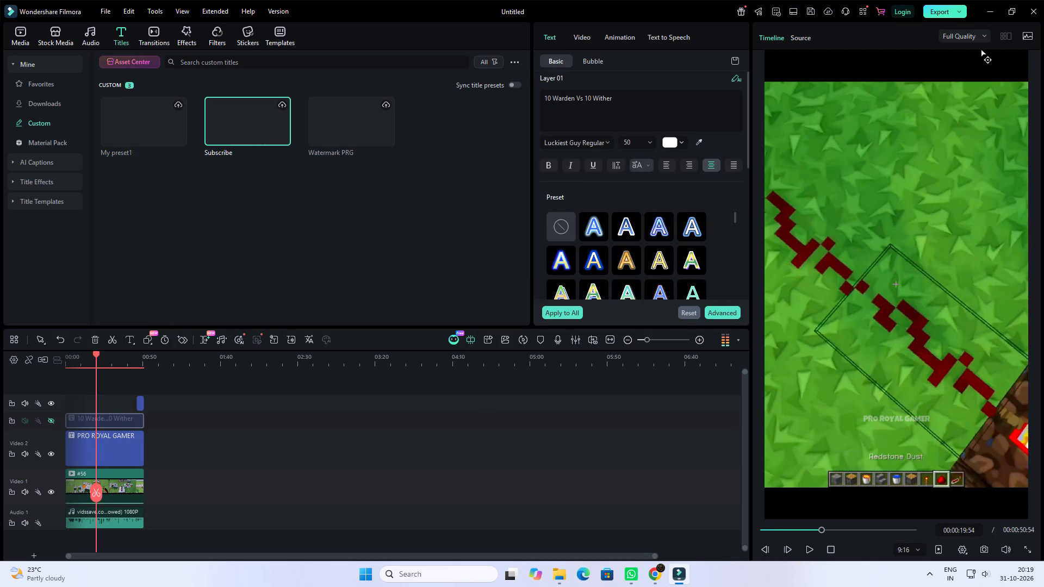
Export the short as an MP4 titled #398, keeping the 1080 x 1920, 60 fps project settings.
{"action": "left_click", "coordinate": [948, 11]}
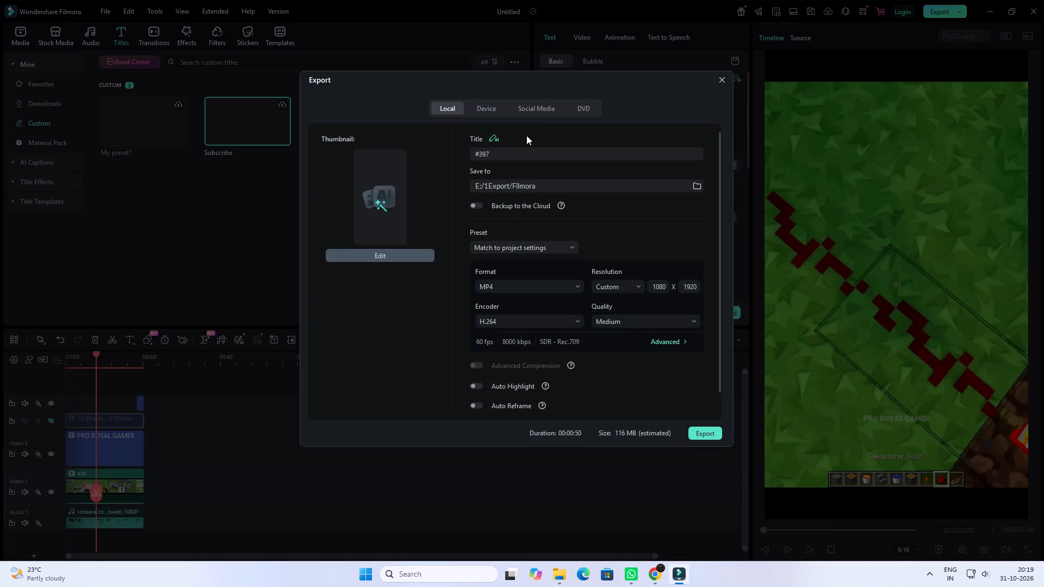
{"action": "left_click", "coordinate": [519, 159]}
{"action": "key", "text": "BackSpace"}
{"action": "key", "text": "8"}
{"action": "left_click", "coordinate": [709, 435]}
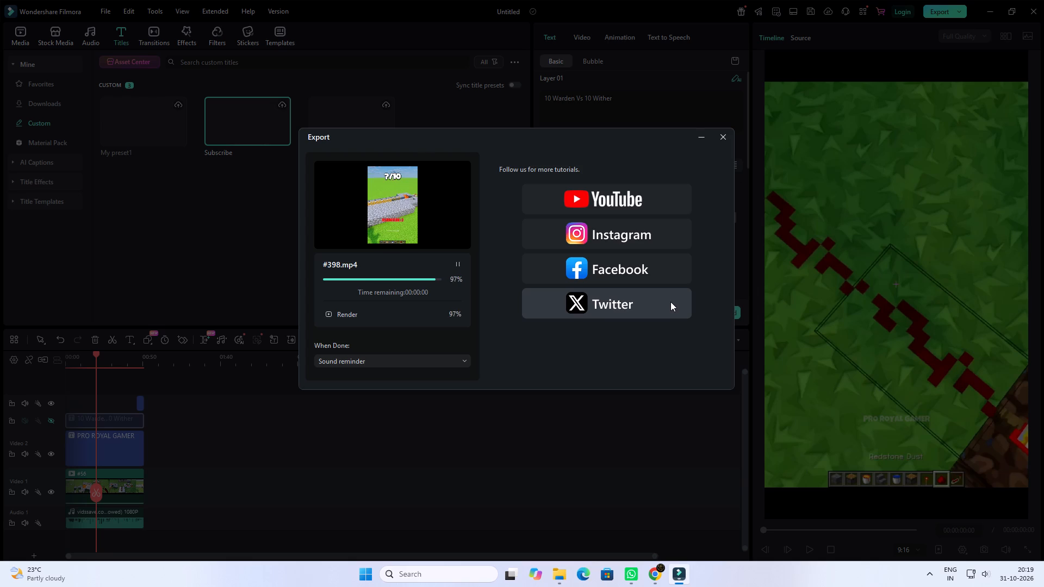
{"action": "left_click", "coordinate": [719, 139]}
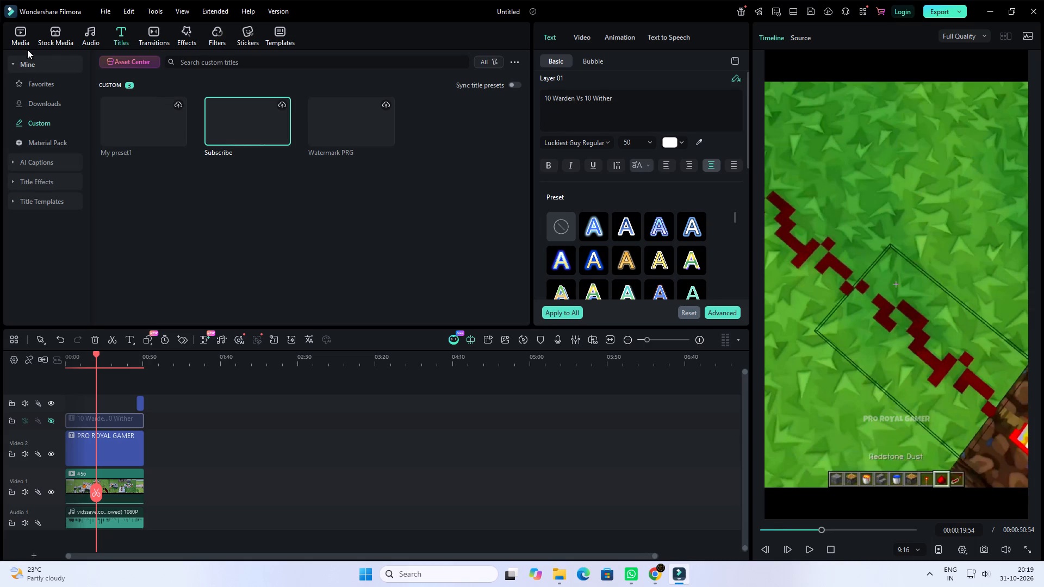
Delete the #56 clip from the media library along with its use in the timeline.
{"action": "left_click", "coordinate": [54, 34]}
{"action": "left_click", "coordinate": [14, 35]}
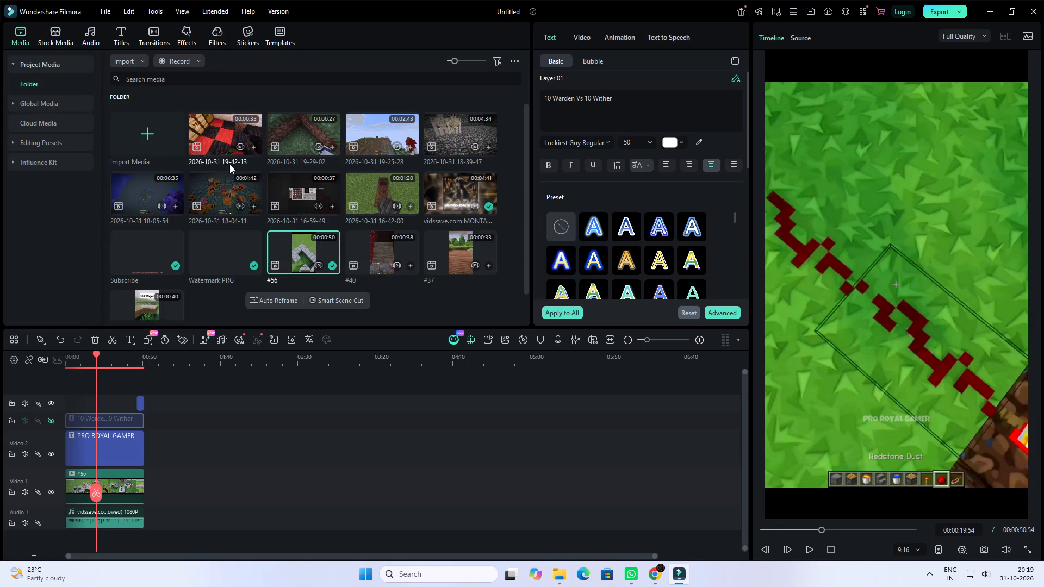
{"action": "key", "text": "Delete"}
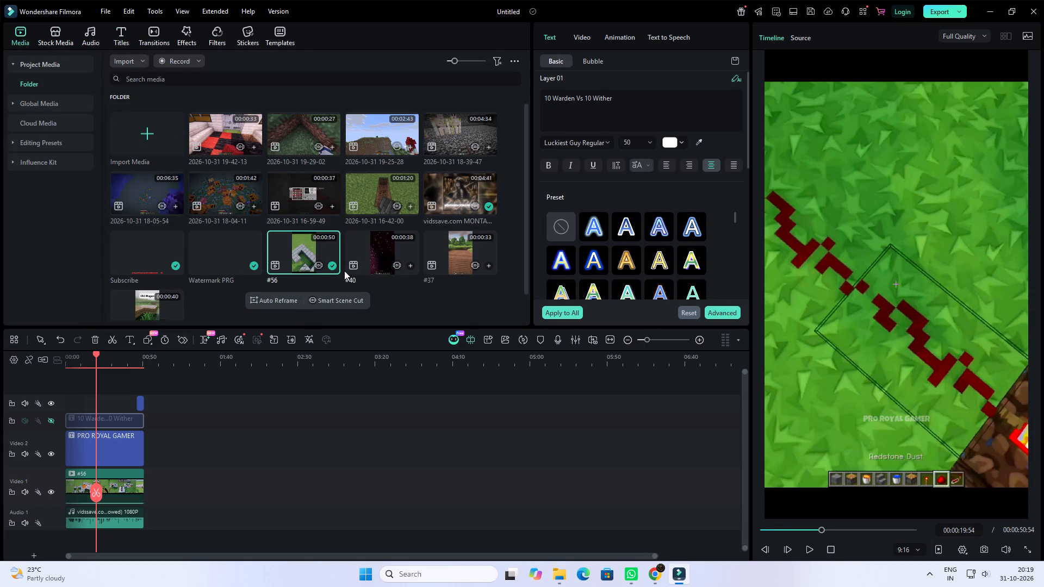
{"action": "left_click", "coordinate": [301, 256]}
{"action": "key", "text": "Delete"}
{"action": "left_click", "coordinate": [572, 303]}
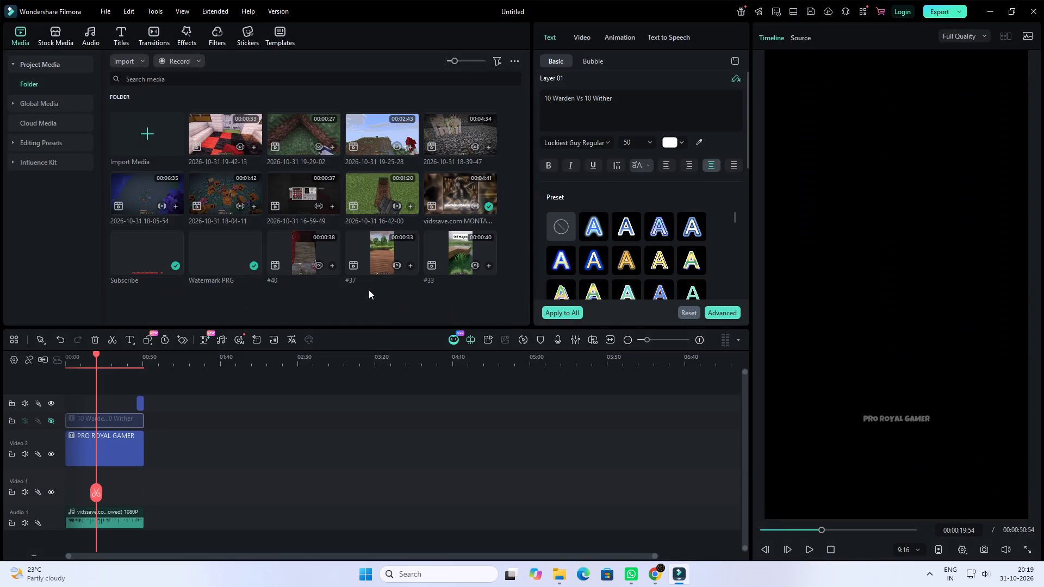
Place the #40 clip at the start of Video 1 and fit the watermark, Subscribe title and background music to its end.
{"action": "left_click_drag", "start_coordinate": [308, 257], "coordinate": [64, 482]}
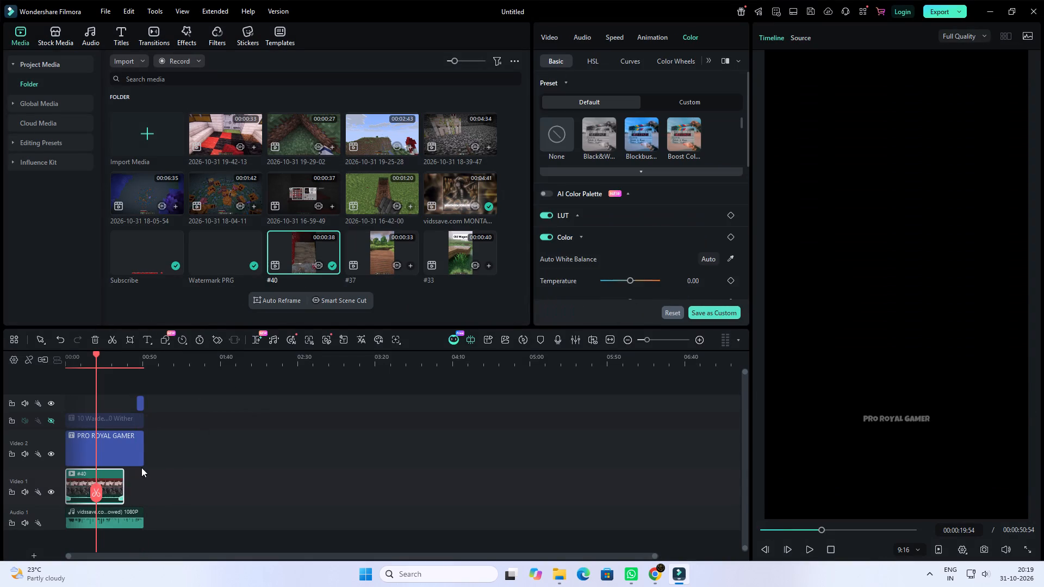
{"action": "left_click", "coordinate": [140, 449]}
{"action": "left_click_drag", "start_coordinate": [142, 448], "coordinate": [121, 449]}
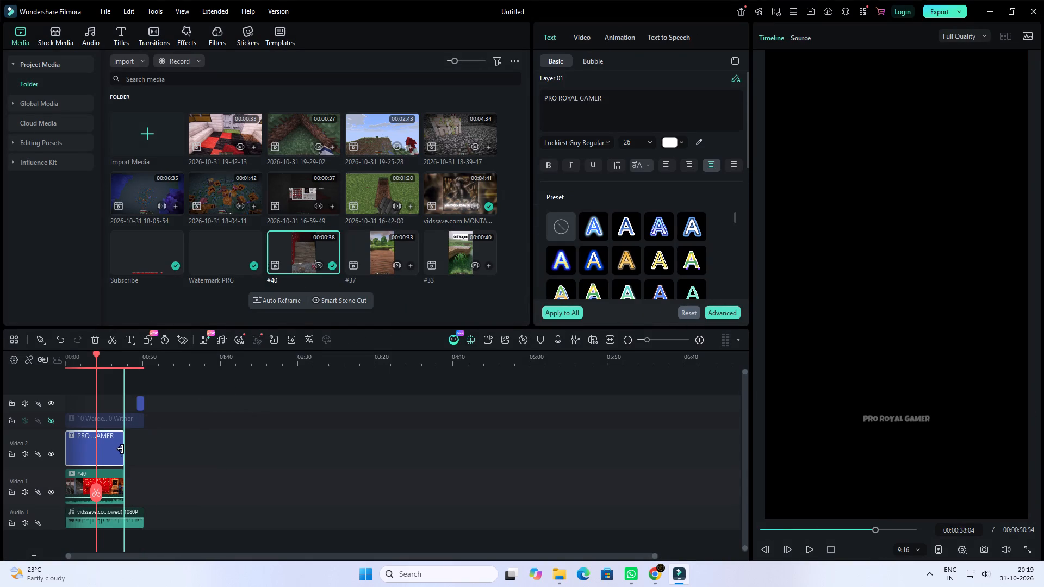
{"action": "left_click_drag", "start_coordinate": [140, 407], "coordinate": [119, 409]}
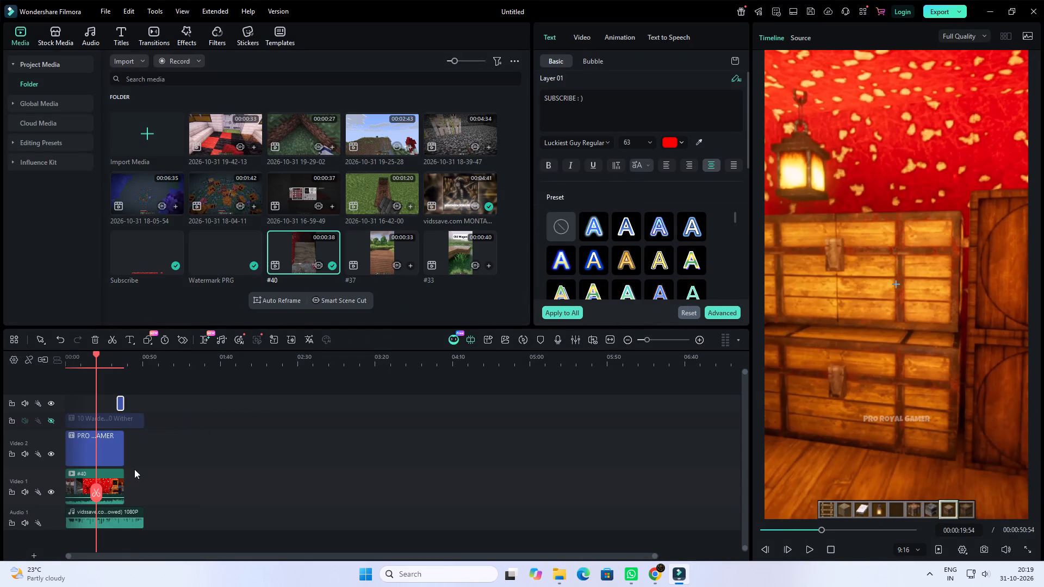
{"action": "left_click", "coordinate": [135, 522]}
{"action": "left_click_drag", "start_coordinate": [142, 523], "coordinate": [123, 520]}
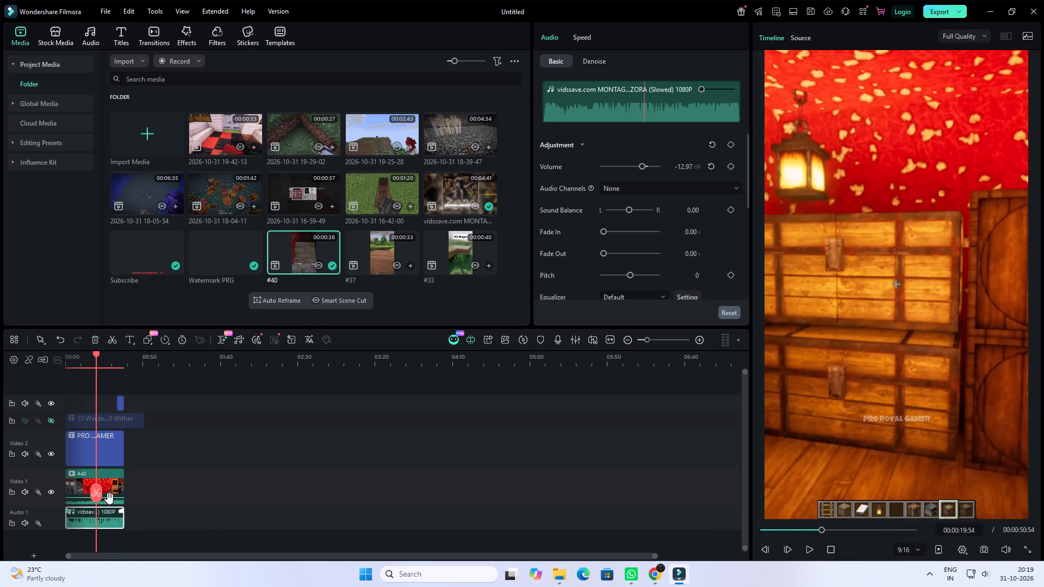
{"action": "left_click_drag", "start_coordinate": [109, 498], "coordinate": [111, 507]}
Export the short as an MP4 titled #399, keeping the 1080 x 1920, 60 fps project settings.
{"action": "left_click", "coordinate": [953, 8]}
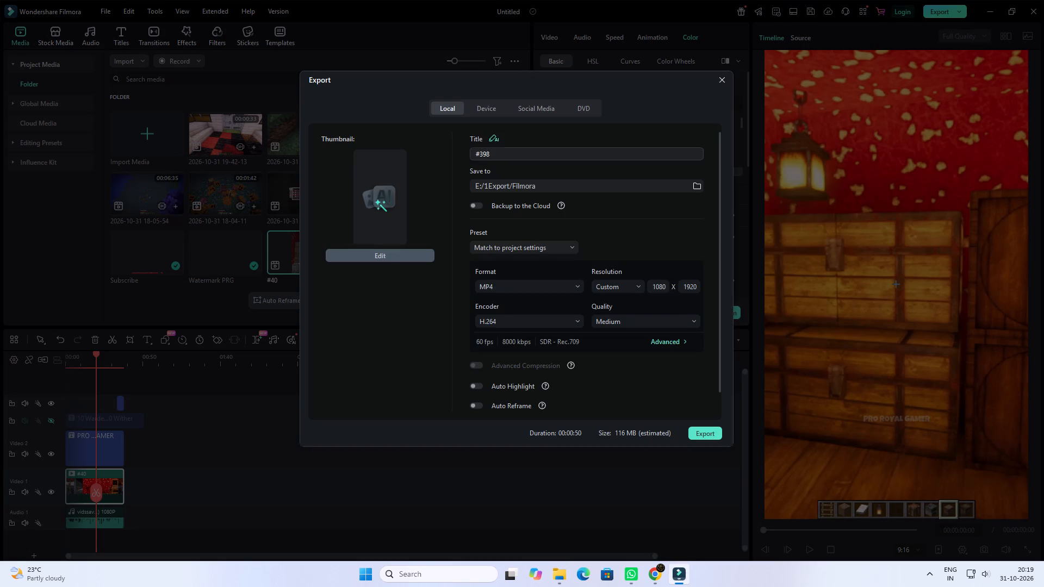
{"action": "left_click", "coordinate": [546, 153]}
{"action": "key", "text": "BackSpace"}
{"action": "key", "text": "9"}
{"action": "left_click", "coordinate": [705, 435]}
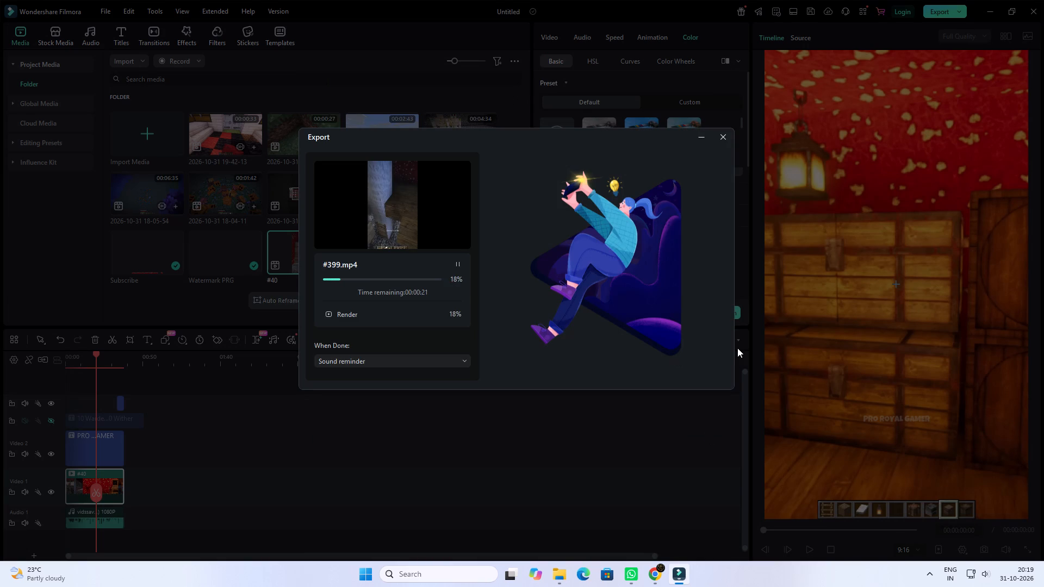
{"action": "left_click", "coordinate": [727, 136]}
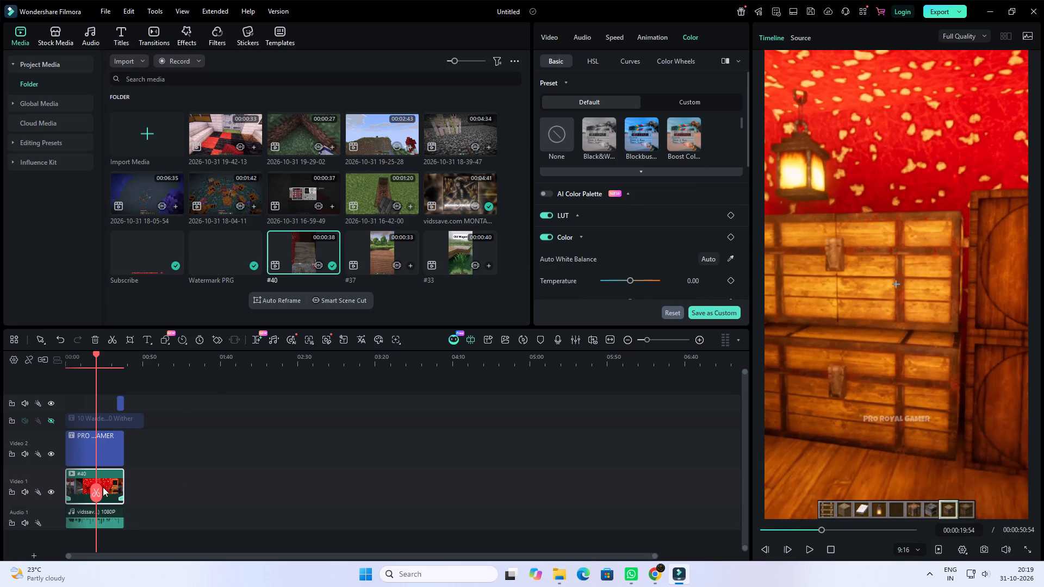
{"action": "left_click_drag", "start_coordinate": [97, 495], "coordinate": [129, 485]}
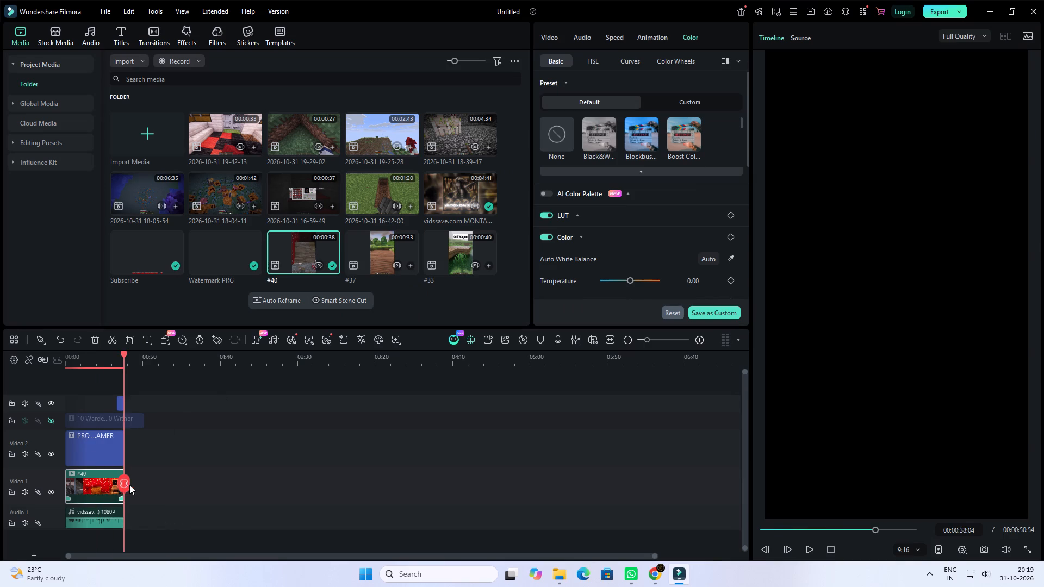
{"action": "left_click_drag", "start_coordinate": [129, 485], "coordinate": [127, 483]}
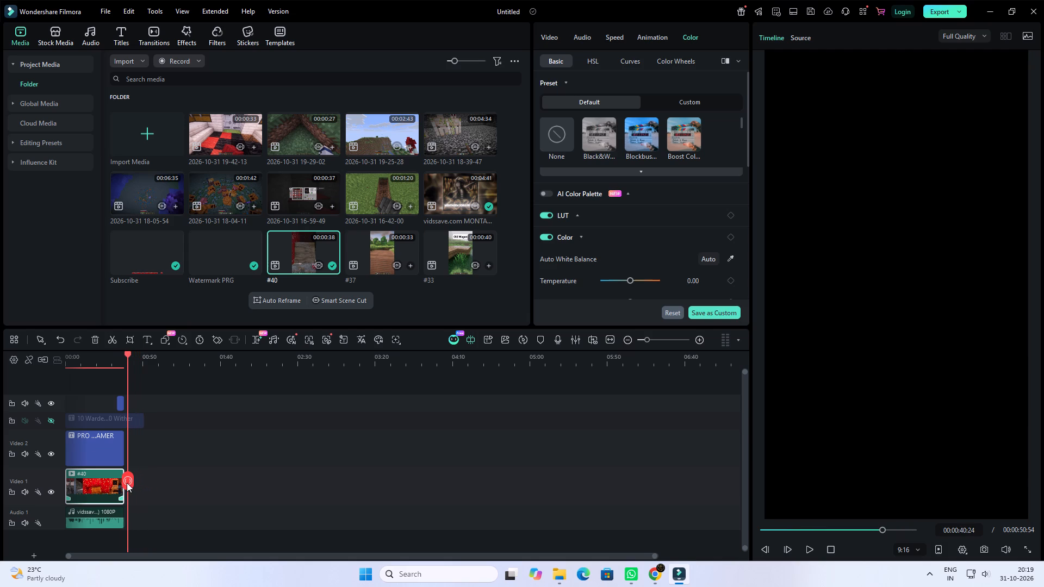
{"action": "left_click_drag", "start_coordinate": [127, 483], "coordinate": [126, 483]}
Open the exported #399 video from E:/1Export/Filmora in Media Player and check the final part of its playback.
{"action": "left_click", "coordinate": [563, 575]}
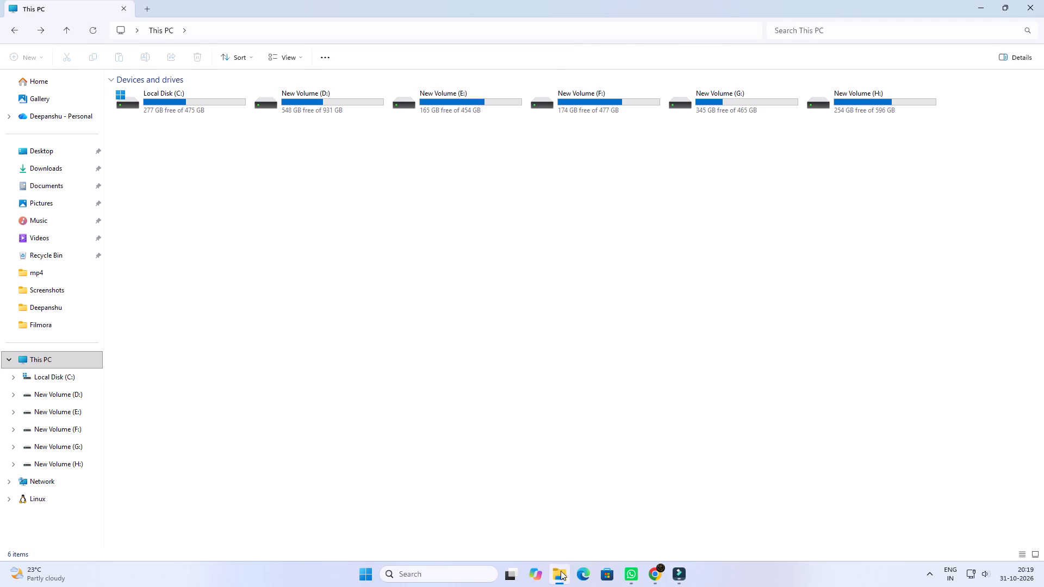
{"action": "double_click", "coordinate": [431, 97]}
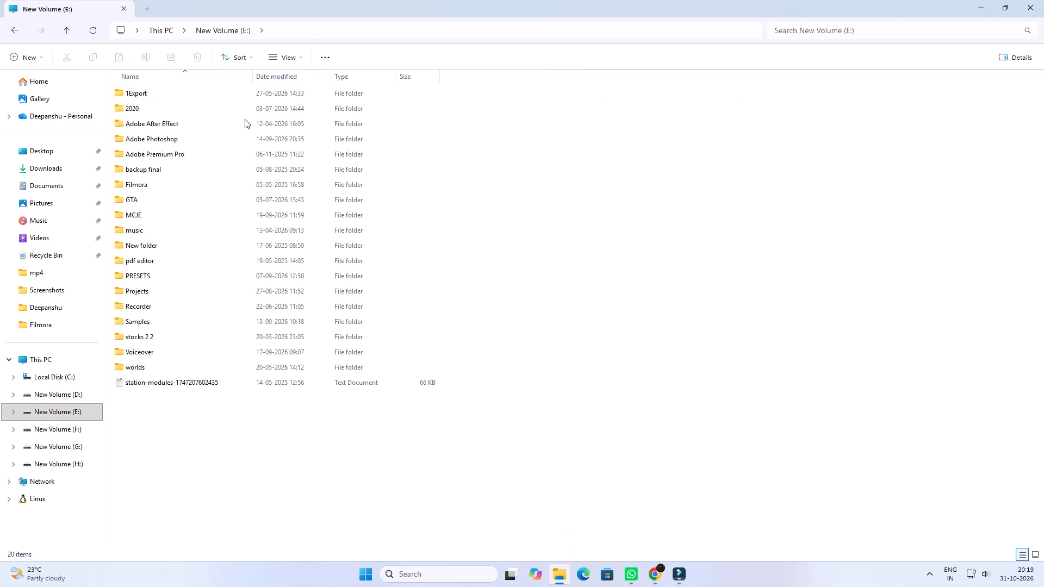
{"action": "double_click", "coordinate": [241, 96]}
{"action": "double_click", "coordinate": [191, 111]}
{"action": "scroll", "coordinate": [378, 376], "scroll_direction": "down", "scroll_amount": 5}
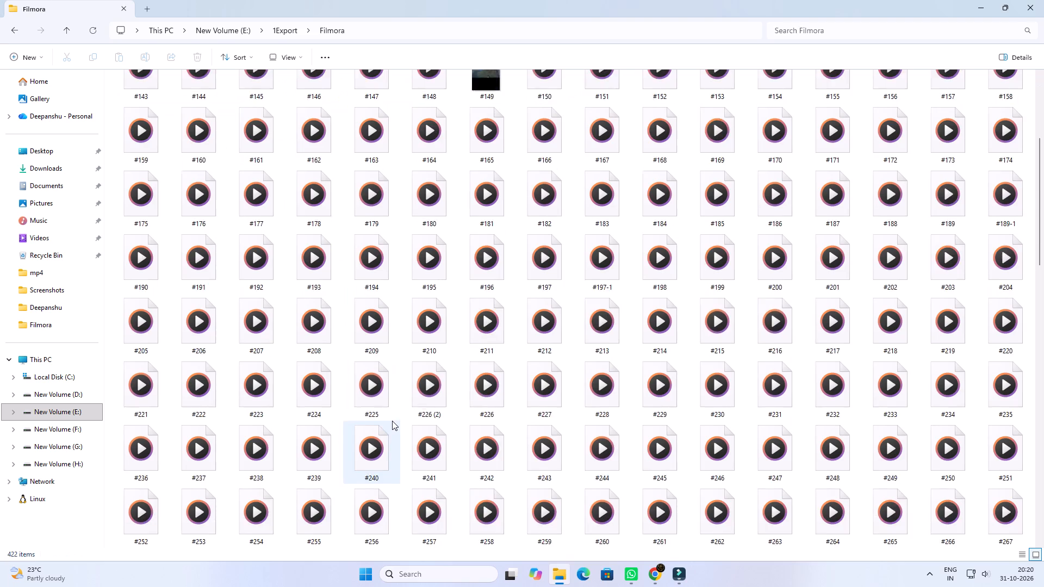
{"action": "scroll", "coordinate": [392, 421], "scroll_direction": "down", "scroll_amount": 17}
{"action": "double_click", "coordinate": [781, 440]}
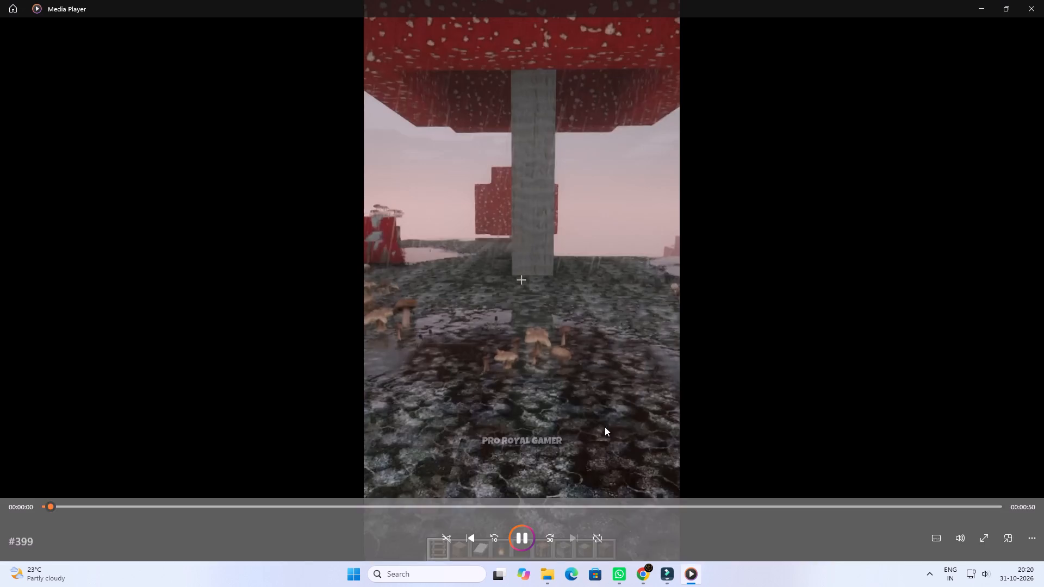
{"action": "left_click", "coordinate": [925, 505]}
{"action": "left_click", "coordinate": [871, 508]}
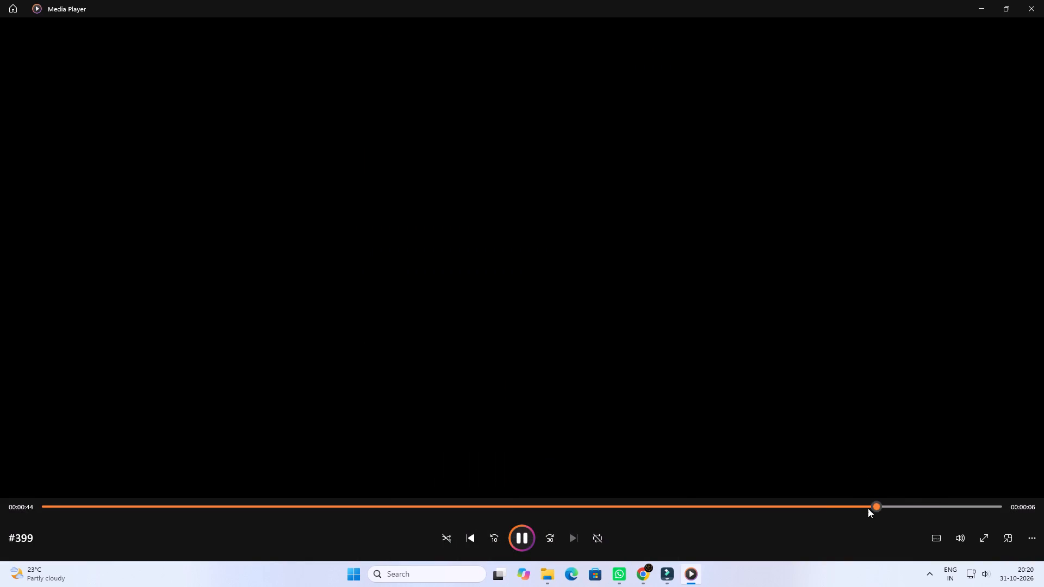
{"action": "left_click", "coordinate": [825, 510]}
{"action": "left_click", "coordinate": [779, 511]}
{"action": "left_click", "coordinate": [713, 512]}
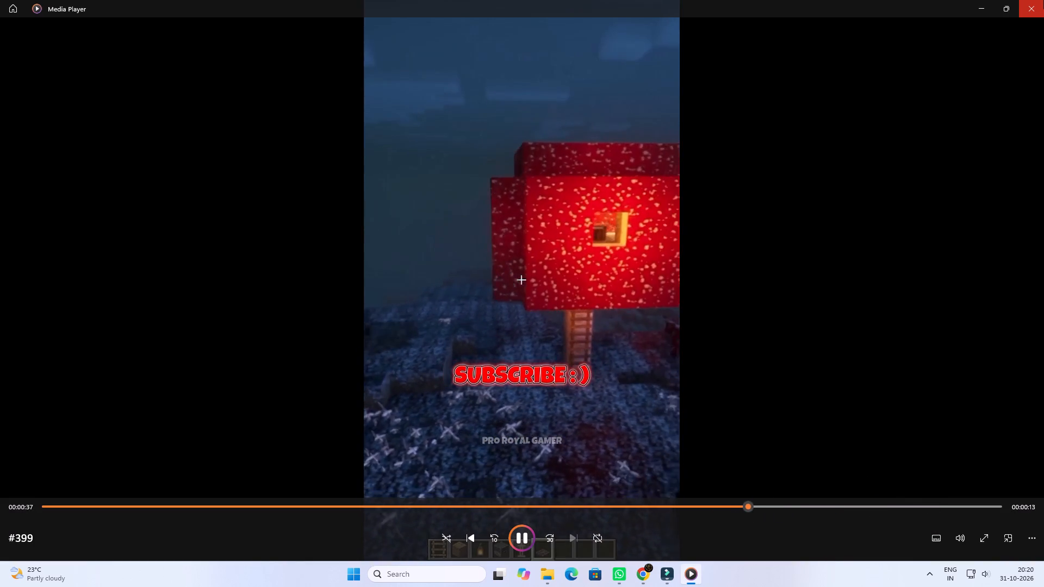
{"action": "left_click", "coordinate": [1043, 0]}
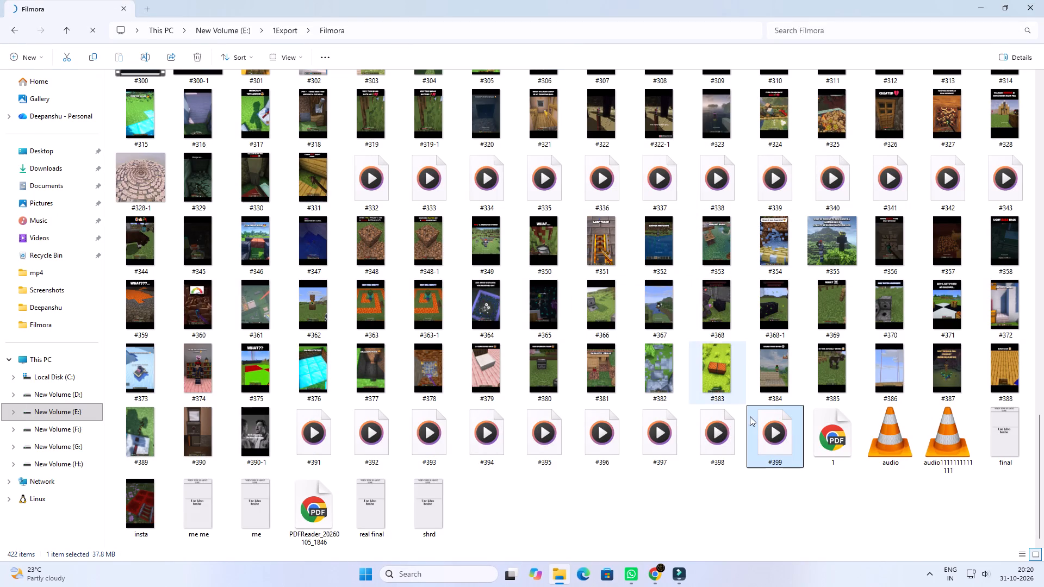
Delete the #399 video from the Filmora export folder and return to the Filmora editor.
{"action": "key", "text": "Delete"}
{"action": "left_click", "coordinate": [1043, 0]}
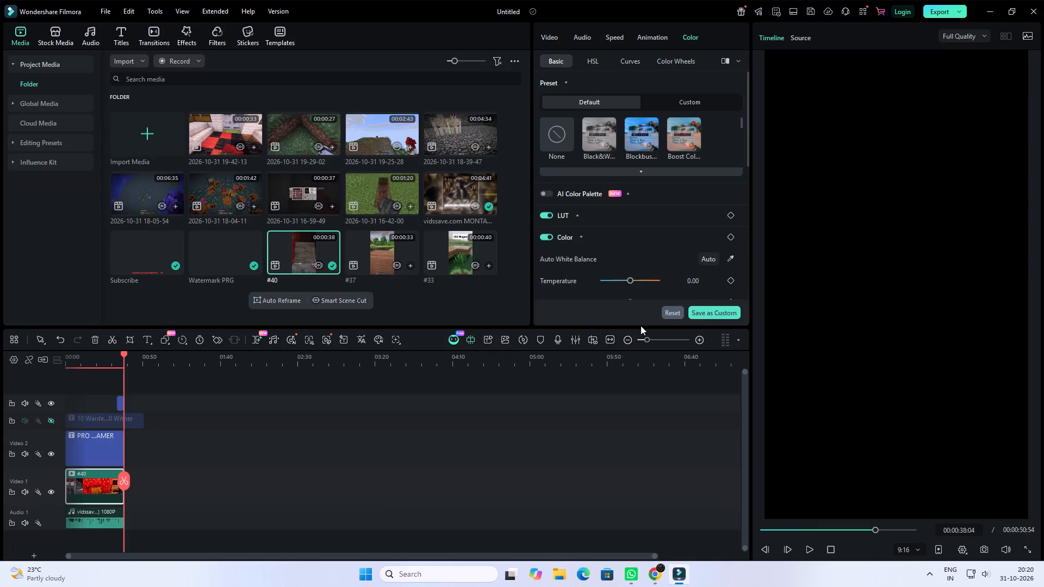
Shorten the hidden 10 Warden Vs 10 Wither title so it ends together with the #40 clip.
{"action": "left_click", "coordinate": [129, 410]}
{"action": "left_click", "coordinate": [135, 420]}
{"action": "left_click_drag", "start_coordinate": [143, 423], "coordinate": [132, 423]}
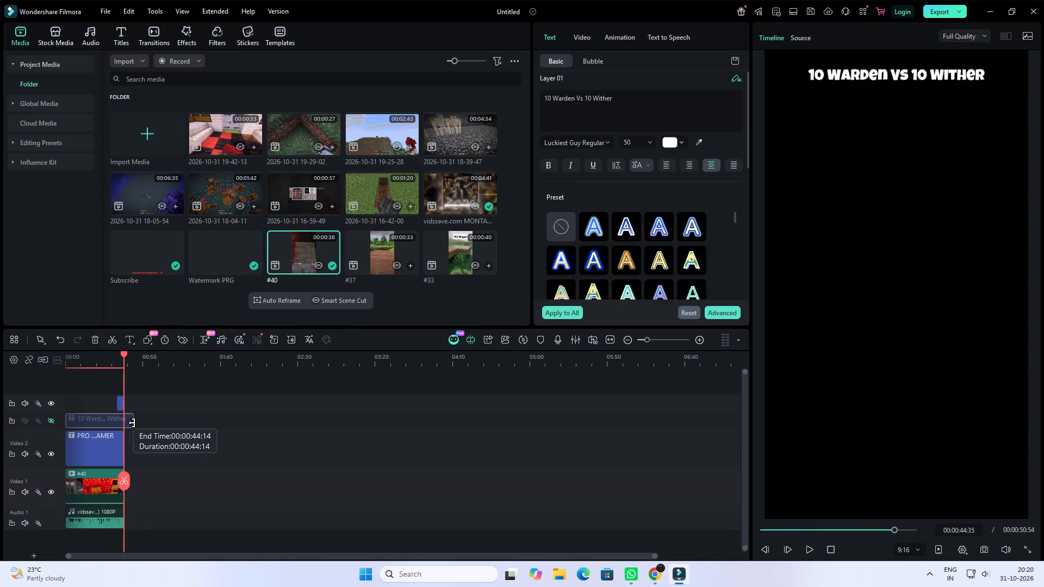
{"action": "left_click_drag", "start_coordinate": [132, 423], "coordinate": [124, 424]}
Export the short again as an MP4 titled #399 to E:/1Export/Filmora, matching the project settings.
{"action": "left_click", "coordinate": [937, 15]}
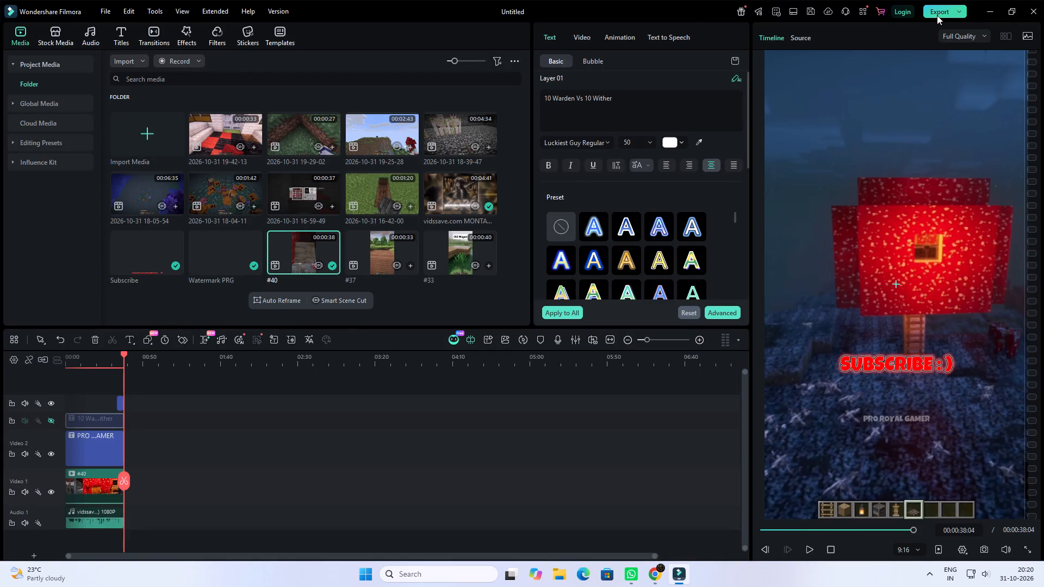
{"action": "left_click", "coordinate": [518, 155]}
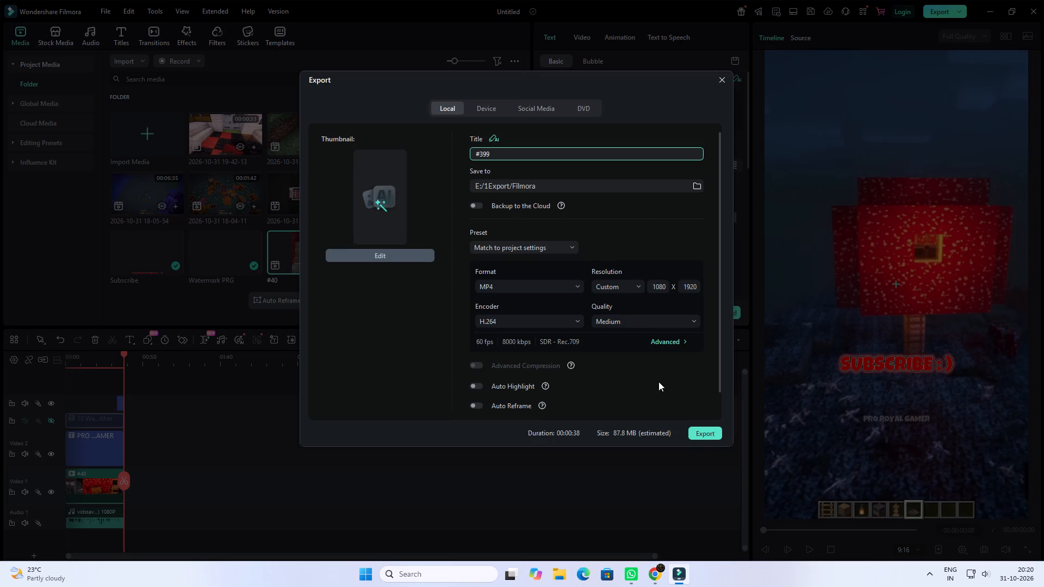
{"action": "left_click", "coordinate": [703, 436]}
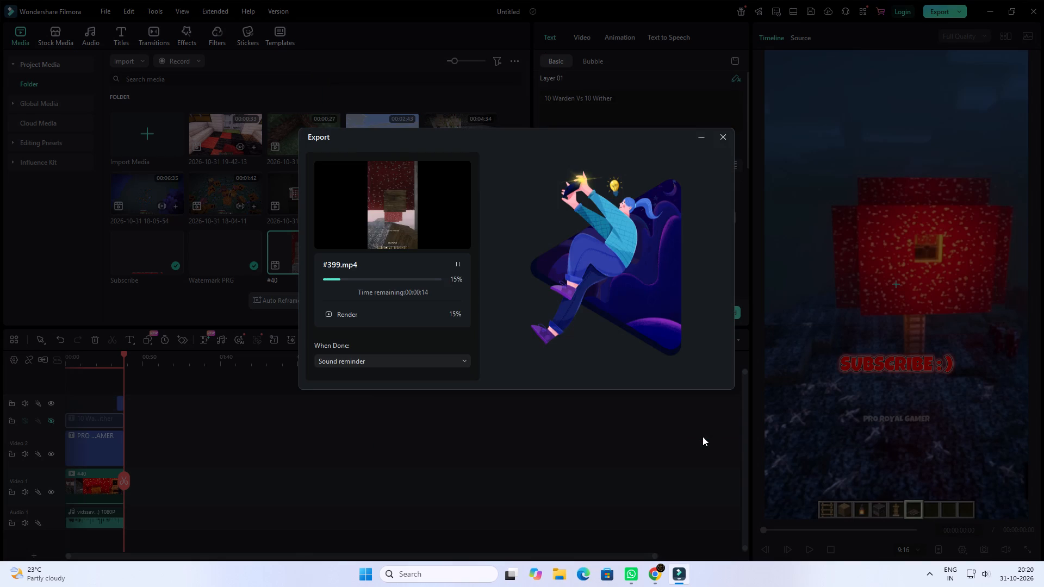
{"action": "left_click", "coordinate": [718, 134]}
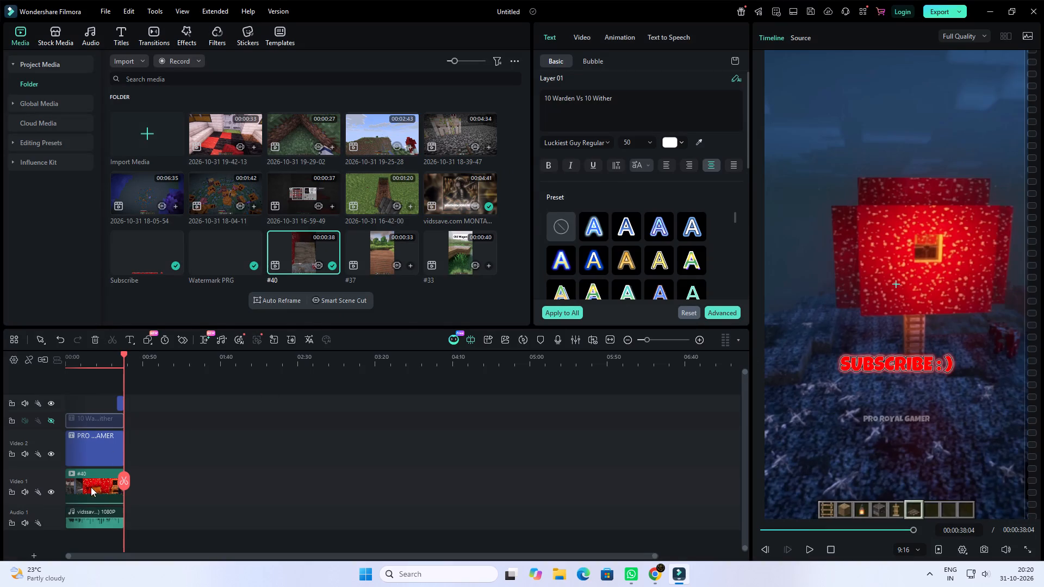
Delete the #40 clip from the media library and the timeline.
{"action": "left_click", "coordinate": [91, 488]}
{"action": "left_click", "coordinate": [294, 256]}
{"action": "key", "text": "Delete"}
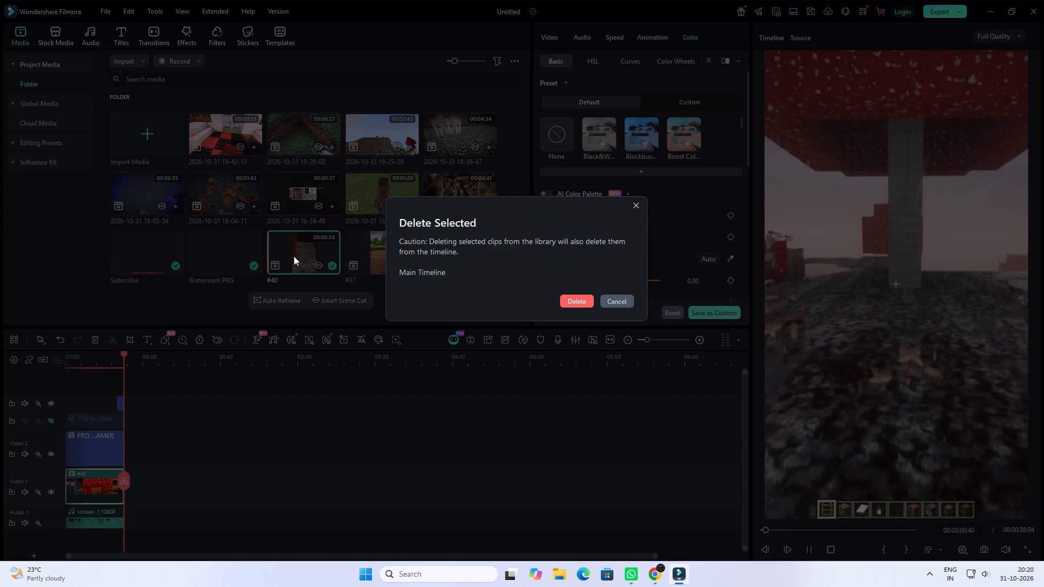
{"action": "key", "text": "Return"}
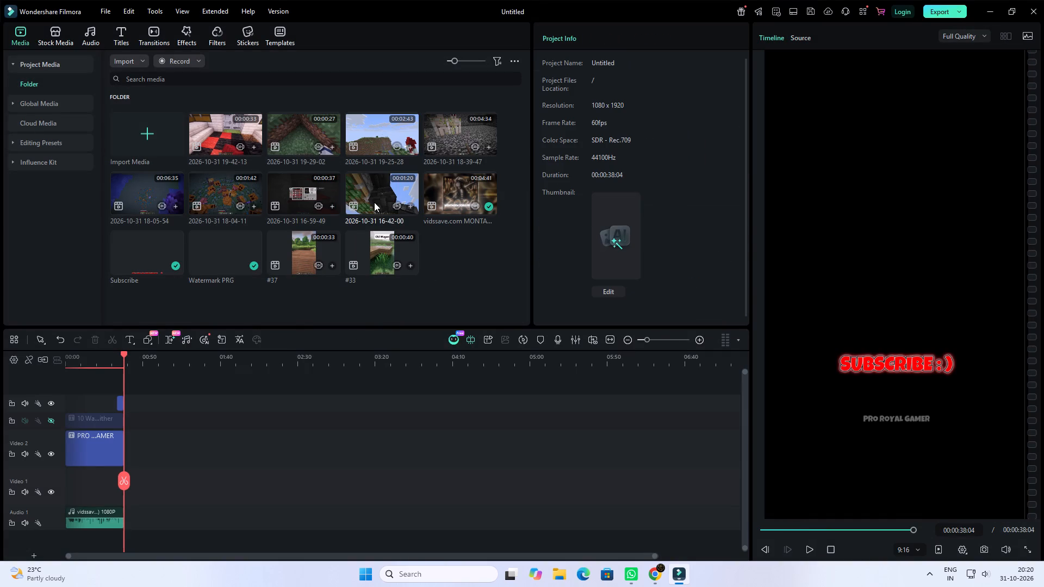
{"action": "left_click_drag", "start_coordinate": [375, 203], "coordinate": [62, 485]}
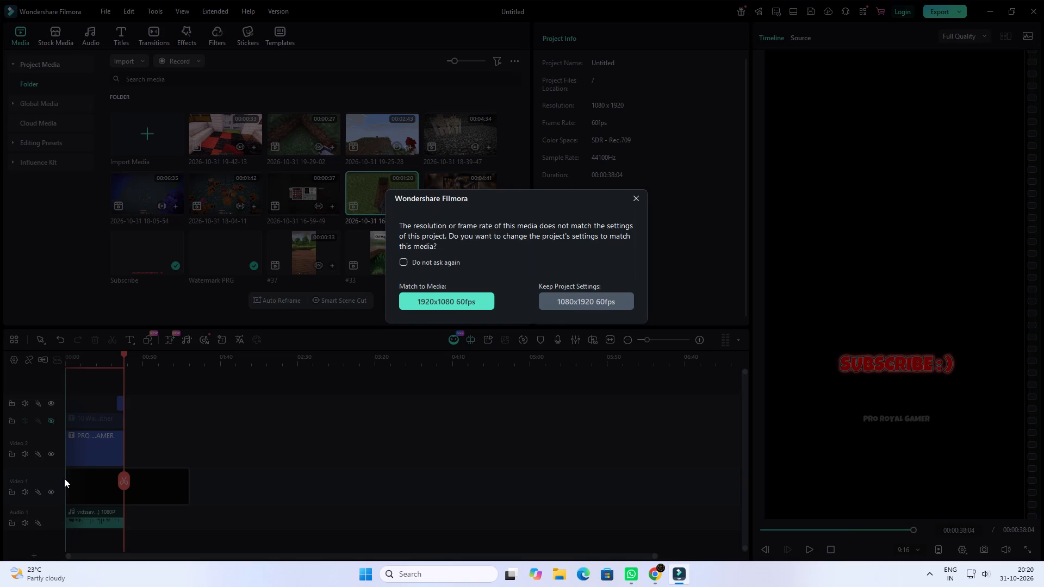
{"action": "left_click", "coordinate": [569, 301]}
Scale the 16-42-00 recording up to 265% in the vertical frame.
{"action": "left_click_drag", "start_coordinate": [127, 480], "coordinate": [111, 483]}
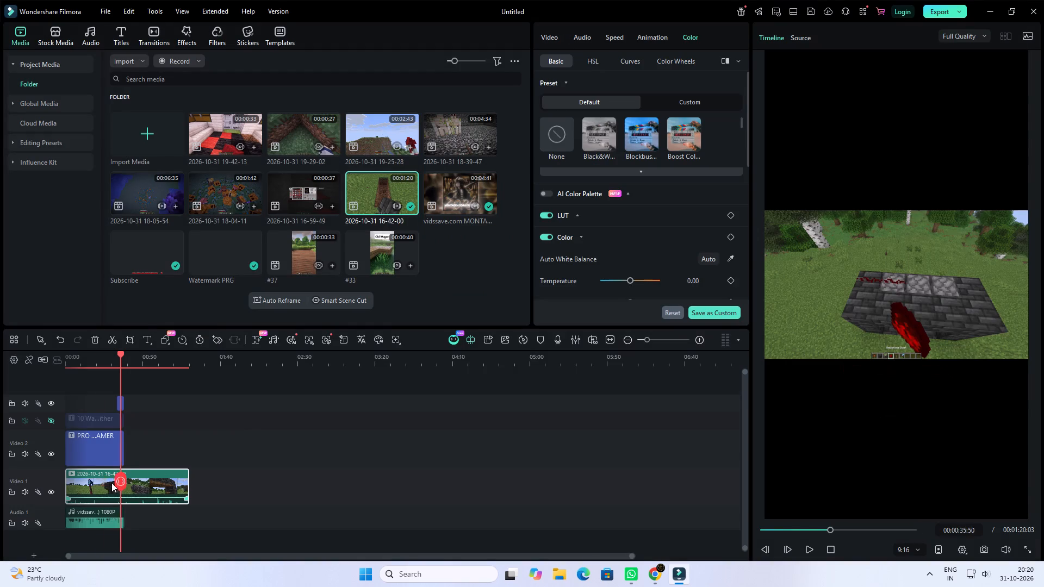
{"action": "left_click_drag", "start_coordinate": [111, 483], "coordinate": [73, 485]}
{"action": "left_click", "coordinate": [801, 290]}
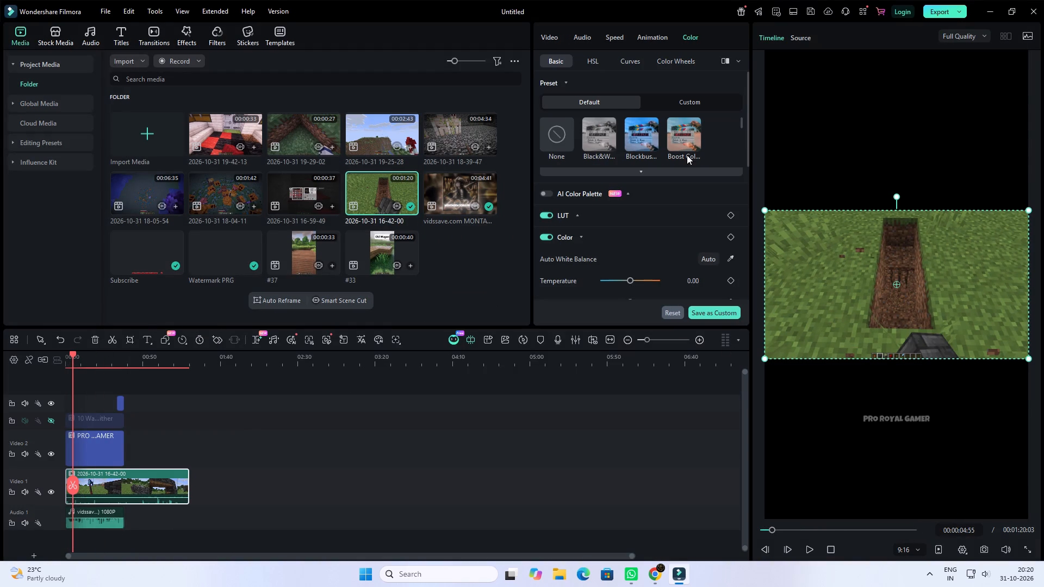
{"action": "left_click", "coordinate": [553, 39]}
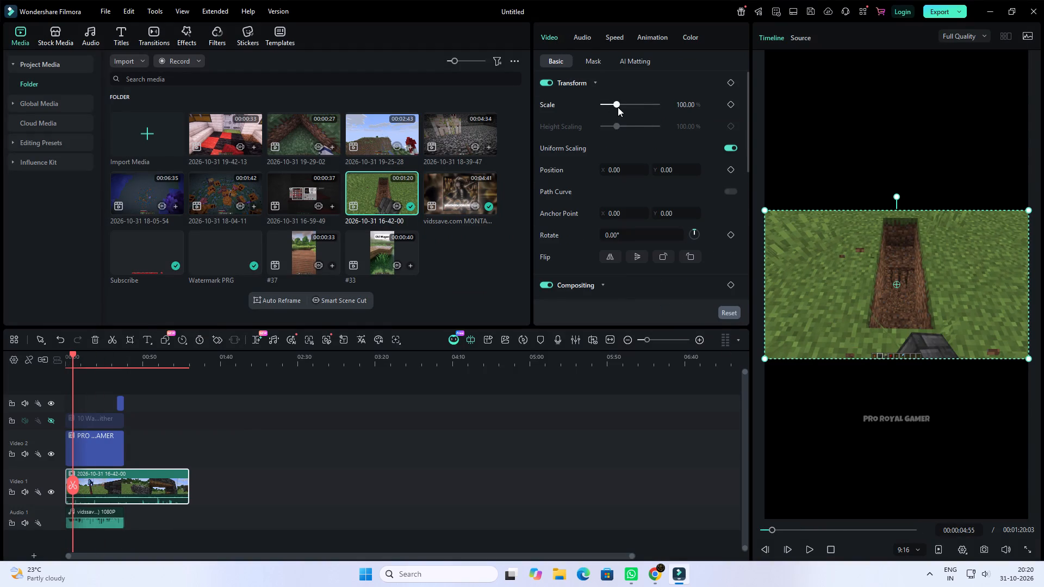
{"action": "left_click_drag", "start_coordinate": [618, 107], "coordinate": [639, 109]}
{"action": "key", "text": "space"}
{"action": "key", "text": "space"}
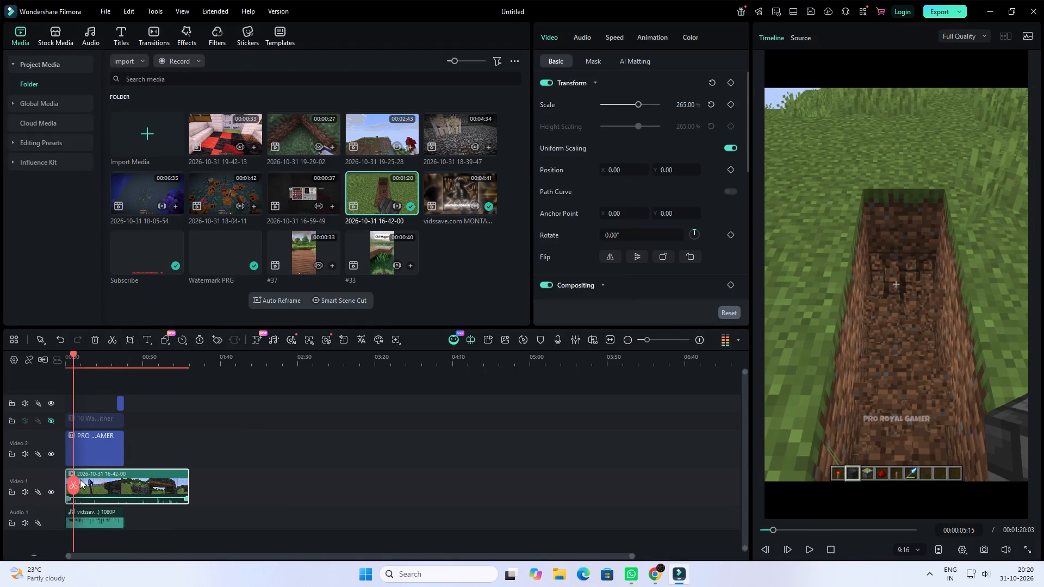
Split the recording at 00:00:00:48, delete the opening piece and have the remaining clip begin at the timeline start.
{"action": "left_click_drag", "start_coordinate": [75, 480], "coordinate": [66, 480]}
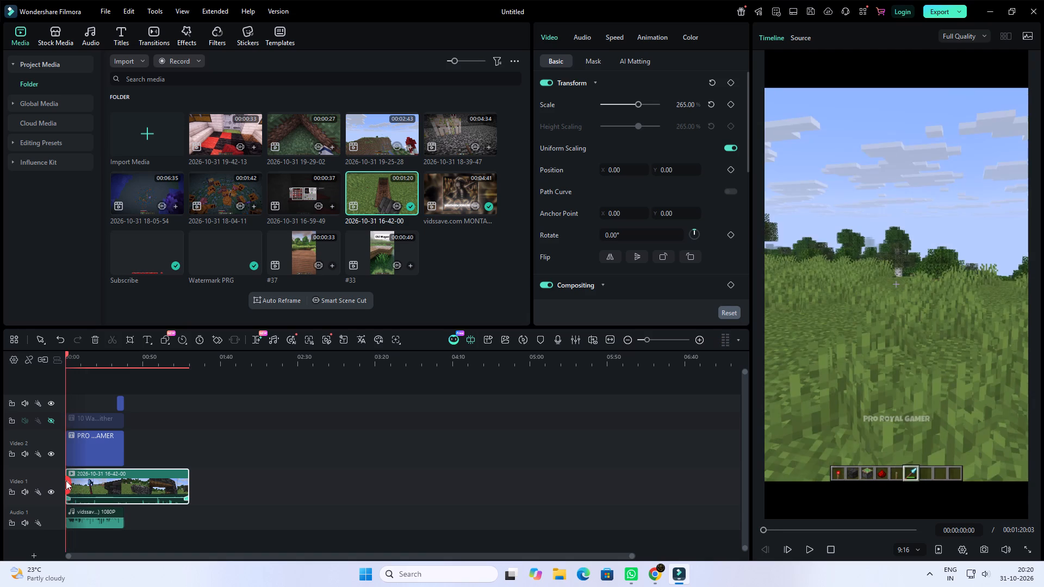
{"action": "left_click_drag", "start_coordinate": [66, 480], "coordinate": [65, 480]}
{"action": "key", "text": "space"}
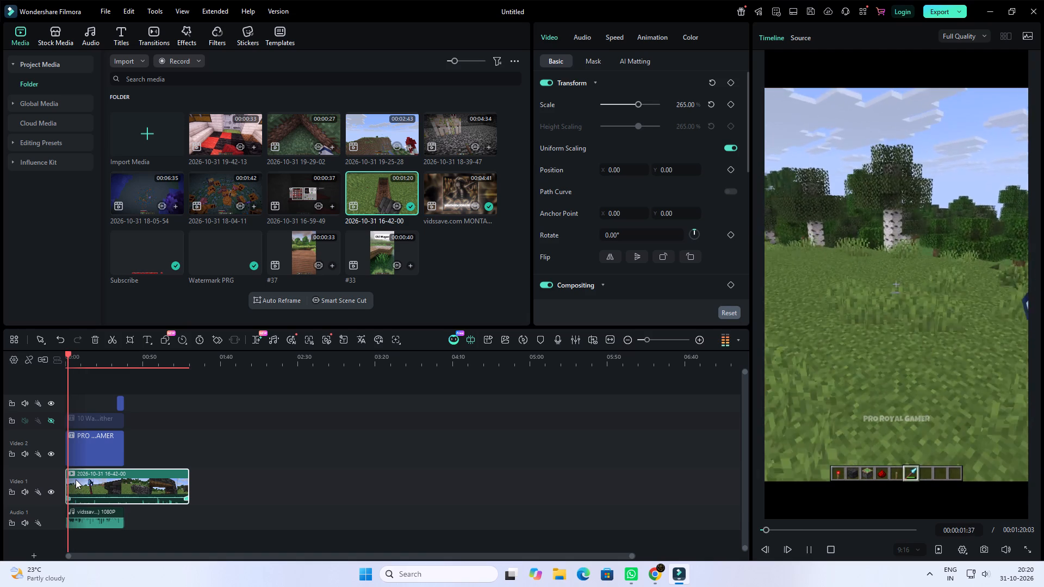
{"action": "key", "text": "space"}
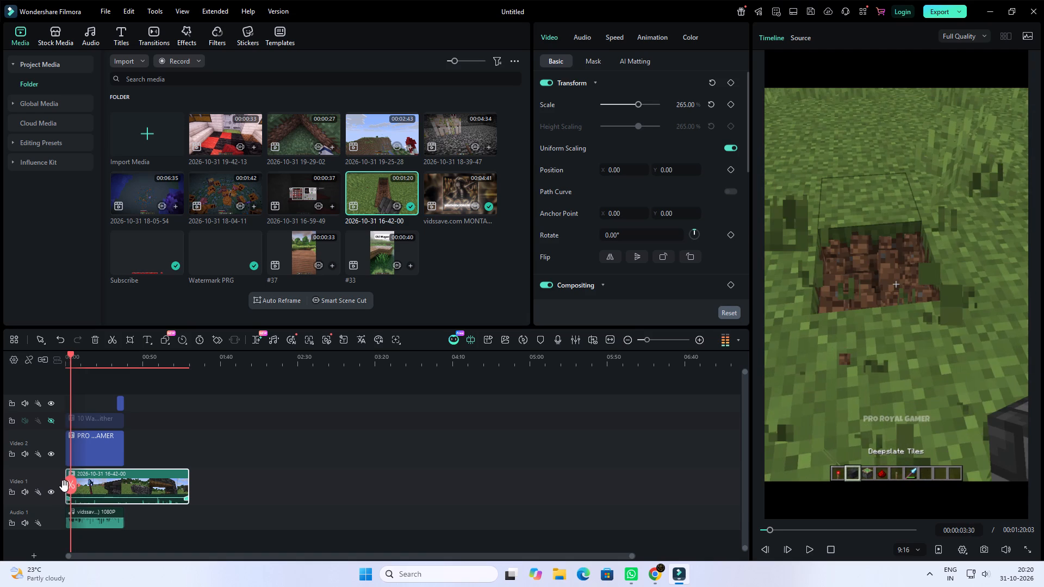
{"action": "left_click", "coordinate": [661, 338]}
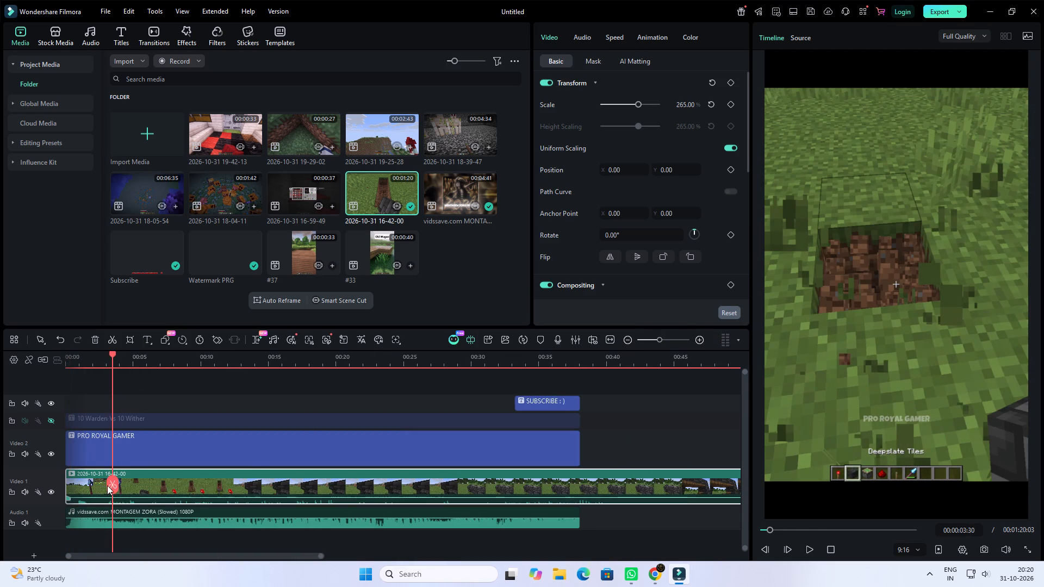
{"action": "left_click_drag", "start_coordinate": [112, 486], "coordinate": [76, 478]}
{"action": "left_click", "coordinate": [88, 485]}
{"action": "left_click", "coordinate": [77, 479]}
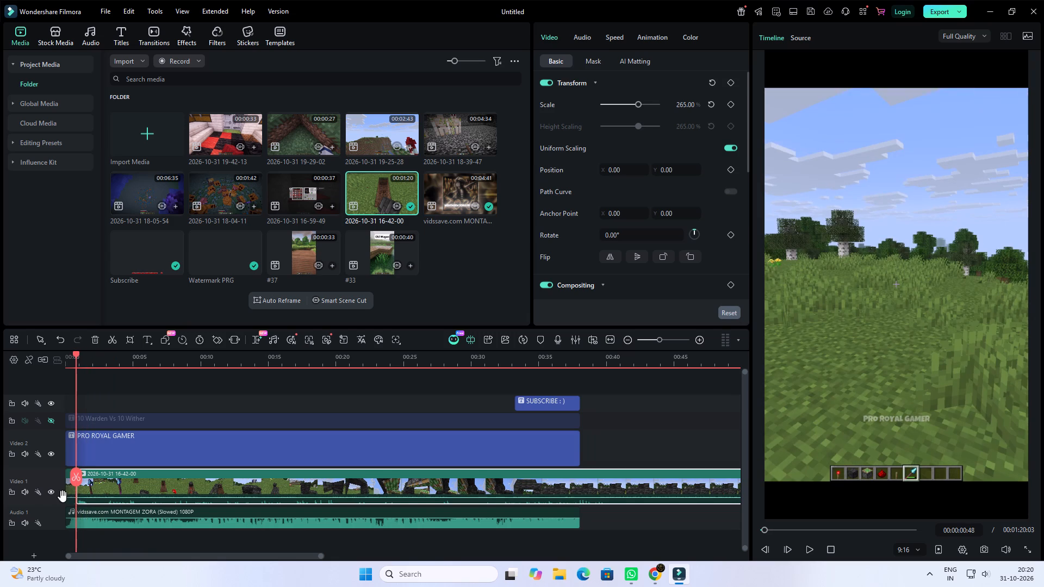
{"action": "left_click", "coordinate": [71, 492]}
{"action": "key", "text": "Delete"}
{"action": "left_click_drag", "start_coordinate": [151, 483], "coordinate": [138, 483]}
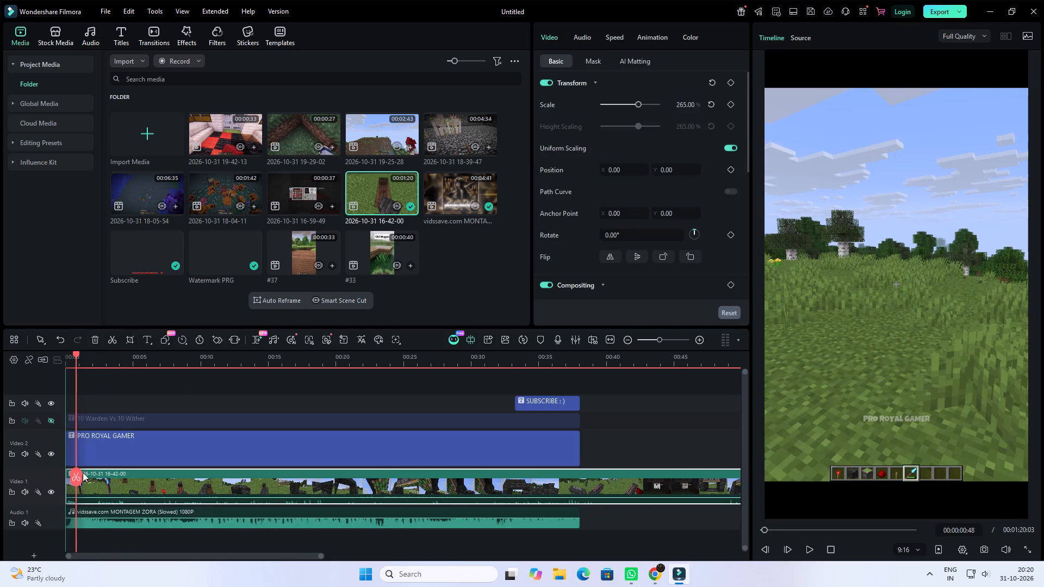
Split the recording at 00:01:12:43, where the finished door build is shown, and delete everything after it.
{"action": "left_click_drag", "start_coordinate": [77, 478], "coordinate": [563, 478]}
{"action": "left_click", "coordinate": [657, 339]}
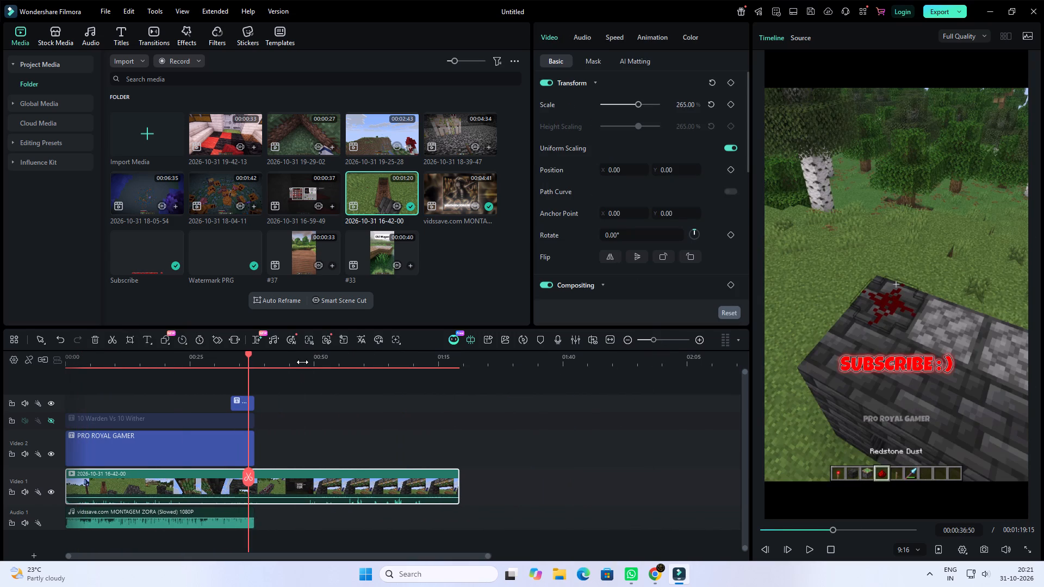
{"action": "left_click", "coordinate": [302, 362]}
{"action": "left_click_drag", "start_coordinate": [305, 480], "coordinate": [413, 474]}
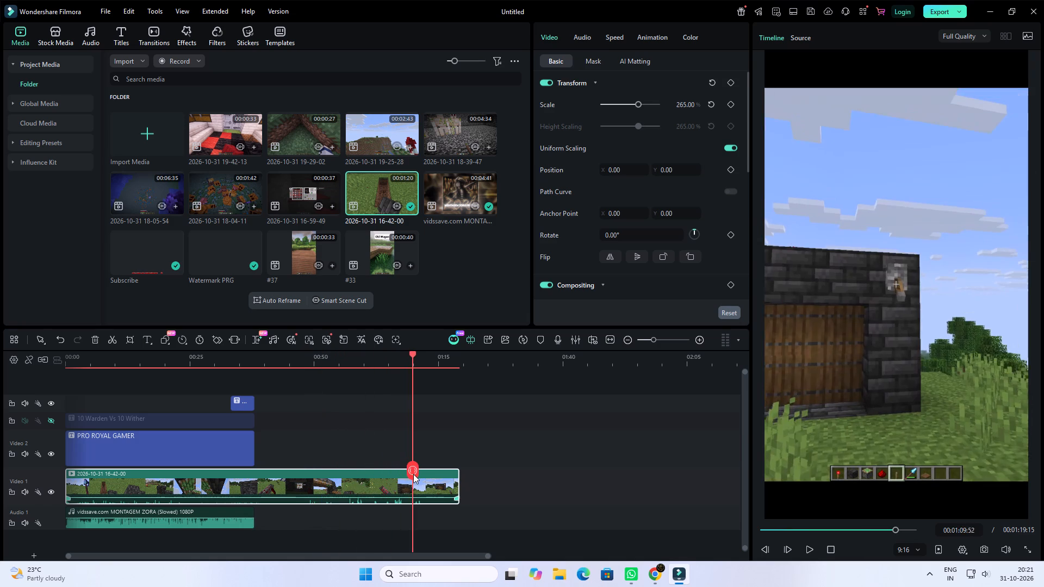
{"action": "left_click_drag", "start_coordinate": [413, 474], "coordinate": [425, 478]}
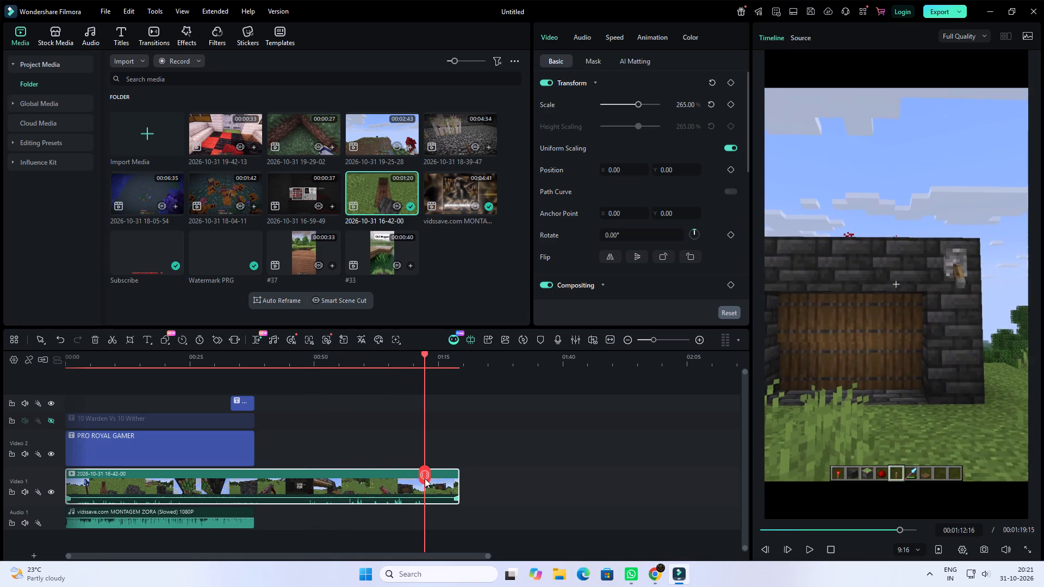
{"action": "left_click_drag", "start_coordinate": [425, 478], "coordinate": [427, 479]}
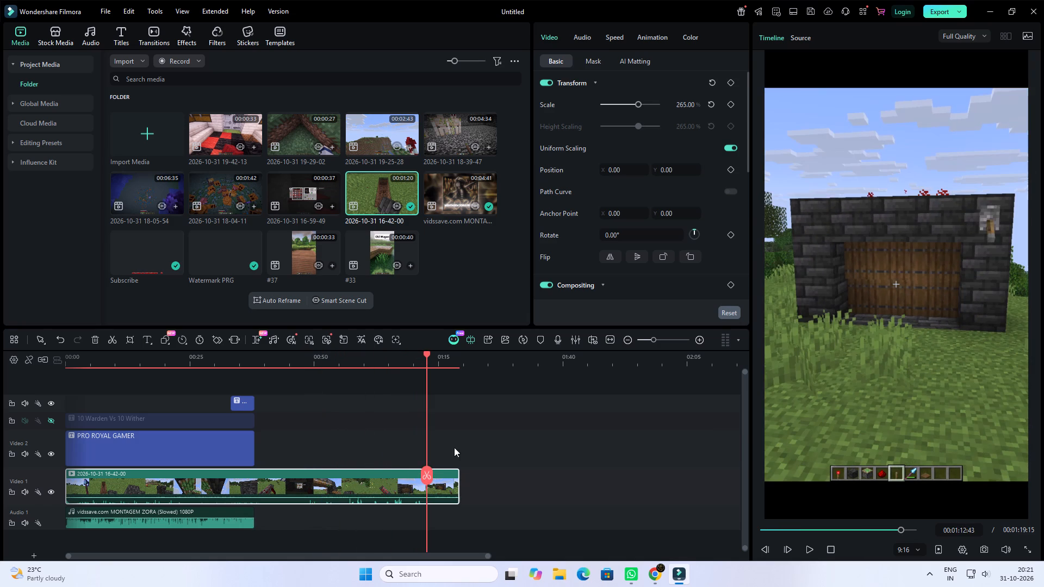
{"action": "left_click", "coordinate": [427, 476]}
{"action": "key", "text": "Delete"}
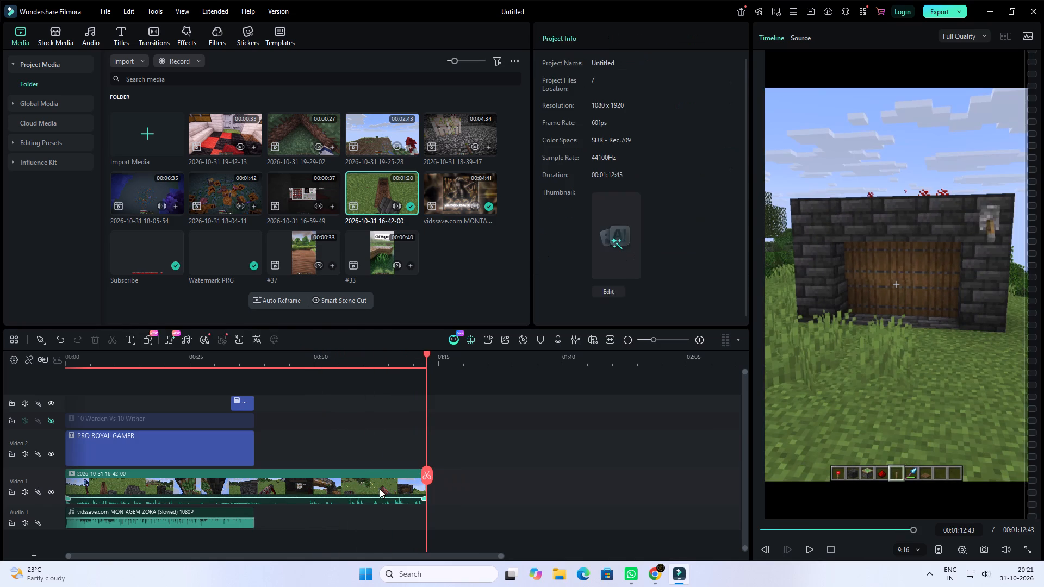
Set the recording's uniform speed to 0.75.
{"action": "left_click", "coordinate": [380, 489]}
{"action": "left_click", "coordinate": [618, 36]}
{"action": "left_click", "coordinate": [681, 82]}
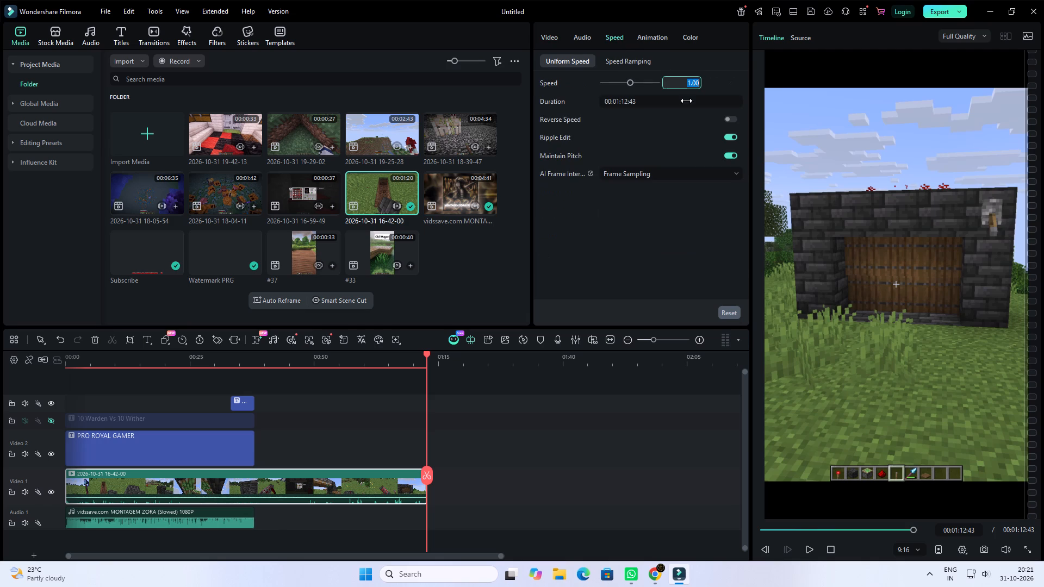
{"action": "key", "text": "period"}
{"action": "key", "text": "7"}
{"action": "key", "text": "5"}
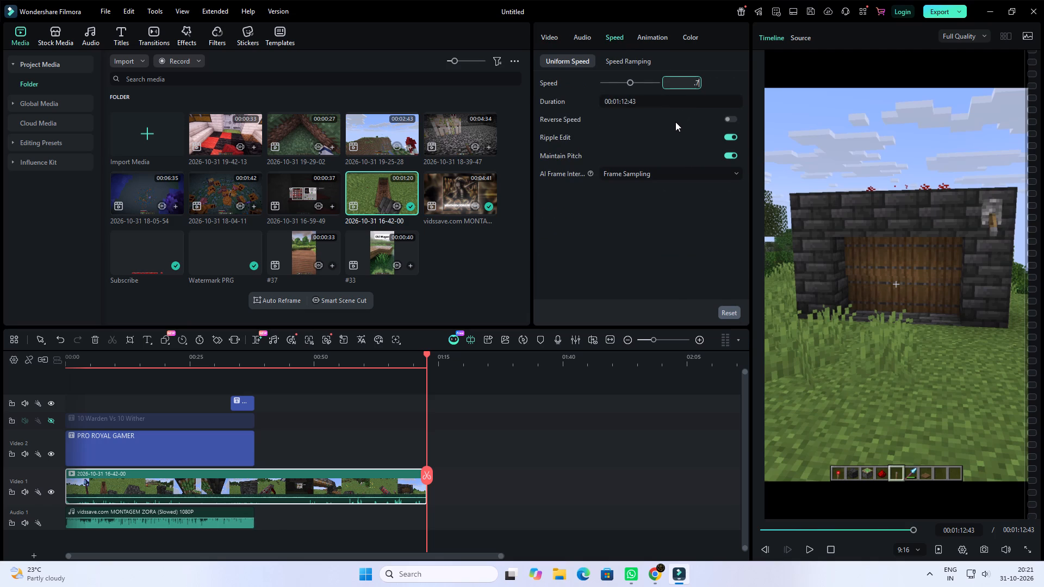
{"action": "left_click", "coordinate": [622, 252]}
Set the recording's uniform speed to 1.75.
{"action": "left_click", "coordinate": [502, 471]}
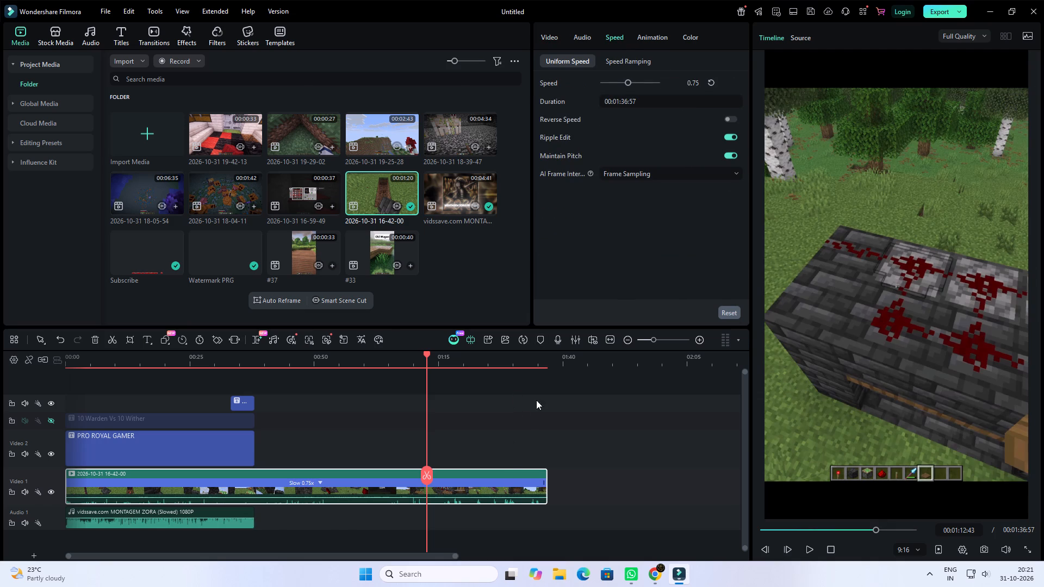
{"action": "left_click", "coordinate": [512, 490]}
{"action": "left_click", "coordinate": [688, 86]}
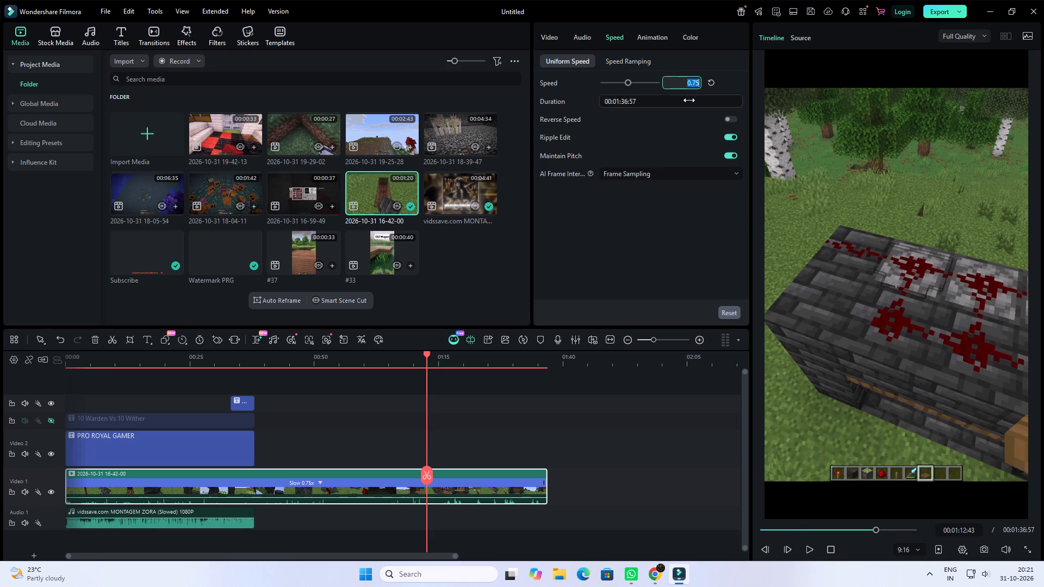
{"action": "type", "text": "1."}
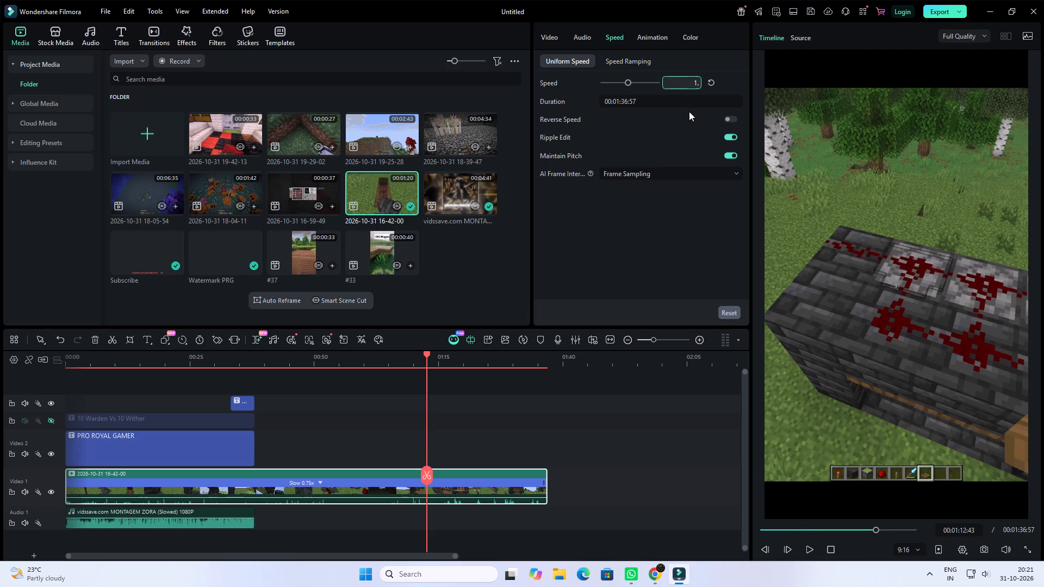
{"action": "type", "text": "75"}
{"action": "left_click", "coordinate": [656, 264]}
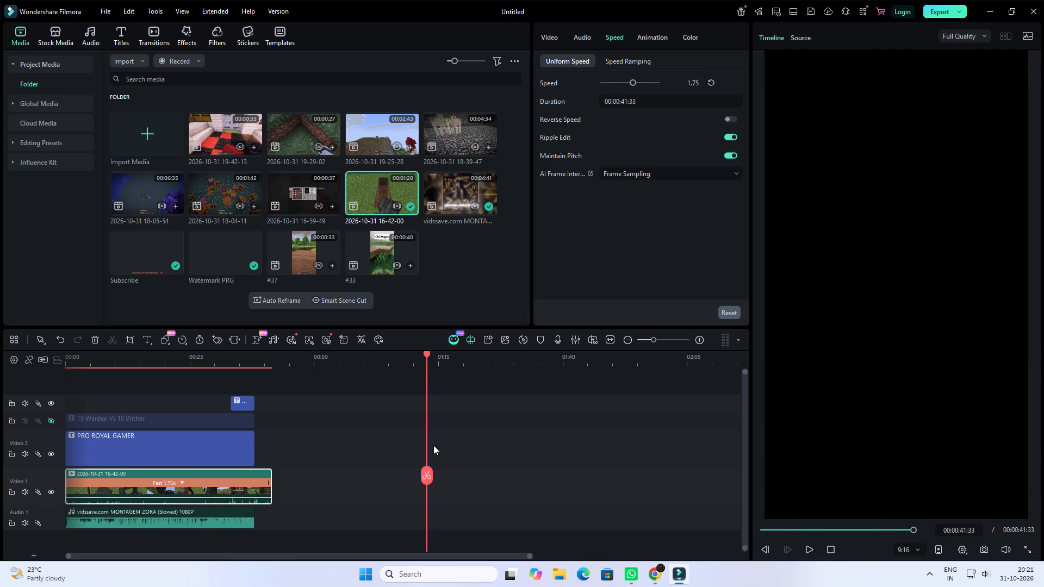
Extend the PRO ROYAL GAMER watermark to the recording's end and move the Subscribe title so it finishes there too.
{"action": "left_click", "coordinate": [369, 444]}
{"action": "left_click", "coordinate": [240, 450]}
{"action": "left_click_drag", "start_coordinate": [252, 445], "coordinate": [268, 448]}
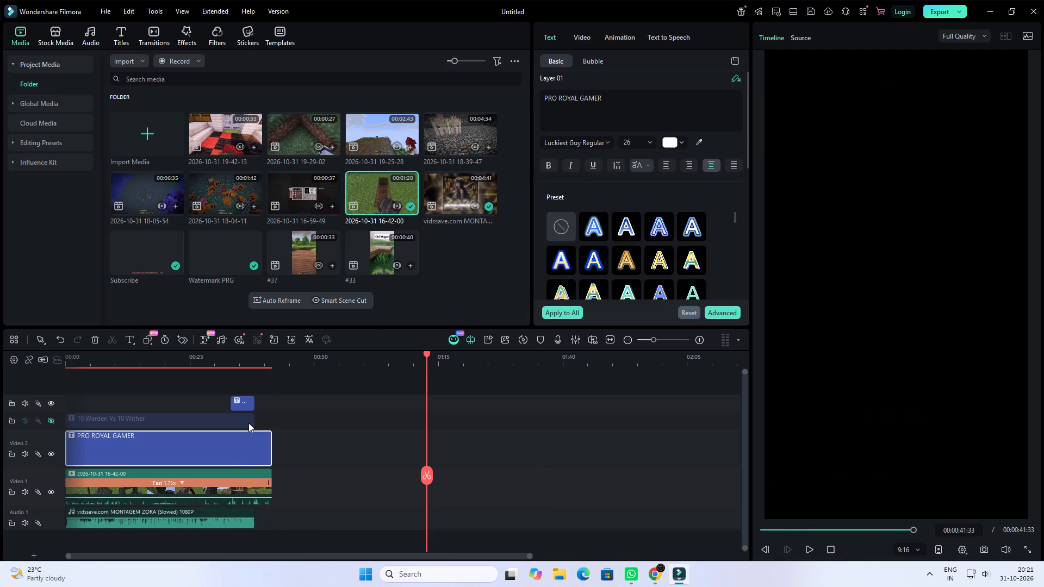
{"action": "left_click_drag", "start_coordinate": [246, 403], "coordinate": [262, 403]}
Extend the background music on Audio 1 to the recording's end at 00:00:41:33, keeping its start at the timeline start.
{"action": "left_click", "coordinate": [240, 511]}
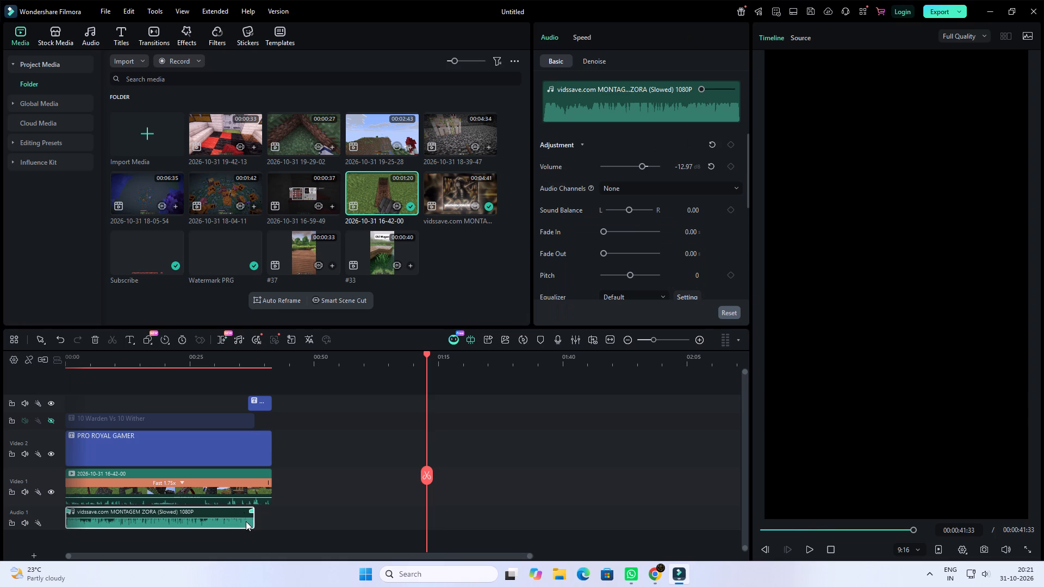
{"action": "left_click_drag", "start_coordinate": [250, 522], "coordinate": [257, 522]}
{"action": "left_click_drag", "start_coordinate": [259, 522], "coordinate": [270, 523]}
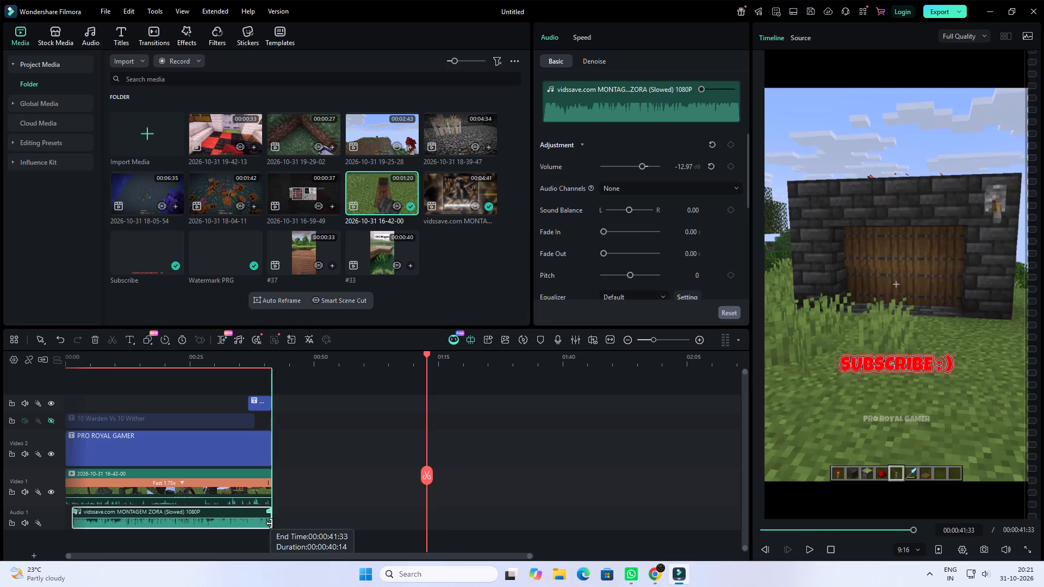
{"action": "left_click_drag", "start_coordinate": [270, 523], "coordinate": [269, 523]}
{"action": "left_click_drag", "start_coordinate": [247, 520], "coordinate": [229, 519]}
{"action": "left_click_drag", "start_coordinate": [263, 522], "coordinate": [272, 524]}
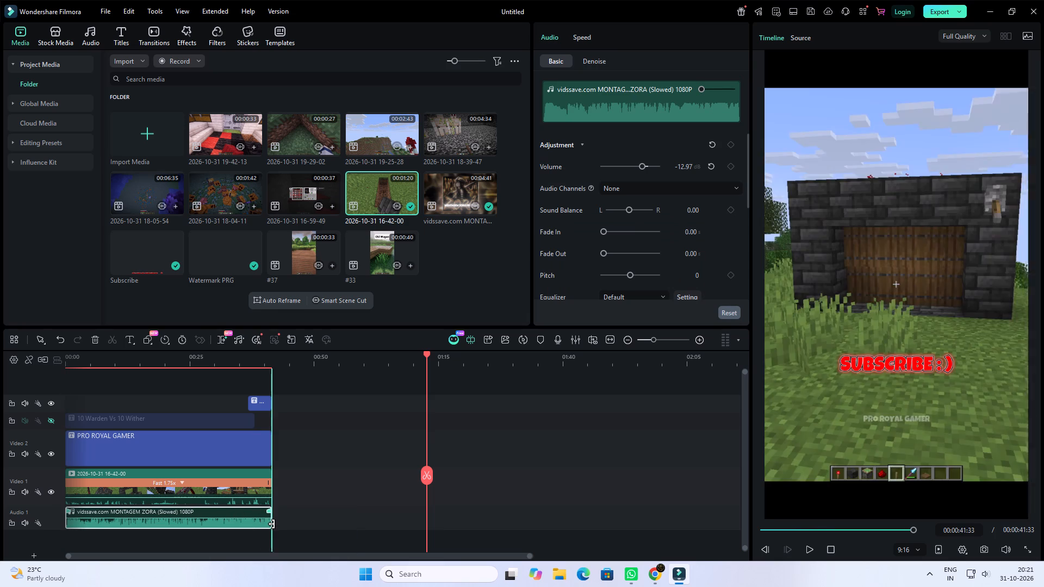
{"action": "left_click_drag", "start_coordinate": [272, 524], "coordinate": [272, 524]}
{"action": "left_click_drag", "start_coordinate": [230, 498], "coordinate": [228, 475]}
{"action": "left_click", "coordinate": [237, 482]}
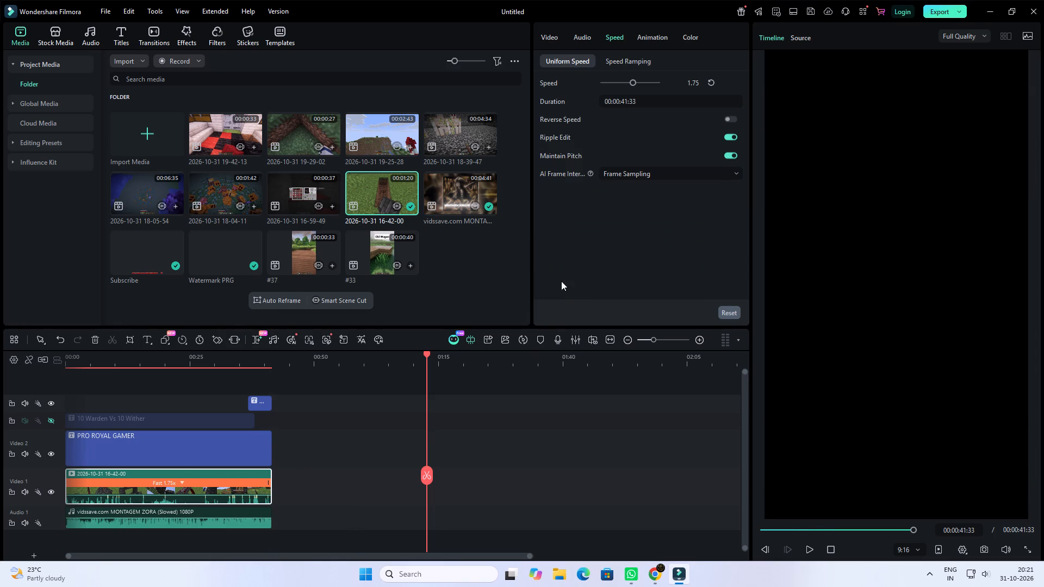
{"action": "left_click", "coordinate": [682, 36]}
{"action": "left_click", "coordinate": [689, 133]}
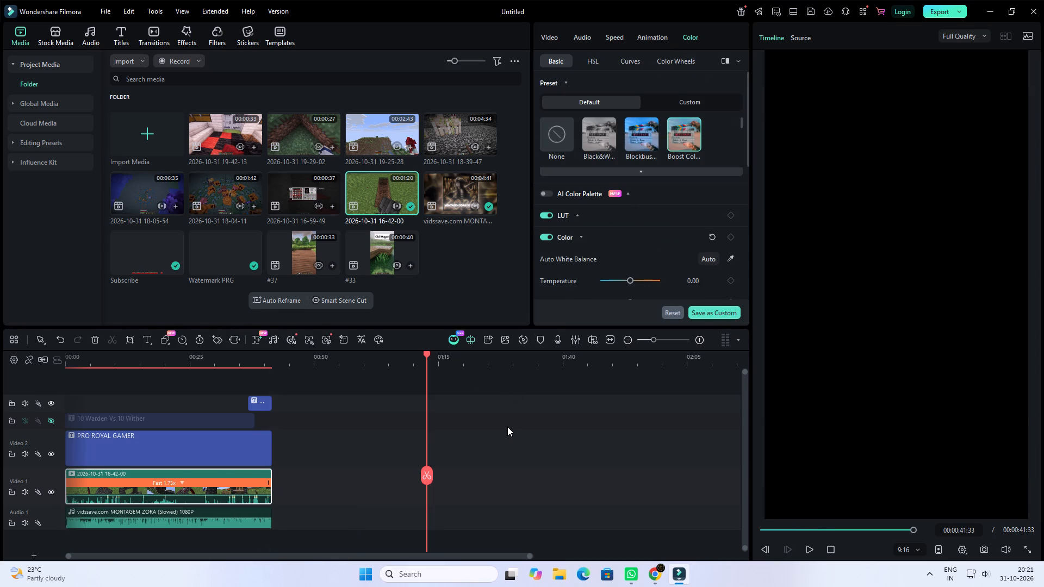
{"action": "left_click", "coordinate": [507, 427]}
Play the recording from about 00:00:35 and compare its look with the None and Boost Color presets.
{"action": "left_click", "coordinate": [240, 362]}
{"action": "key", "text": "space"}
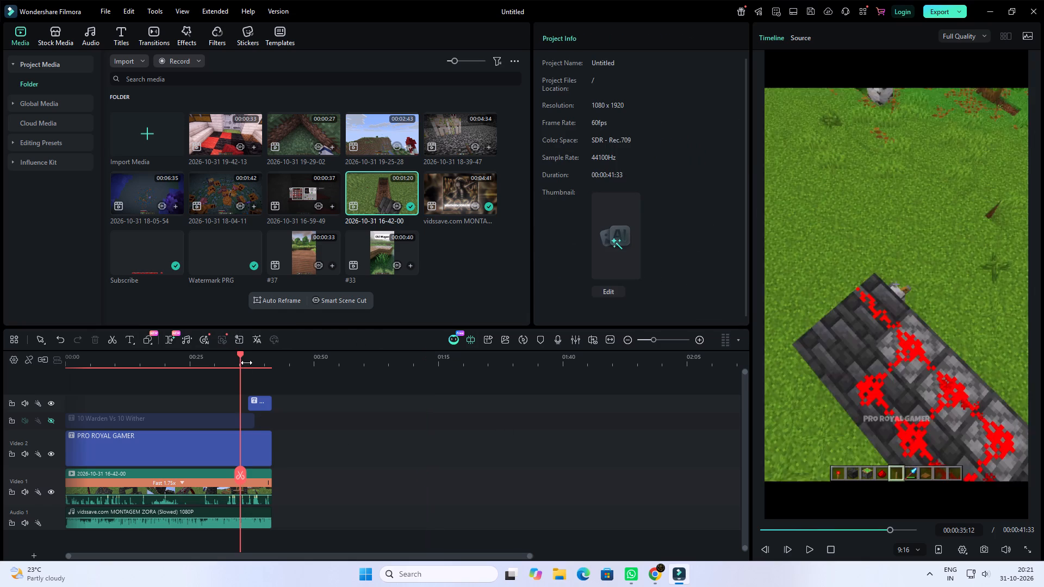
{"action": "key", "text": "space"}
{"action": "key", "text": "space"}
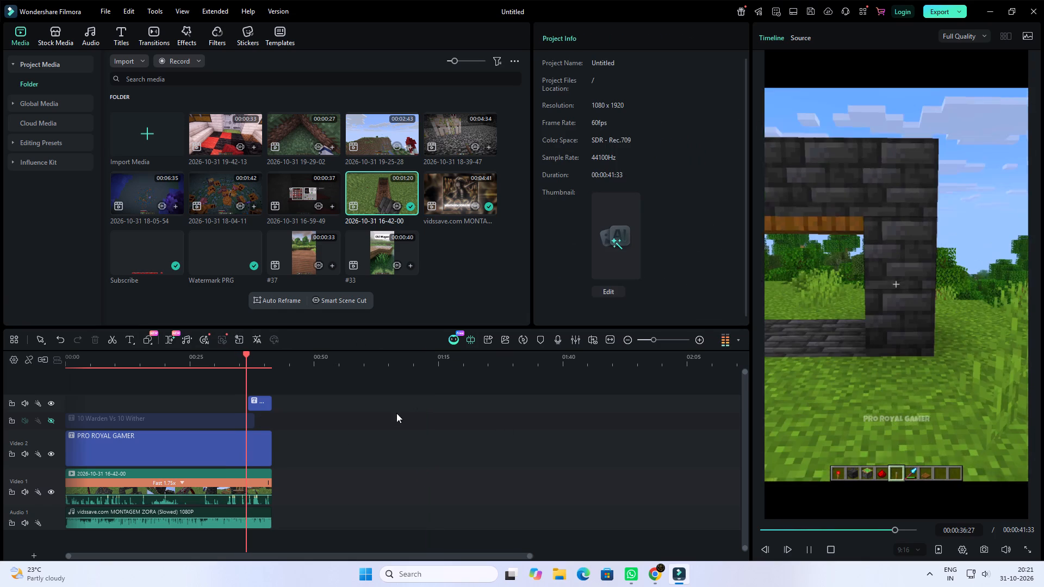
{"action": "key", "text": "space"}
{"action": "left_click", "coordinate": [256, 491]}
{"action": "left_click", "coordinate": [685, 131]}
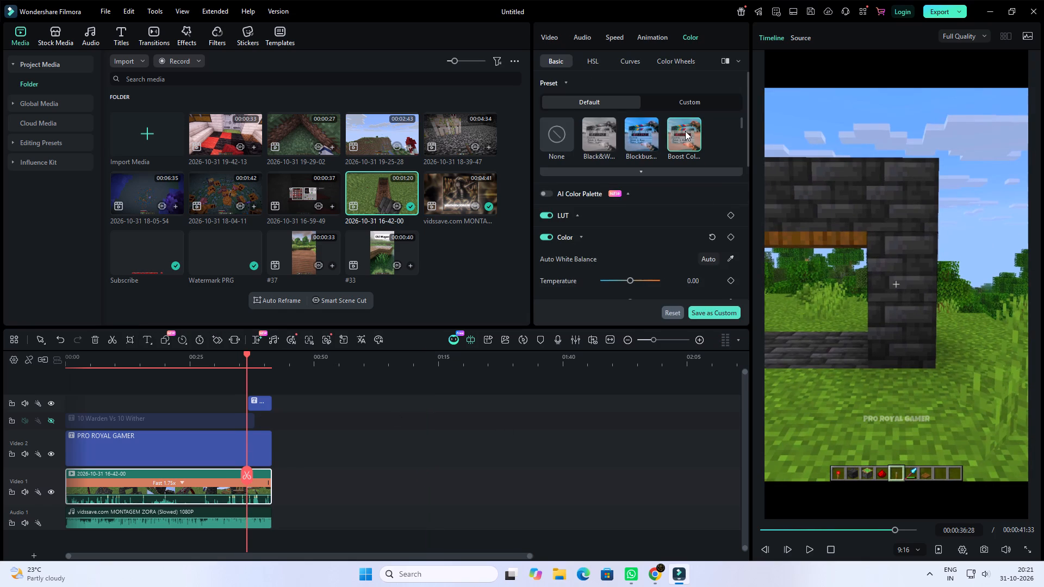
{"action": "left_click", "coordinate": [549, 129]}
{"action": "left_click", "coordinate": [675, 134]}
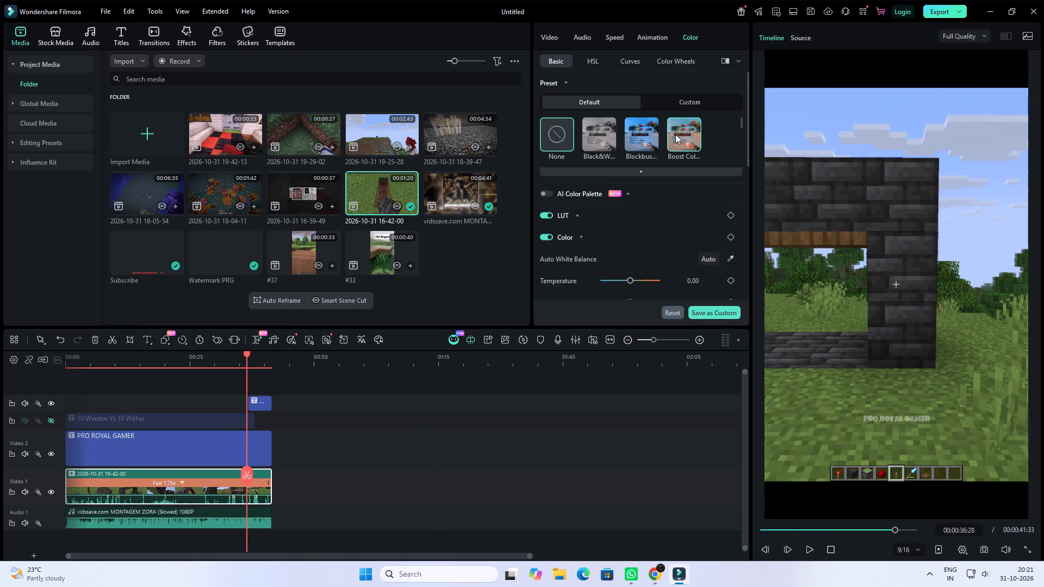
{"action": "left_click", "coordinate": [585, 403]}
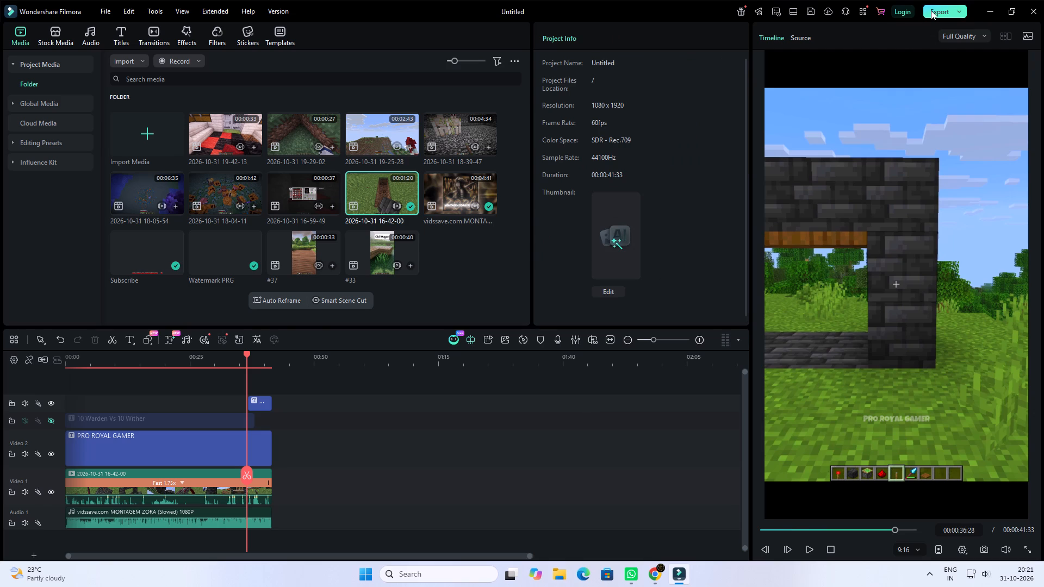
Unhide the track holding the 10 Warden Vs 10 Wither title and extend that title to the recording's end.
{"action": "left_click", "coordinate": [108, 419]}
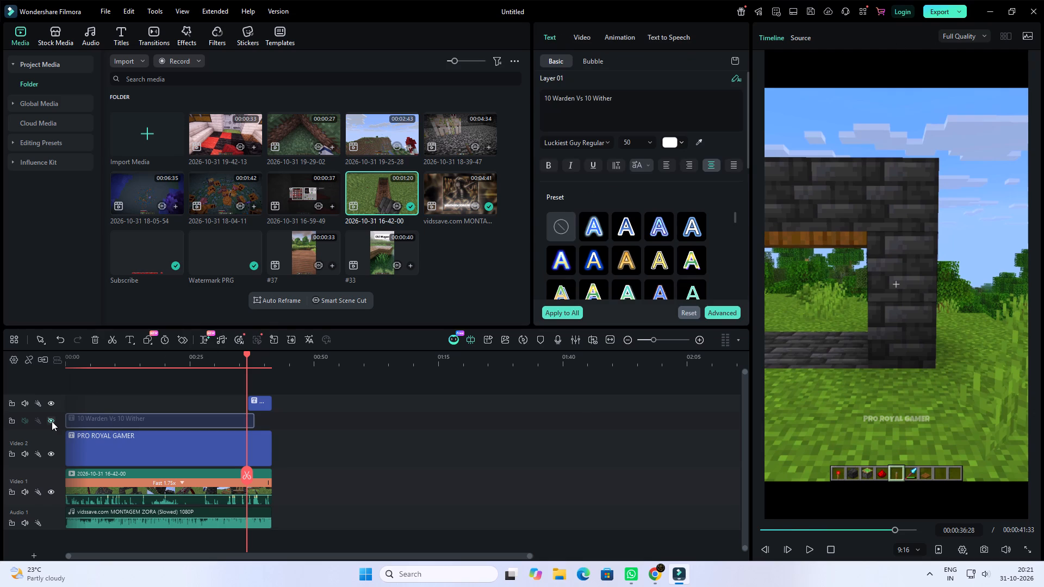
{"action": "left_click", "coordinate": [51, 421]}
{"action": "left_click_drag", "start_coordinate": [252, 424], "coordinate": [267, 425]}
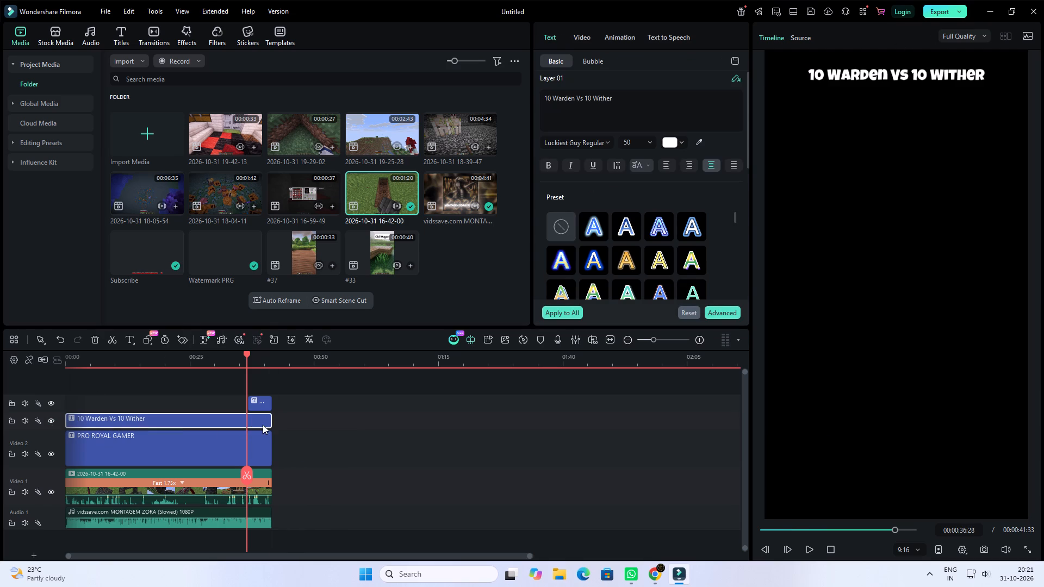
Replace the title's text with "Minecraft Door" followed by the door emoji.
{"action": "double_click", "coordinate": [594, 91]}
{"action": "triple_click", "coordinate": [594, 102]}
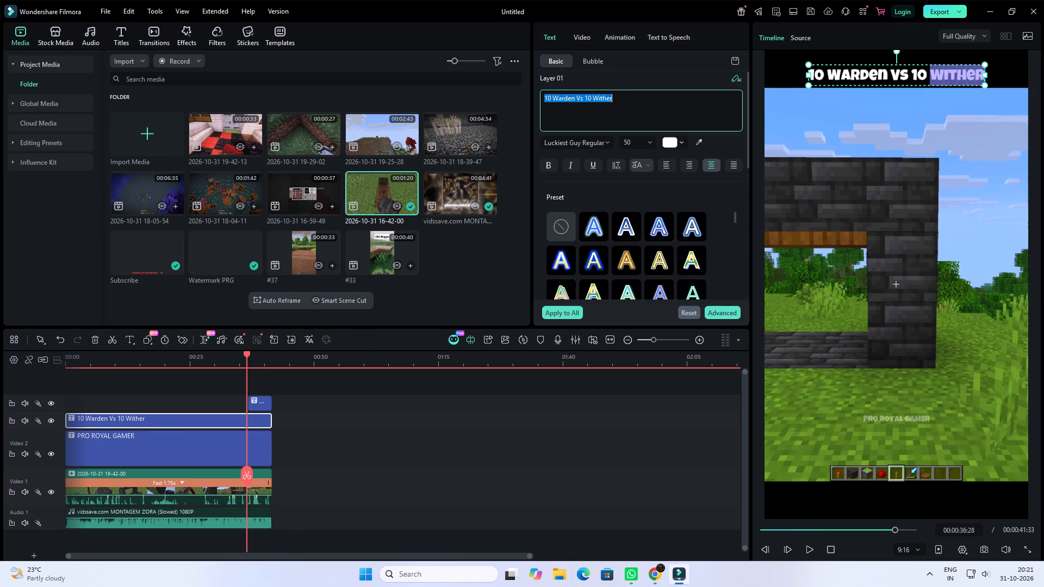
{"action": "left_click", "coordinate": [594, 102]}
{"action": "key", "text": "BackSpace"}
{"action": "type", "text": "Minecraft"}
{"action": "key", "text": "BackSpace"}
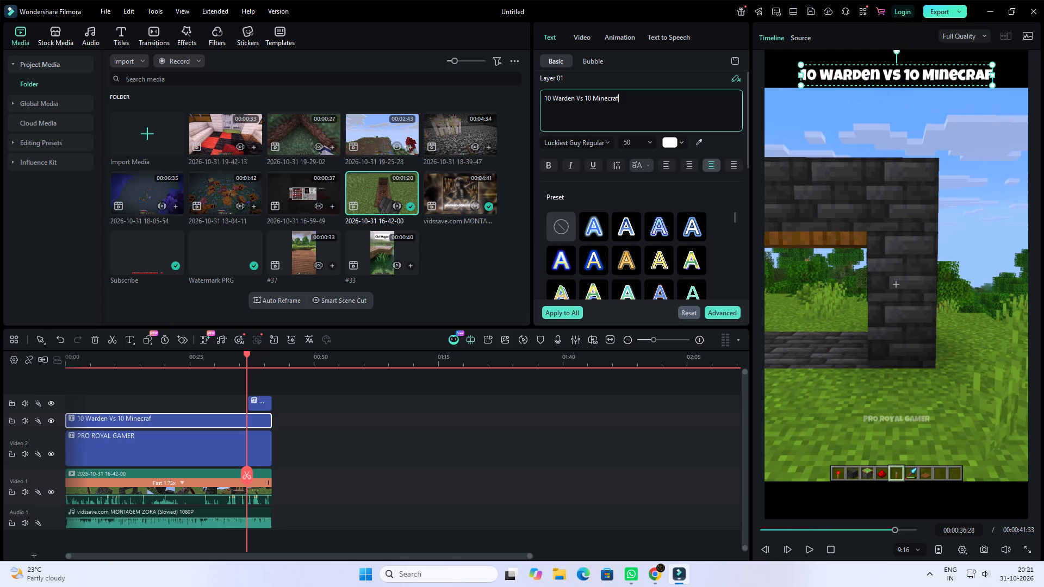
{"action": "key", "text": "ctrl+a"}
{"action": "key", "text": "BackSpace"}
{"action": "type", "text": "Minecraft D"}
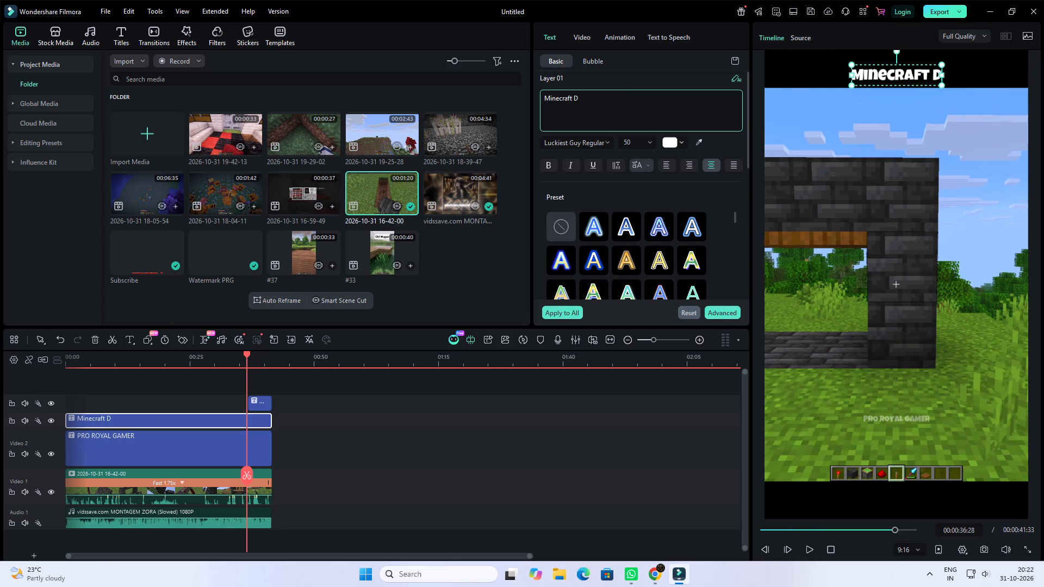
{"action": "type", "text": "oor"}
{"action": "key", "text": "space"}
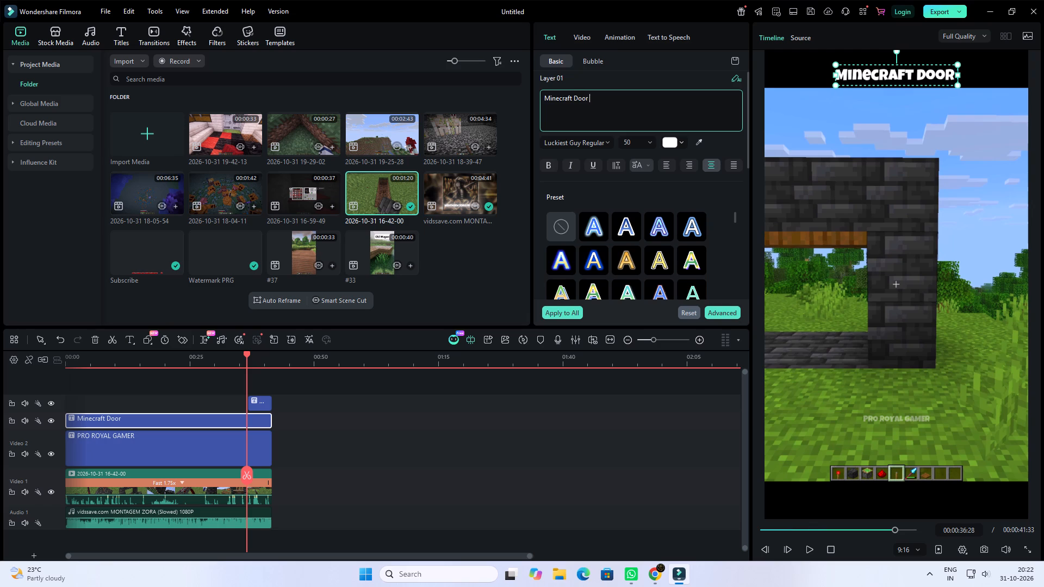
{"action": "key", "text": "super+period"}
{"action": "type", "text": "door"}
{"action": "left_click", "coordinate": [641, 217]}
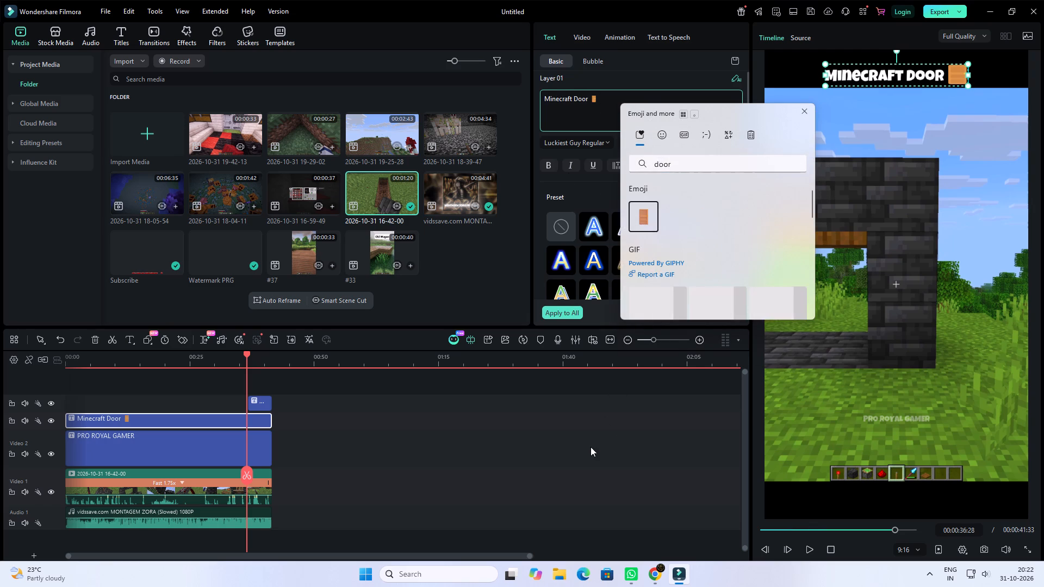
{"action": "left_click", "coordinate": [591, 447]}
Move the Minecraft Door title slightly higher within the black band above the footage.
{"action": "left_click", "coordinate": [848, 170]}
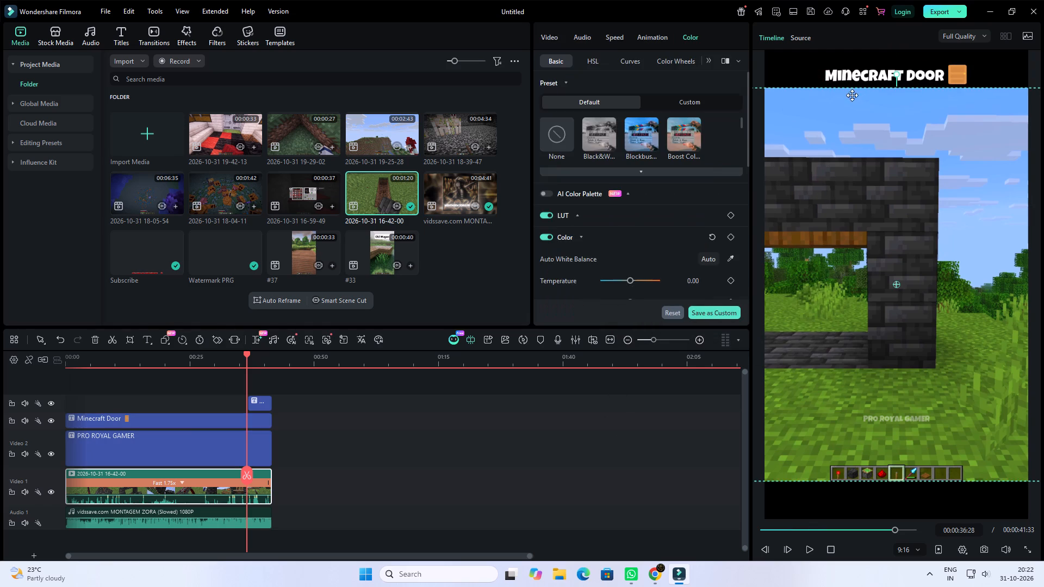
{"action": "left_click_drag", "start_coordinate": [859, 76], "coordinate": [858, 71]}
Export the short as an MP4 titled #400, keeping the project's 1080 x 1920, 60 fps settings.
{"action": "left_click", "coordinate": [950, 9]}
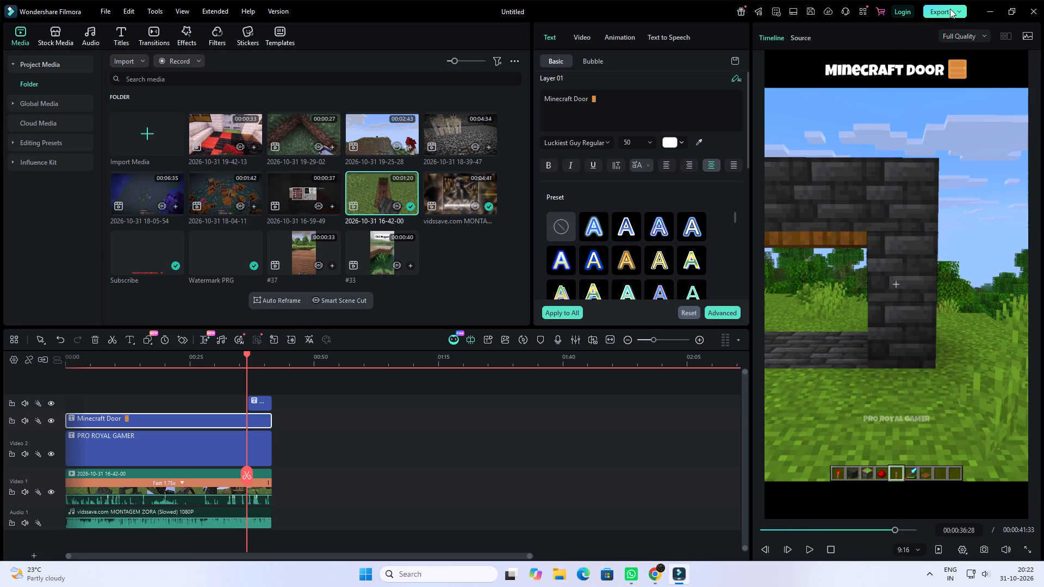
{"action": "left_click", "coordinate": [559, 151]}
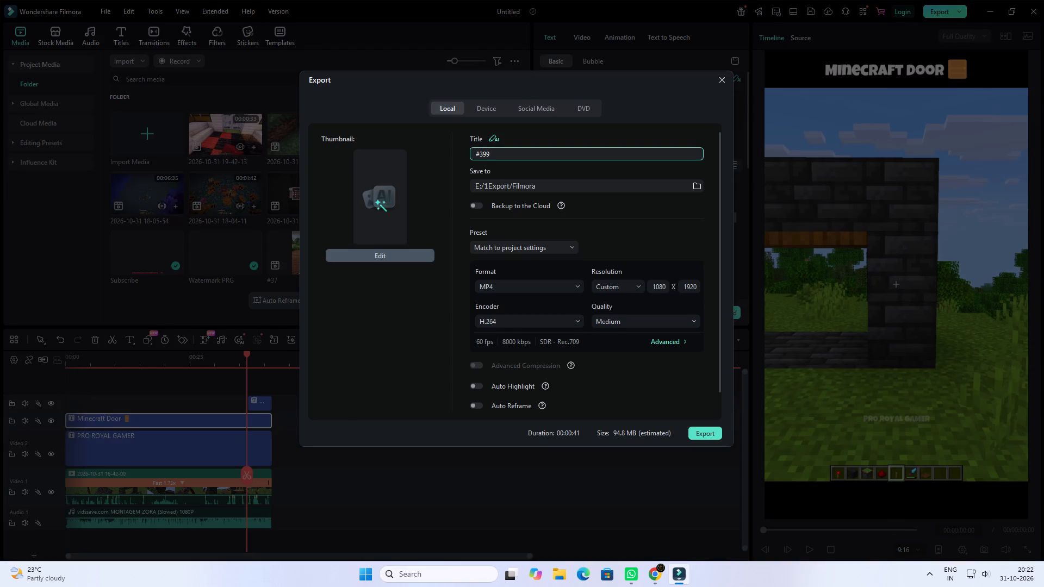
{"action": "key", "text": "BackSpace"}
{"action": "key", "text": "BackSpace"}
{"action": "key", "text": "BackSpace"}
{"action": "type", "text": "400"}
{"action": "left_click", "coordinate": [702, 430]}
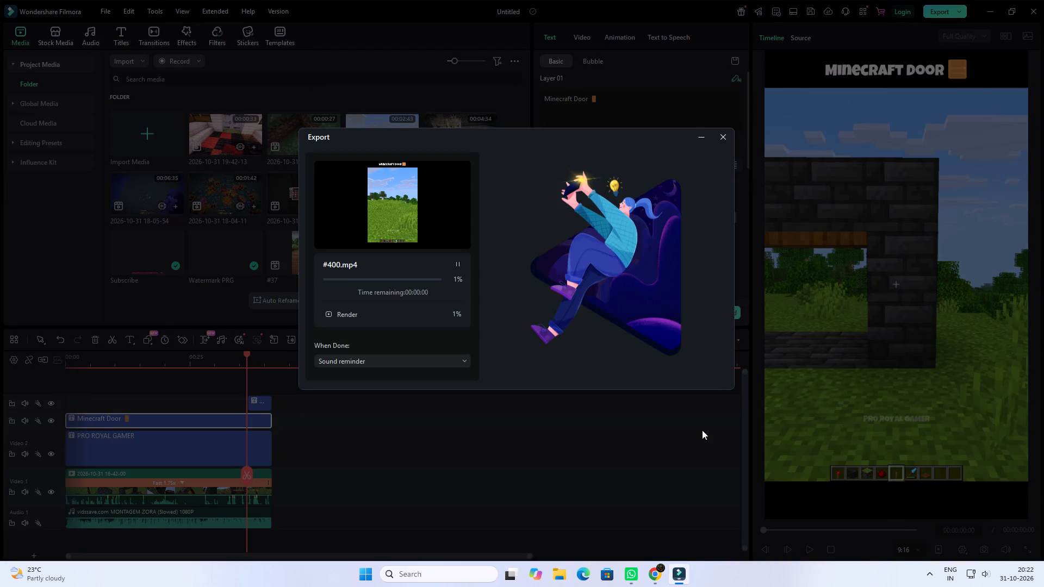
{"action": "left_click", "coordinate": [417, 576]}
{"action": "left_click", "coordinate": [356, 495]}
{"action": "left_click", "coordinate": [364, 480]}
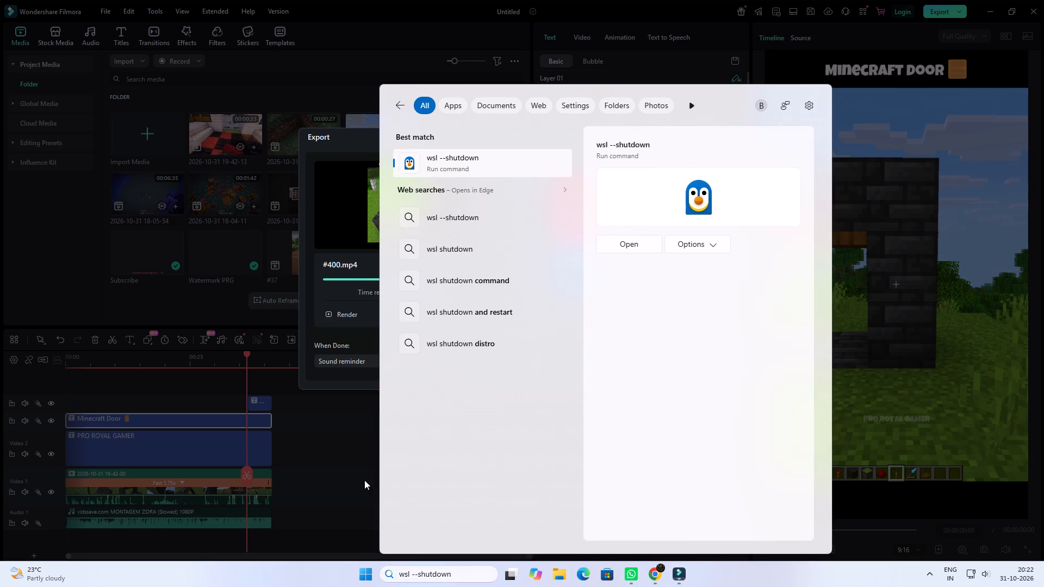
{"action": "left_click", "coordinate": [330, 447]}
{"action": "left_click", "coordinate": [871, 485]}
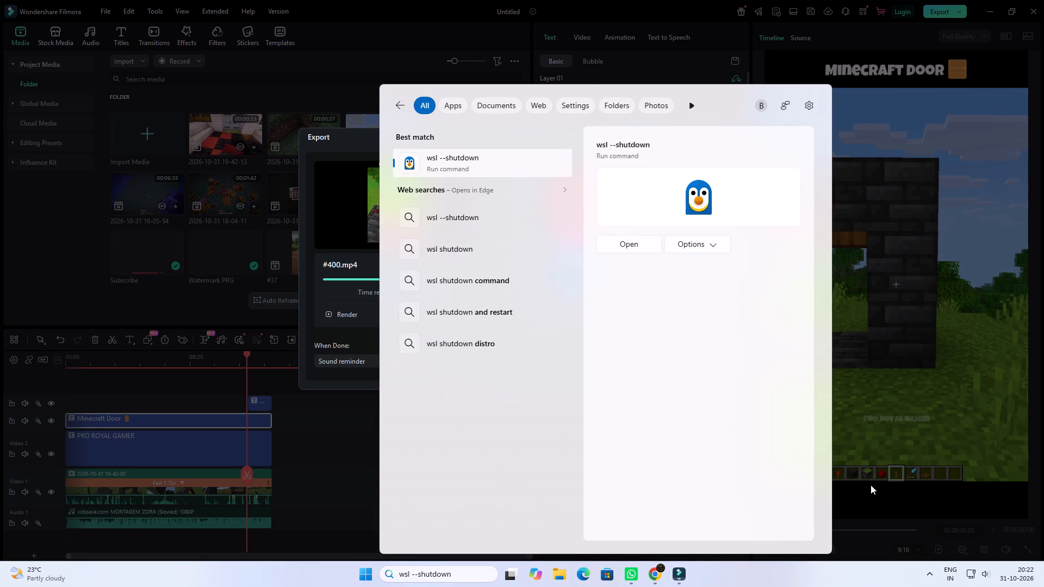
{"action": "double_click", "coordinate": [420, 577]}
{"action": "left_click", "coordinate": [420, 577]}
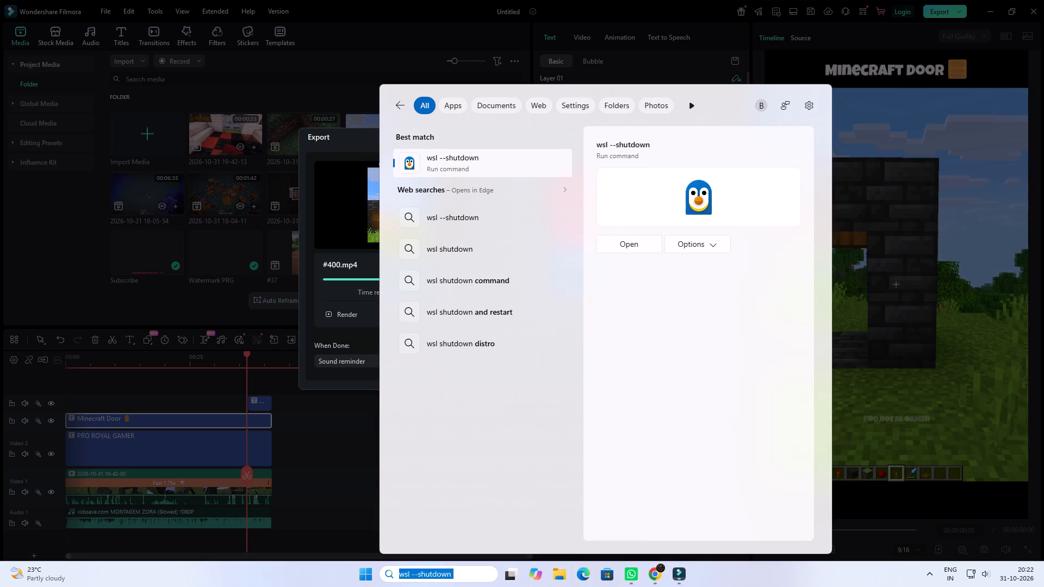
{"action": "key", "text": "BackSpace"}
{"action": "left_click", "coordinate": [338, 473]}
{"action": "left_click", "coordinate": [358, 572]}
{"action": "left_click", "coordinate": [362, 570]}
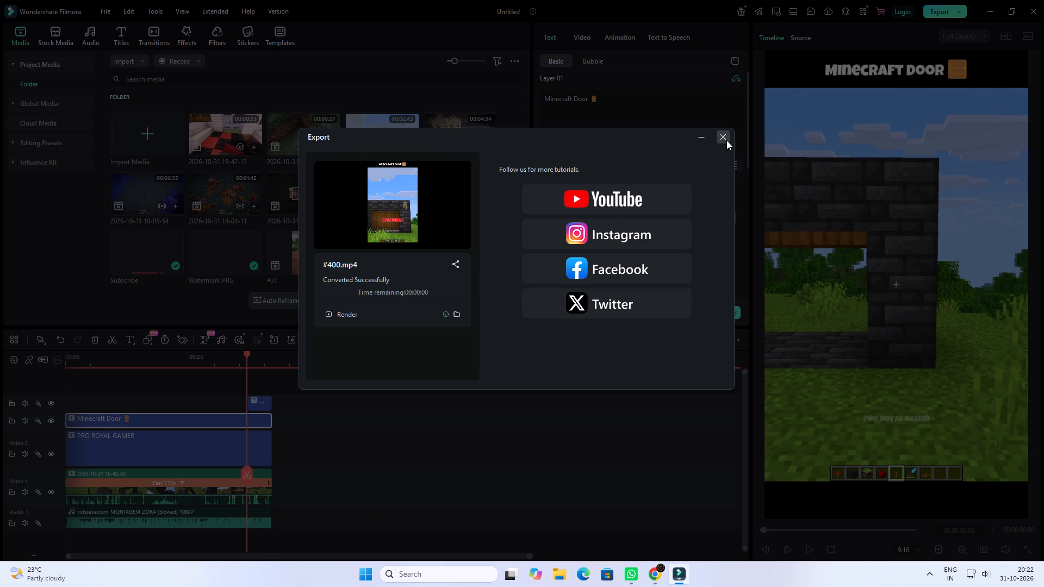
{"action": "left_click", "coordinate": [726, 140]}
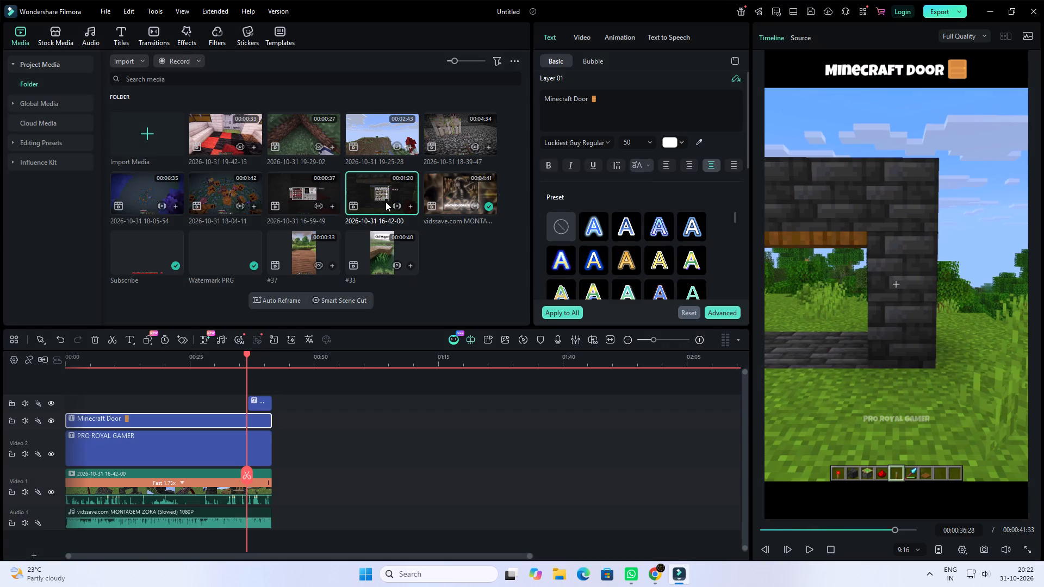
{"action": "key", "text": "Delete"}
{"action": "left_click", "coordinate": [390, 186]}
{"action": "key", "text": "Delete"}
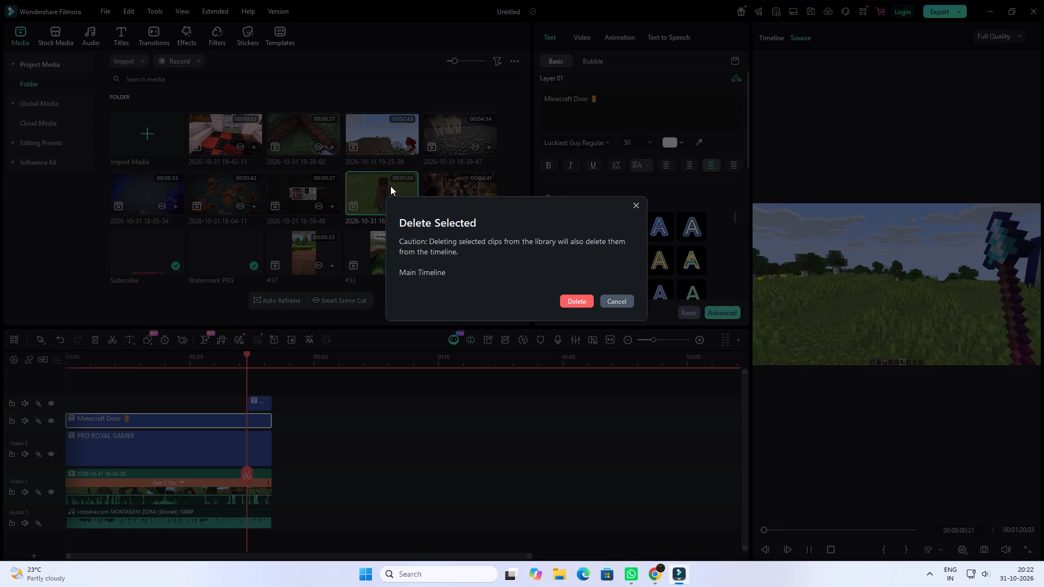
{"action": "key", "text": "Return"}
{"action": "left_click", "coordinate": [394, 260]}
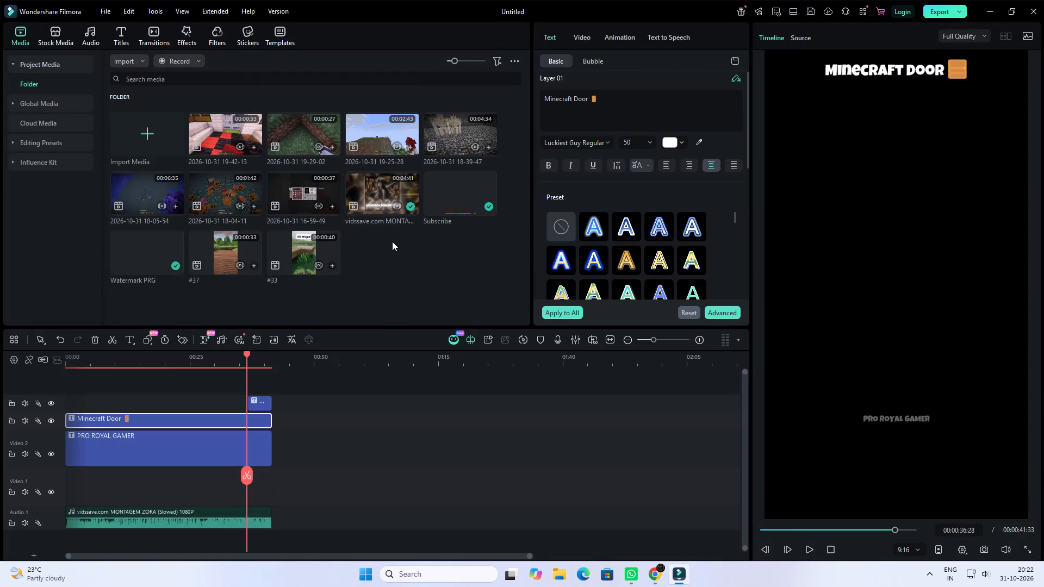
{"action": "left_click", "coordinate": [433, 133]}
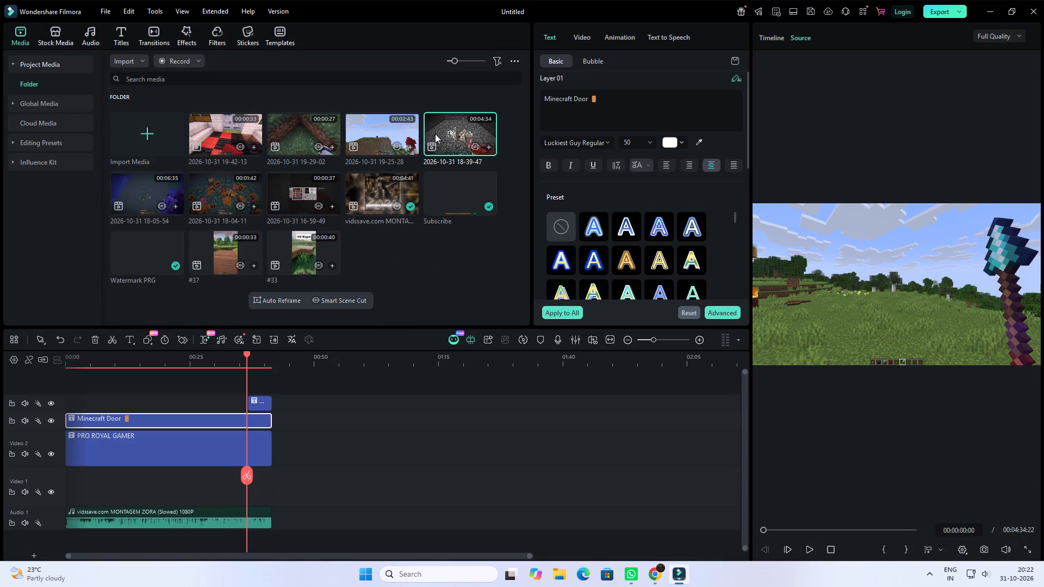
{"action": "left_click", "coordinate": [443, 264]}
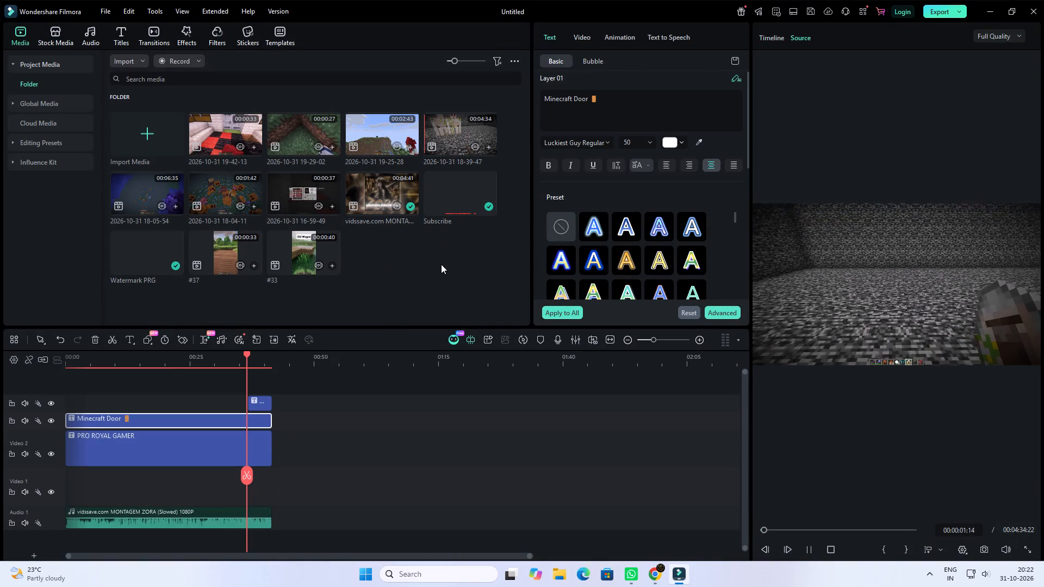
{"action": "left_click", "coordinate": [299, 132]}
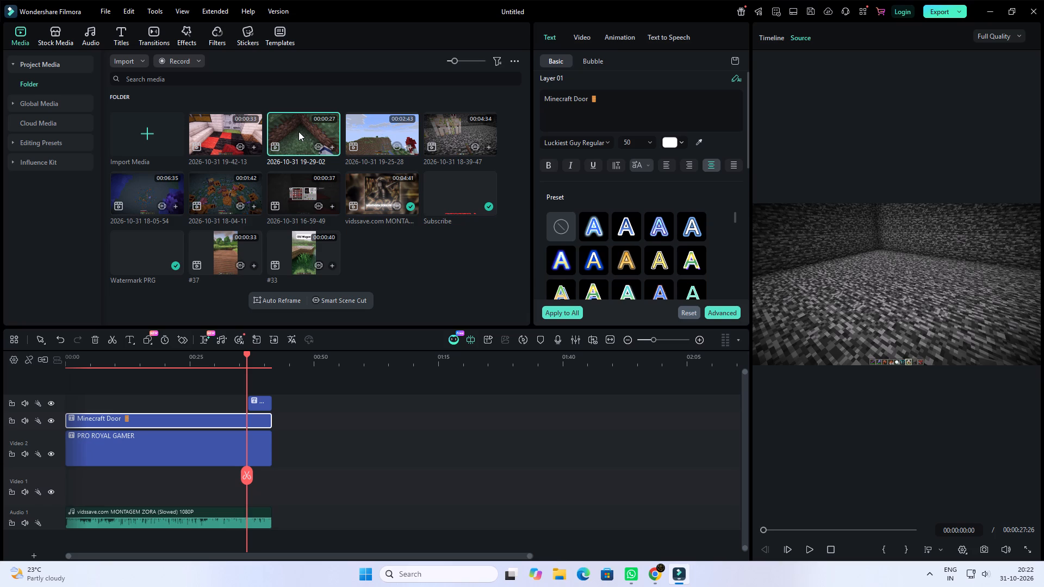
{"action": "left_click", "coordinate": [299, 132]}
{"action": "left_click_drag", "start_coordinate": [299, 132], "coordinate": [147, 461]}
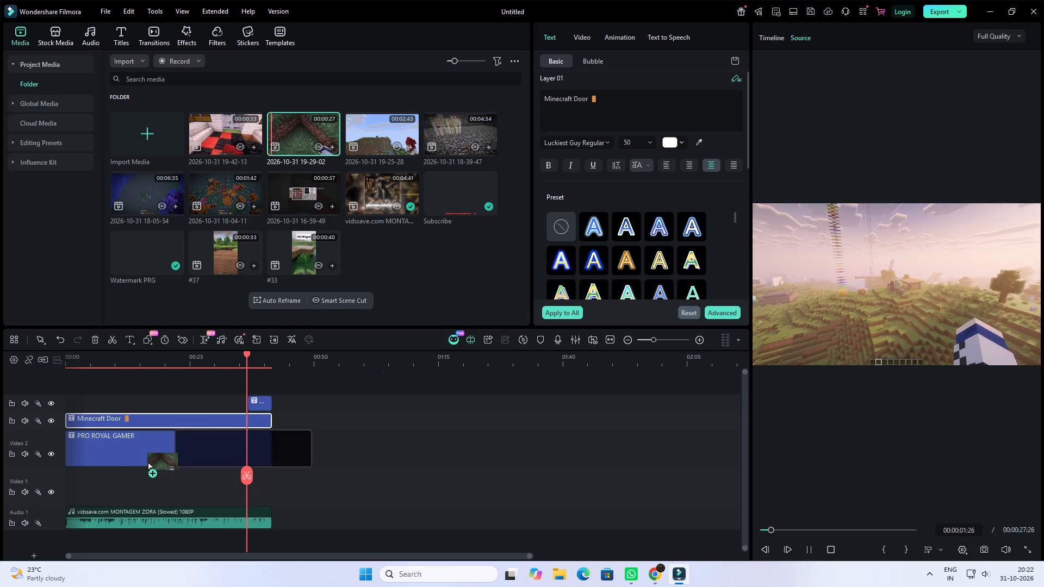
{"action": "left_click_drag", "start_coordinate": [147, 461], "coordinate": [60, 496]}
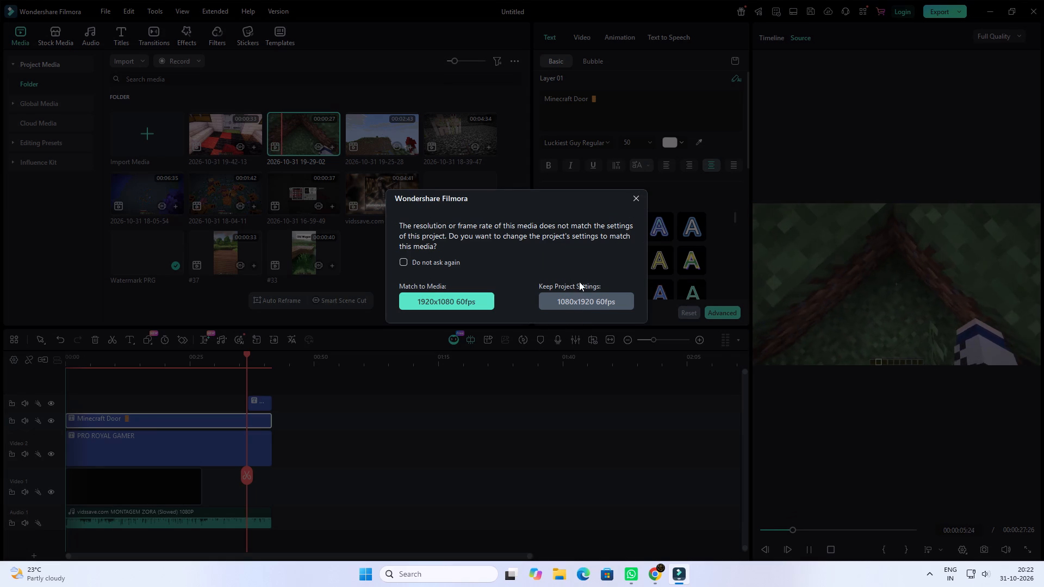
{"action": "left_click", "coordinate": [580, 303]}
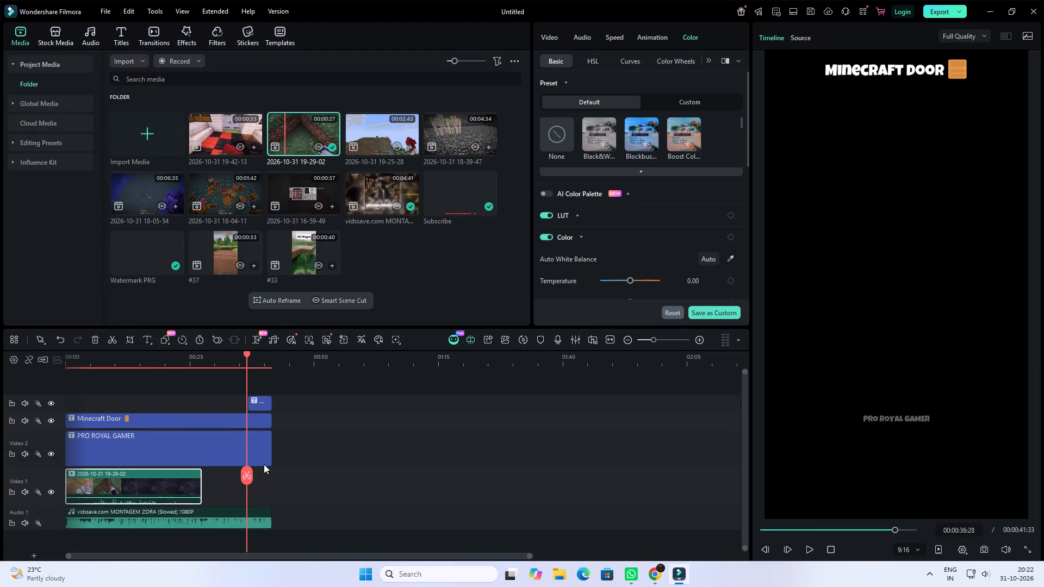
Scale the 19-29-02 recording to 265%, checking the framing at about 00:00:23:50.
{"action": "left_click_drag", "start_coordinate": [247, 479], "coordinate": [184, 488]}
{"action": "left_click", "coordinate": [188, 497]}
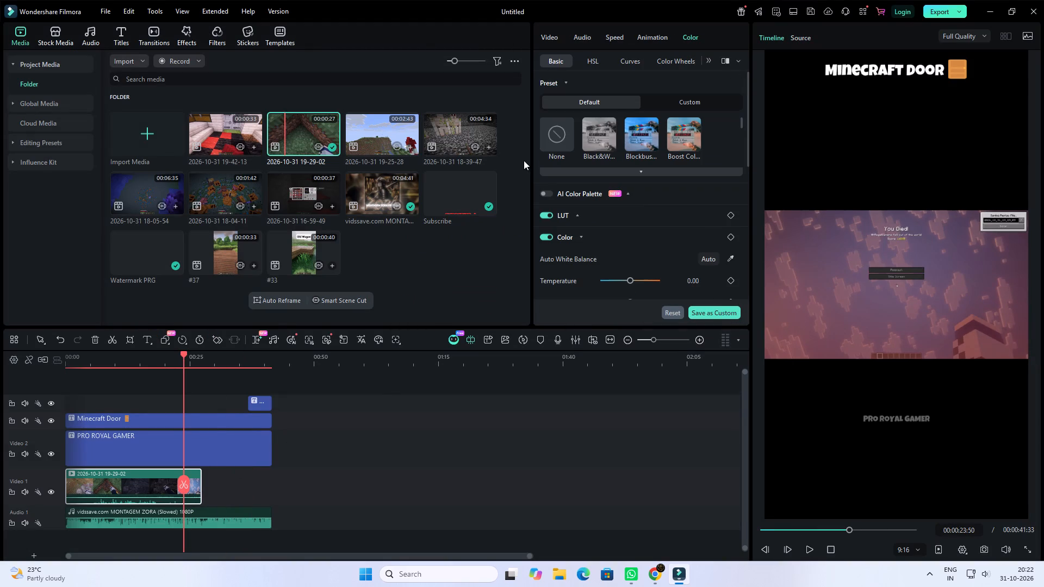
{"action": "left_click", "coordinate": [561, 34]}
{"action": "left_click_drag", "start_coordinate": [614, 106], "coordinate": [636, 107]}
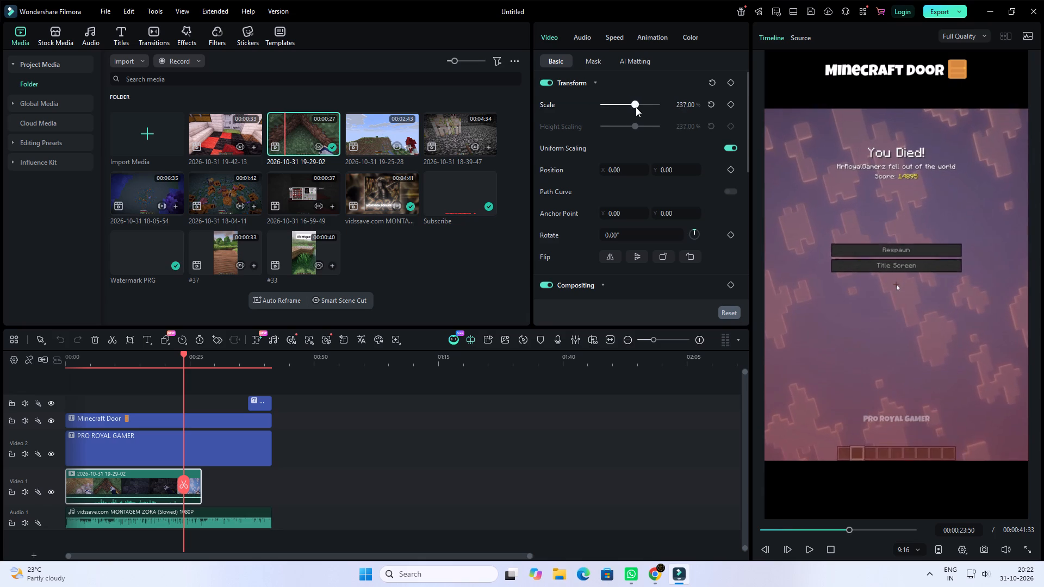
{"action": "left_click_drag", "start_coordinate": [636, 107], "coordinate": [639, 107]}
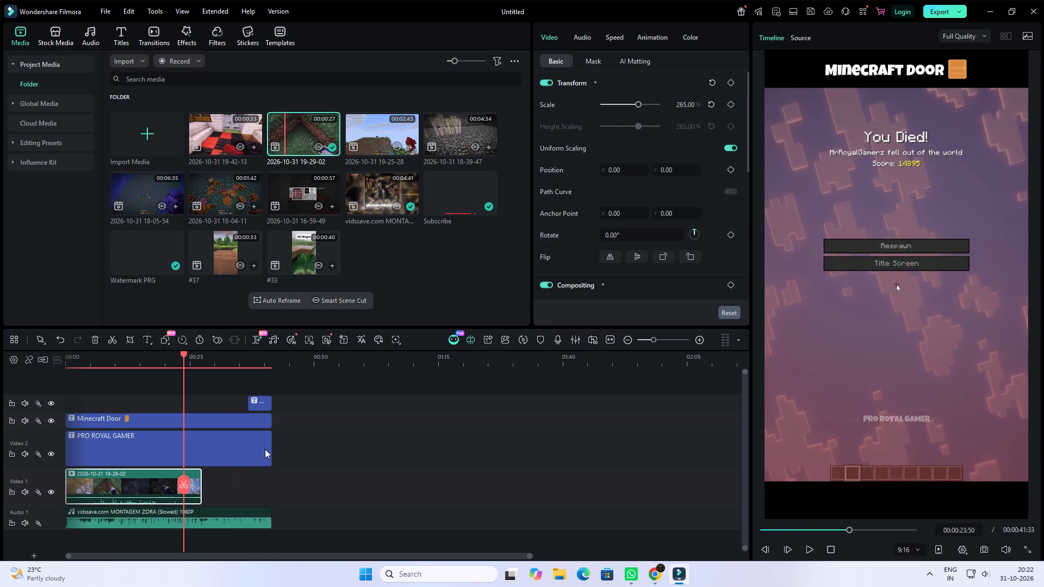
Trim the PRO ROYAL GAMER watermark, Minecraft Door title and music to the recording's end at 00:00:27:26, and move the SUBSCRIBE : ) text to end there.
{"action": "left_click", "coordinate": [254, 446]}
{"action": "left_click_drag", "start_coordinate": [270, 447], "coordinate": [203, 451]}
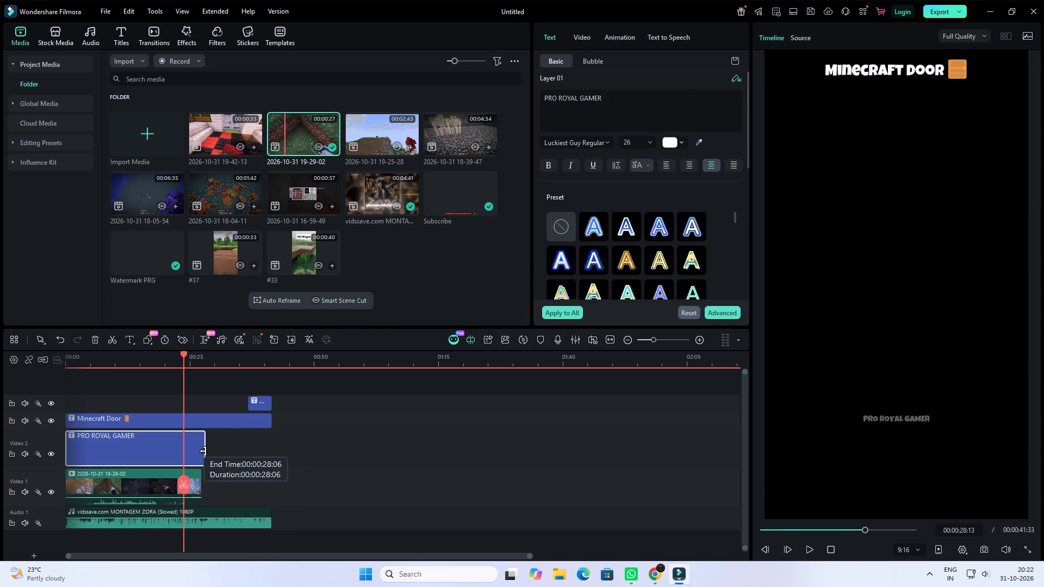
{"action": "left_click_drag", "start_coordinate": [203, 451], "coordinate": [201, 451]}
{"action": "left_click", "coordinate": [271, 415]}
{"action": "left_click_drag", "start_coordinate": [271, 419], "coordinate": [209, 432]}
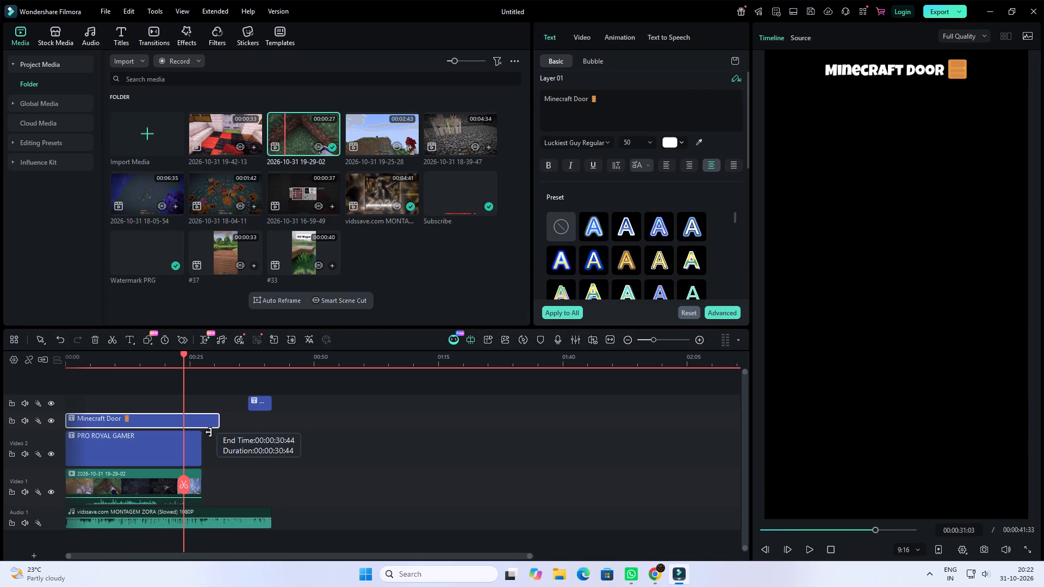
{"action": "left_click_drag", "start_coordinate": [209, 432], "coordinate": [202, 434]}
{"action": "left_click_drag", "start_coordinate": [265, 407], "coordinate": [196, 407]}
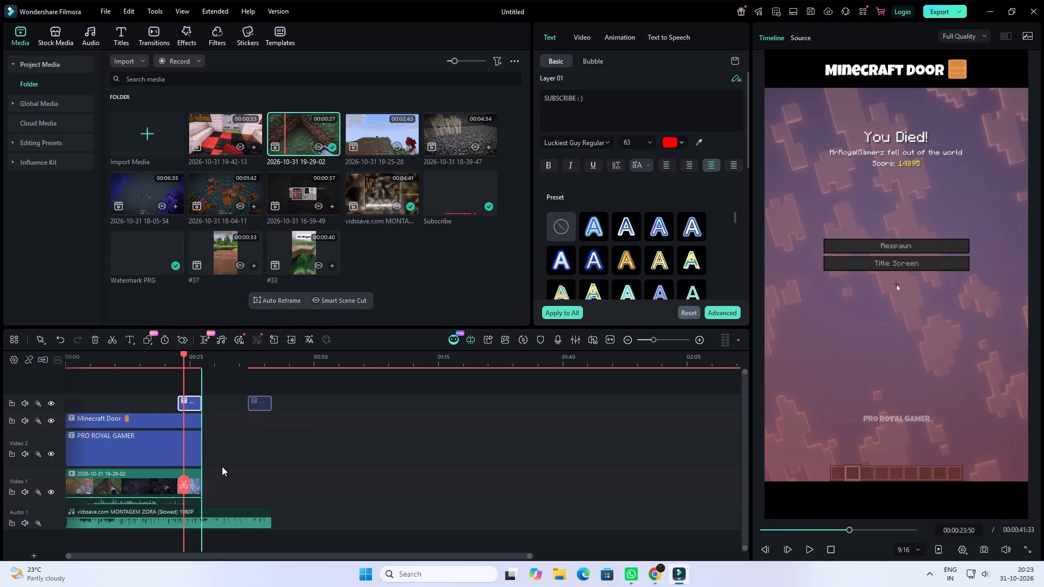
{"action": "left_click", "coordinate": [246, 525]}
{"action": "left_click_drag", "start_coordinate": [269, 526], "coordinate": [199, 523]}
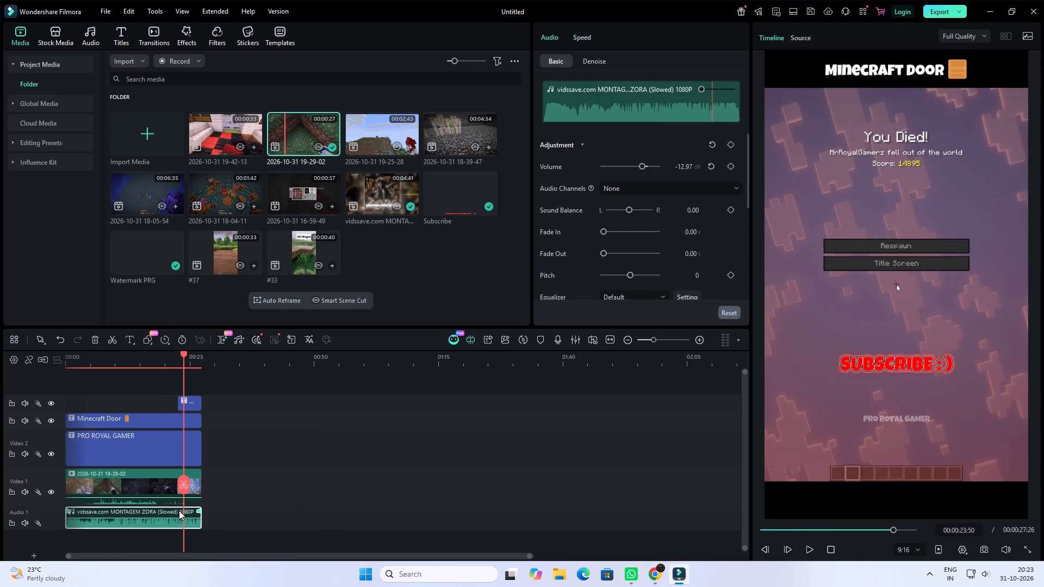
Raise the volume of the 19-29-02 recording's own audio on Video 1.
{"action": "left_click_drag", "start_coordinate": [155, 498], "coordinate": [156, 478]}
Change the Minecraft Door title to "Every Minecraft Creative Player" and shrink it to about size 48, centred at the top of the frame.
{"action": "left_click", "coordinate": [141, 420]}
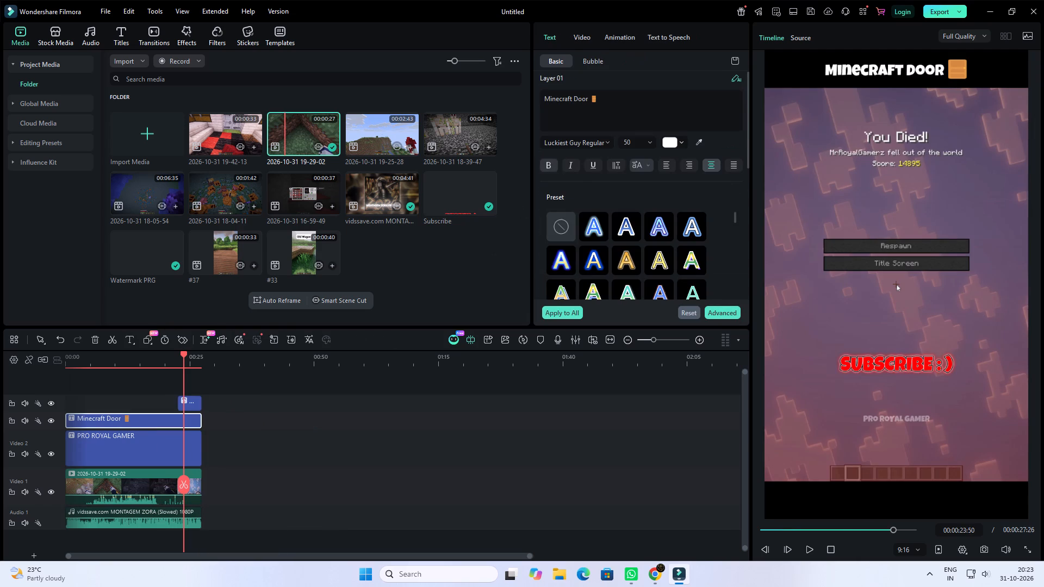
{"action": "triple_click", "coordinate": [590, 98]}
{"action": "key", "text": "BackSpace"}
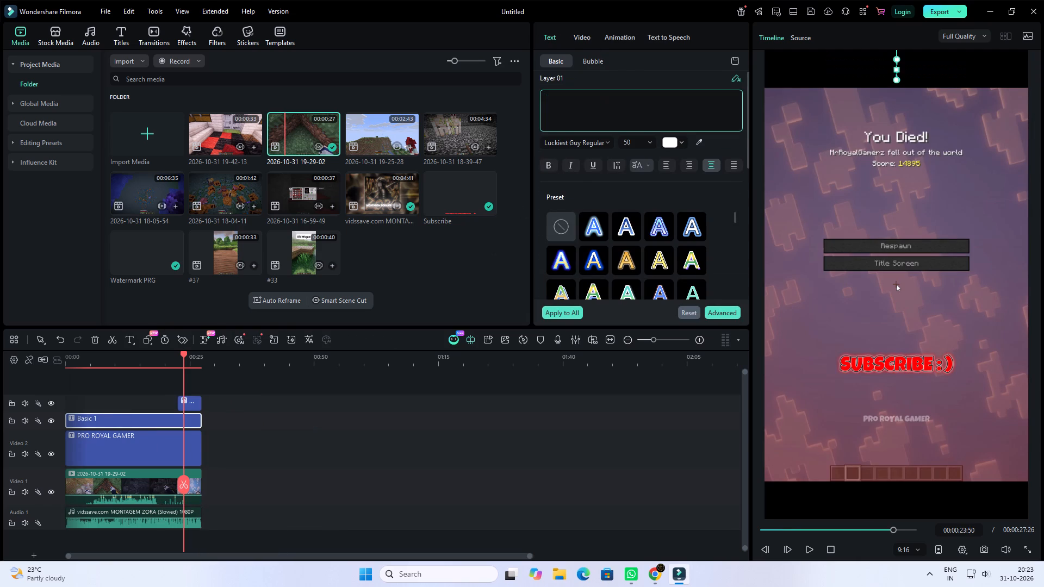
{"action": "type", "text": "Every"}
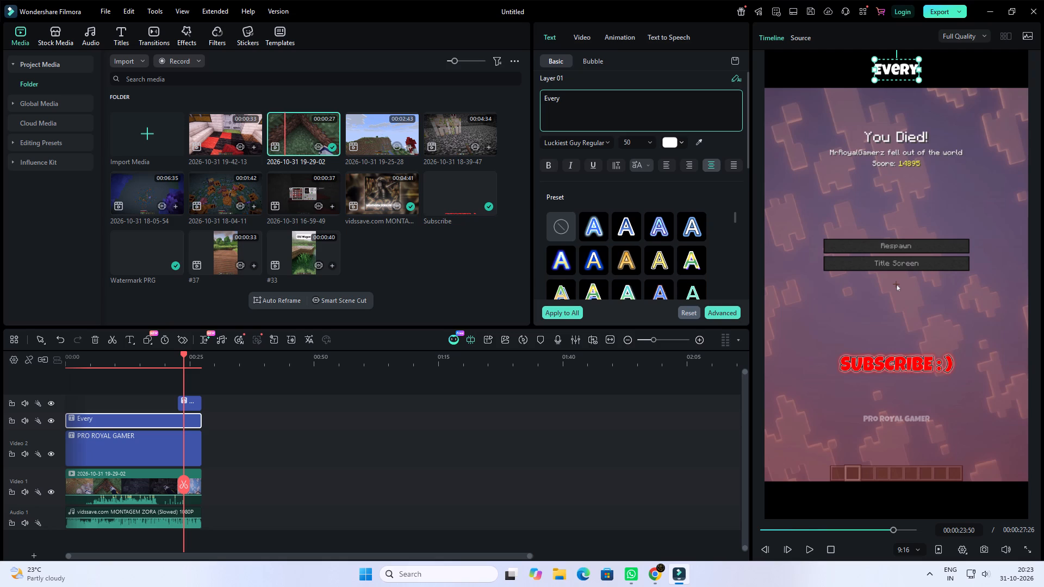
{"action": "key", "text": "space"}
{"action": "type", "text": "Minecraft Creative Player"}
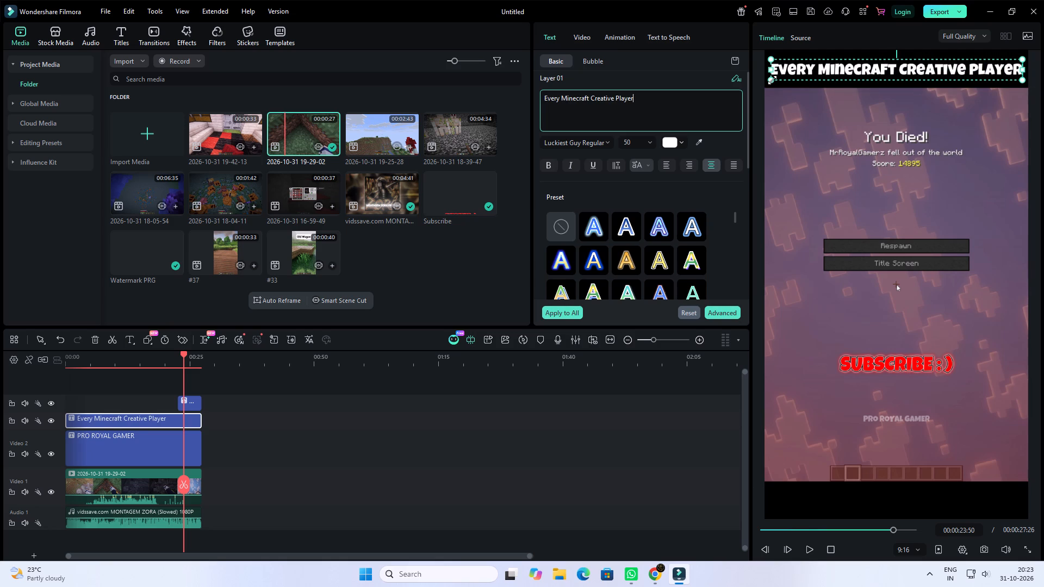
{"action": "left_click_drag", "start_coordinate": [772, 80], "coordinate": [782, 79]}
{"action": "left_click_drag", "start_coordinate": [826, 73], "coordinate": [821, 73]}
{"action": "left_click", "coordinate": [647, 429]}
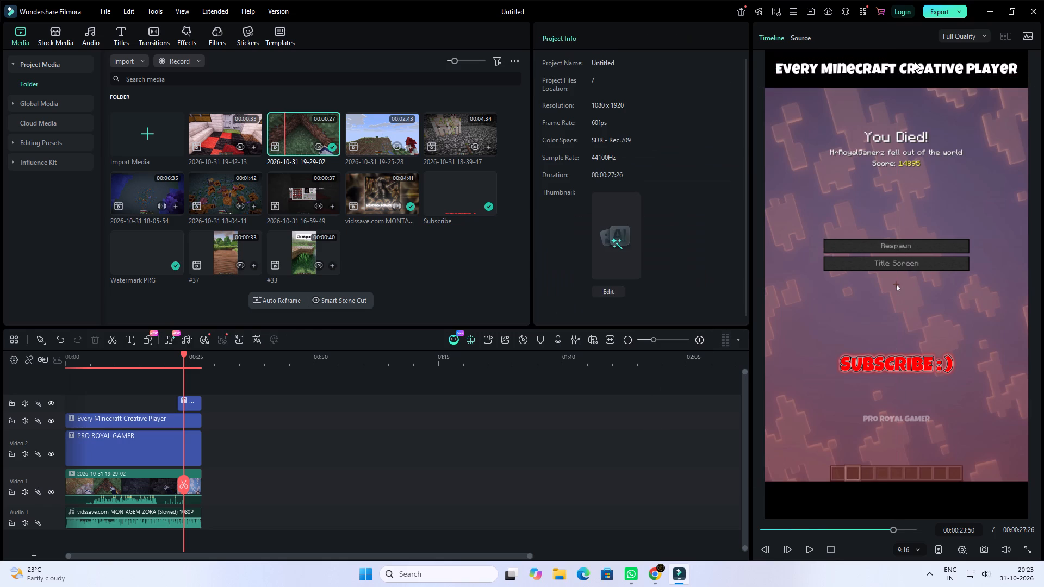
Export the short as an MP4 titled #401, keeping the project's 1080 x 1920, 60 fps settings.
{"action": "left_click", "coordinate": [933, 13]}
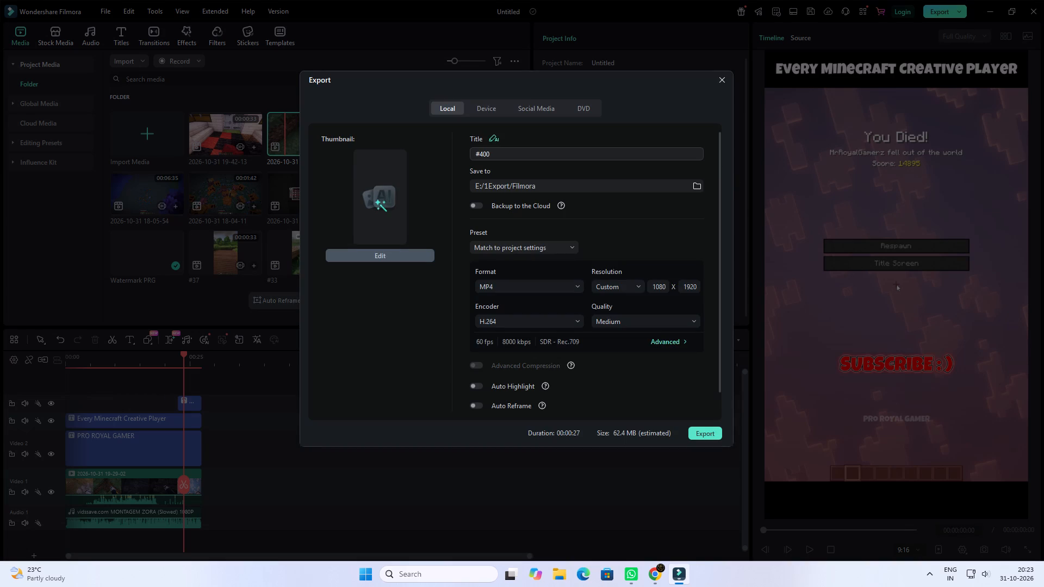
{"action": "left_click", "coordinate": [584, 148]}
{"action": "key", "text": "BackSpace"}
{"action": "key", "text": "1"}
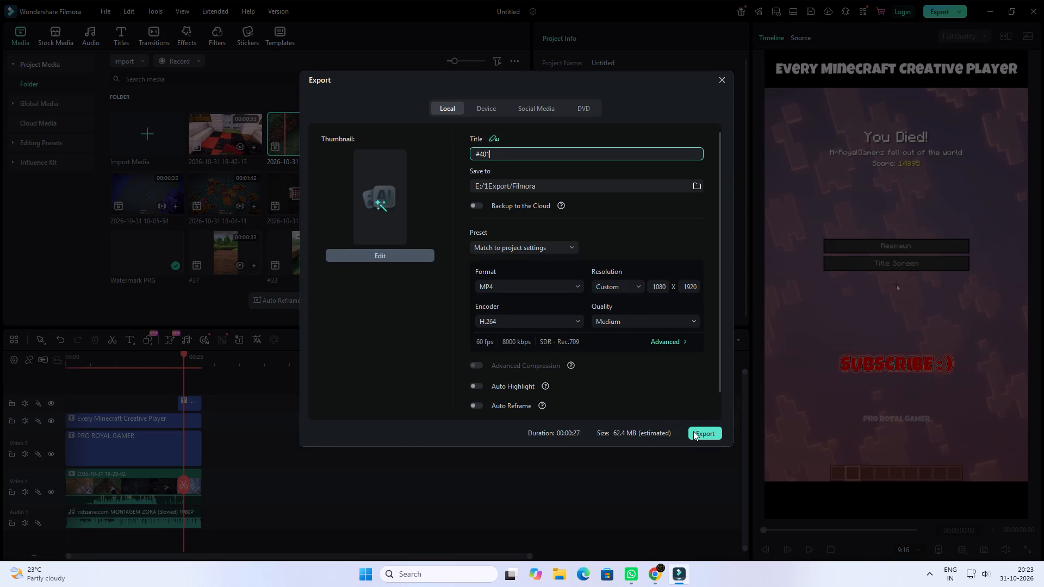
{"action": "left_click", "coordinate": [693, 431]}
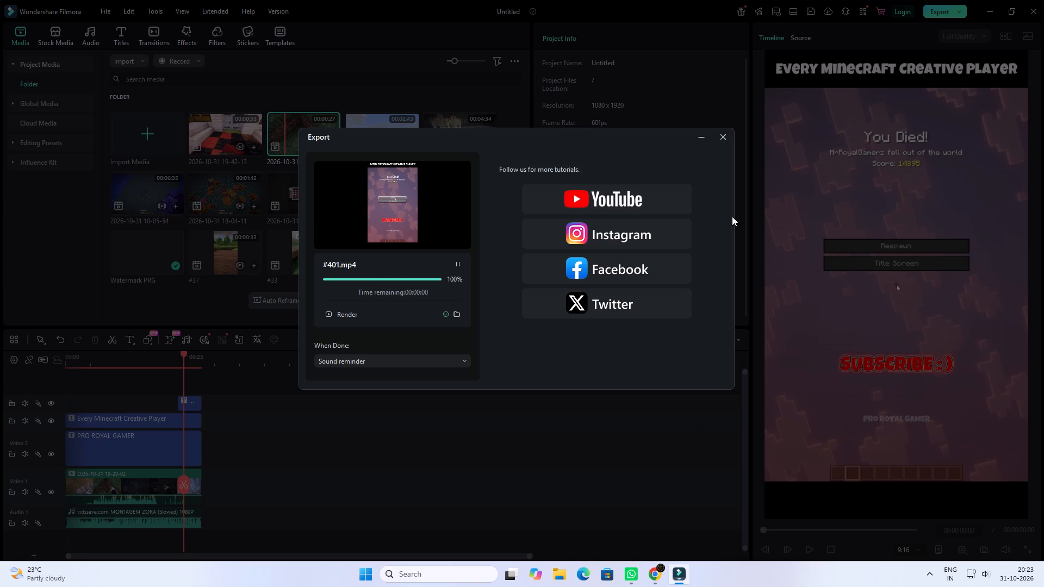
{"action": "left_click", "coordinate": [722, 141]}
{"action": "left_click", "coordinate": [393, 433]}
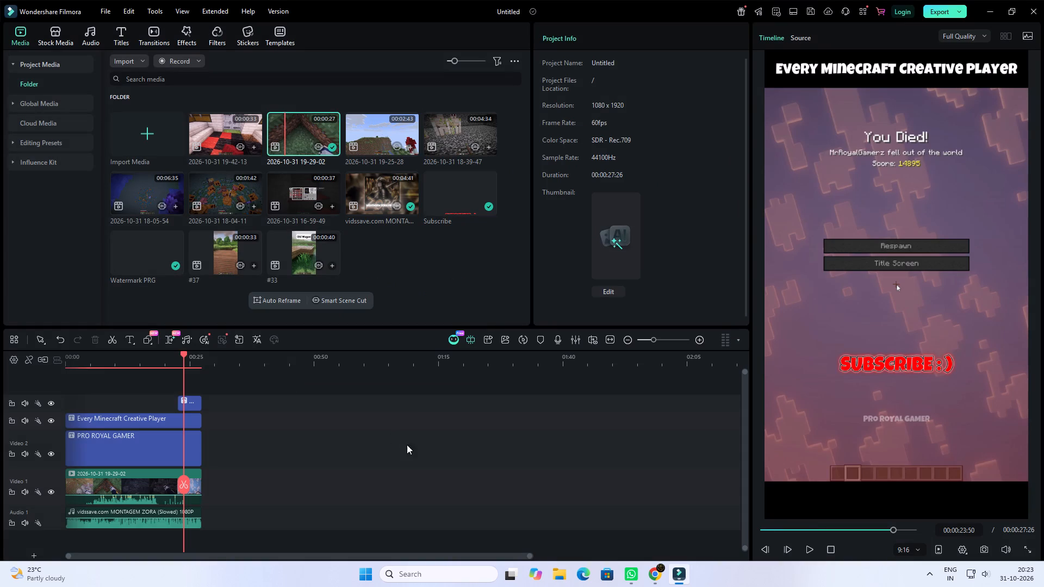
{"action": "left_click", "coordinate": [304, 134]}
{"action": "key", "text": "Delete"}
{"action": "left_click", "coordinate": [576, 300]}
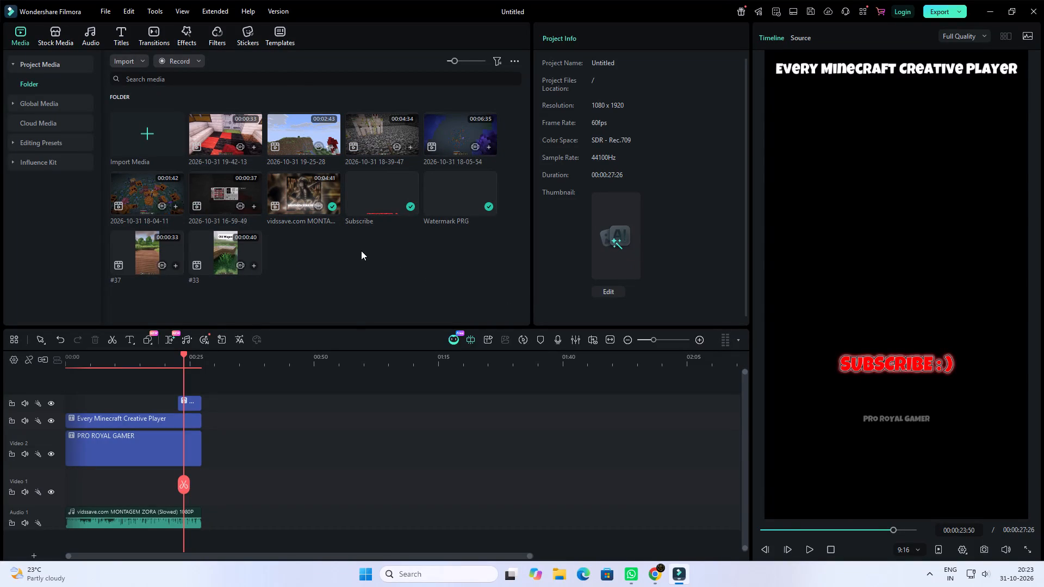
Place clip #33 at the start of Video 1.
{"action": "left_click_drag", "start_coordinate": [221, 252], "coordinate": [66, 489]}
Extend the watermark, music and title to the end of #33 at 00:00:40:16, and move the SUBSCRIBE : ) text to end there.
{"action": "left_click", "coordinate": [195, 449]}
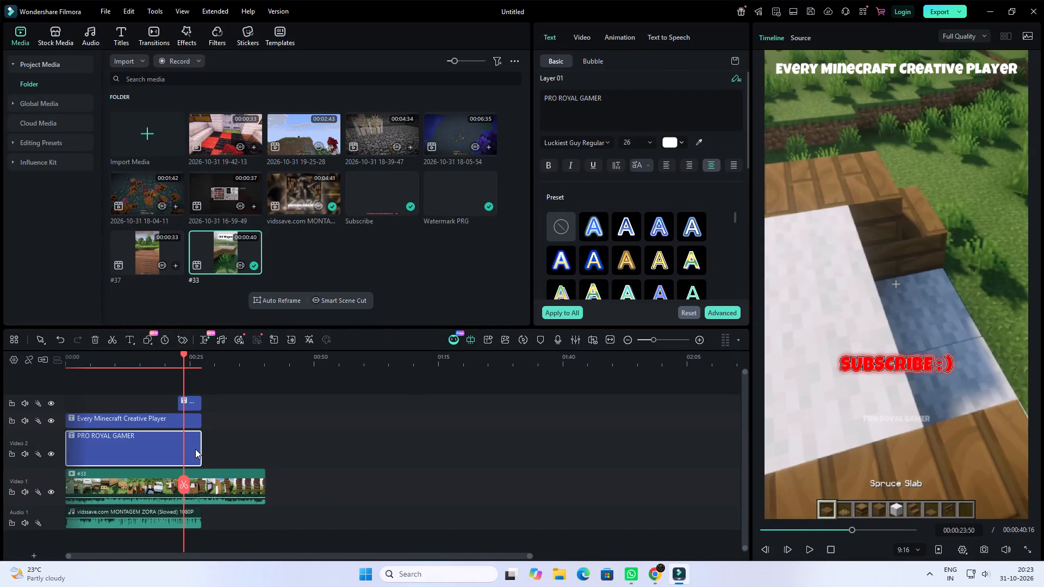
{"action": "left_click_drag", "start_coordinate": [198, 444], "coordinate": [260, 445]}
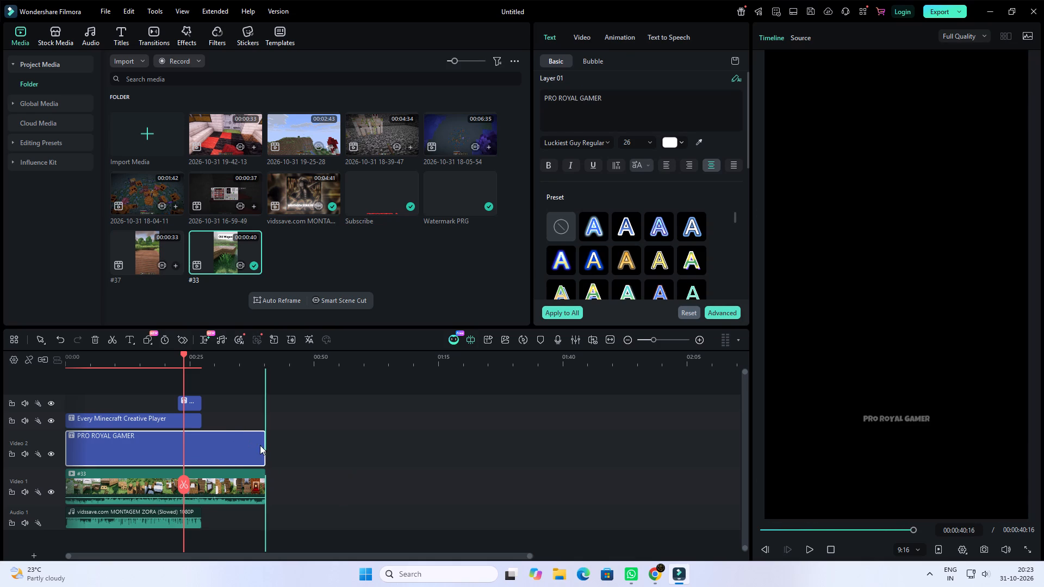
{"action": "left_click", "coordinate": [196, 516]}
{"action": "left_click_drag", "start_coordinate": [199, 519], "coordinate": [261, 520]}
{"action": "left_click", "coordinate": [198, 423]}
{"action": "left_click_drag", "start_coordinate": [200, 424], "coordinate": [262, 425]}
{"action": "left_click_drag", "start_coordinate": [191, 403], "coordinate": [253, 402]}
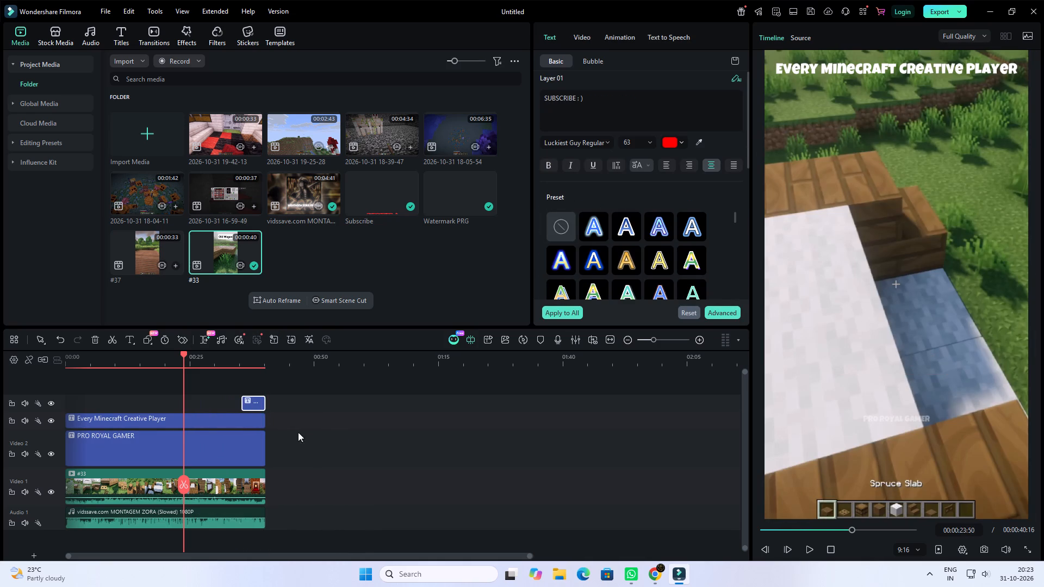
Play back the short and hide the track holding the "Every Minecraft Creative Player" title.
{"action": "key", "text": "space"}
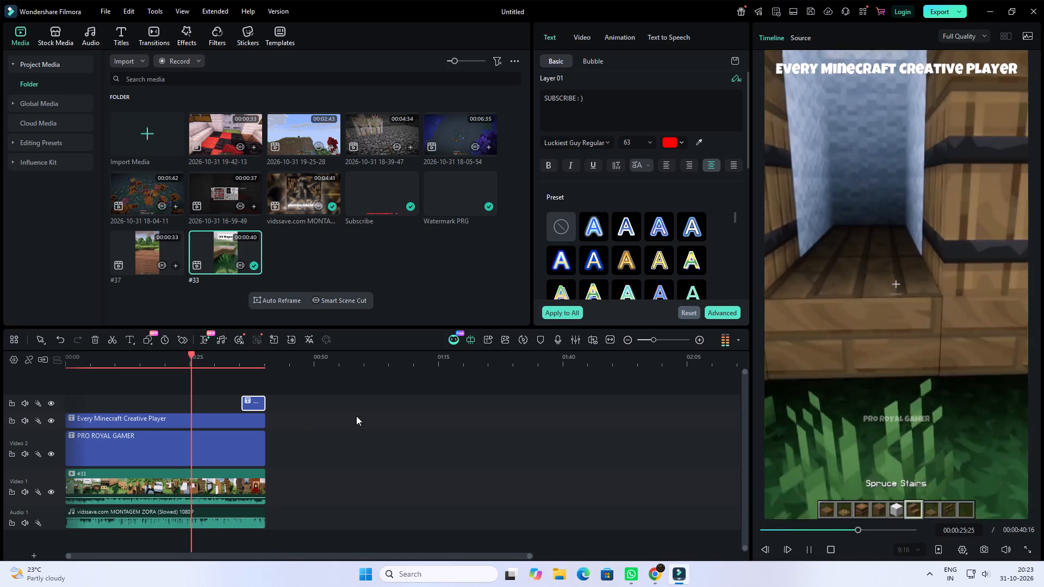
{"action": "key", "text": "space"}
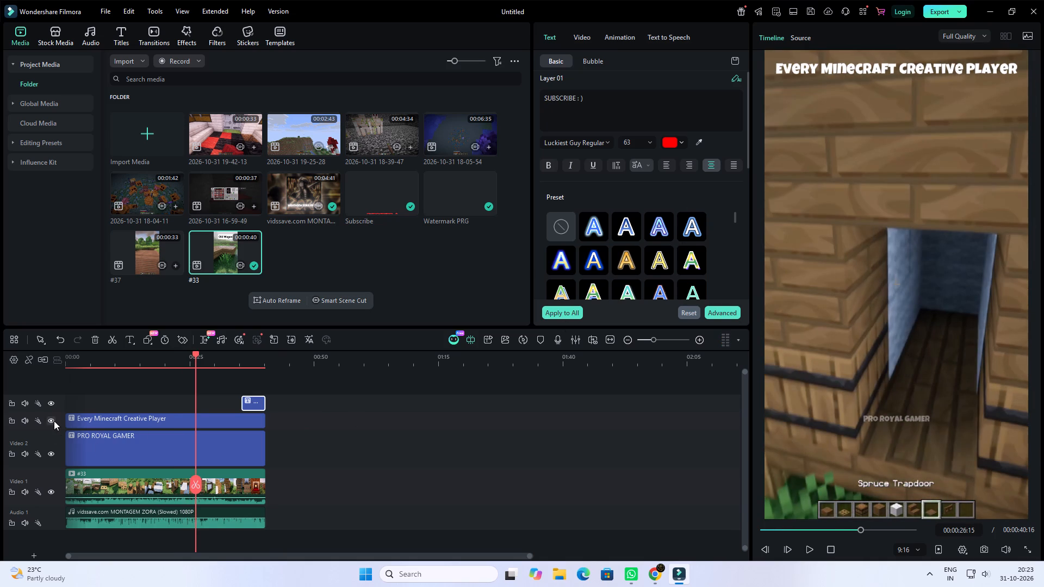
{"action": "left_click", "coordinate": [54, 421]}
{"action": "key", "text": "space"}
{"action": "key", "text": "space"}
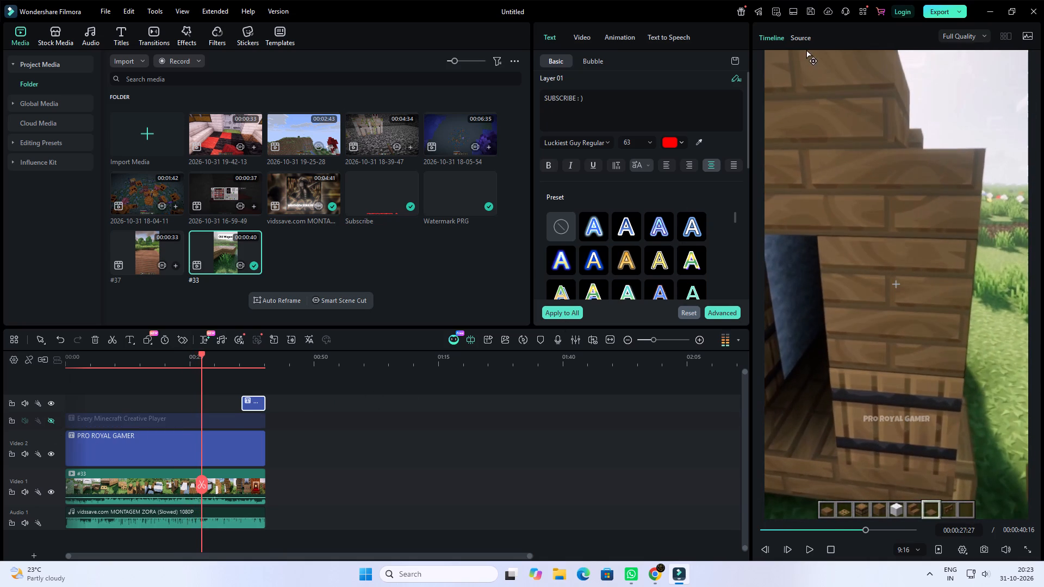
Turn down the own audio of clip #33 and apply the Boost Color preset to it.
{"action": "left_click", "coordinate": [213, 473]}
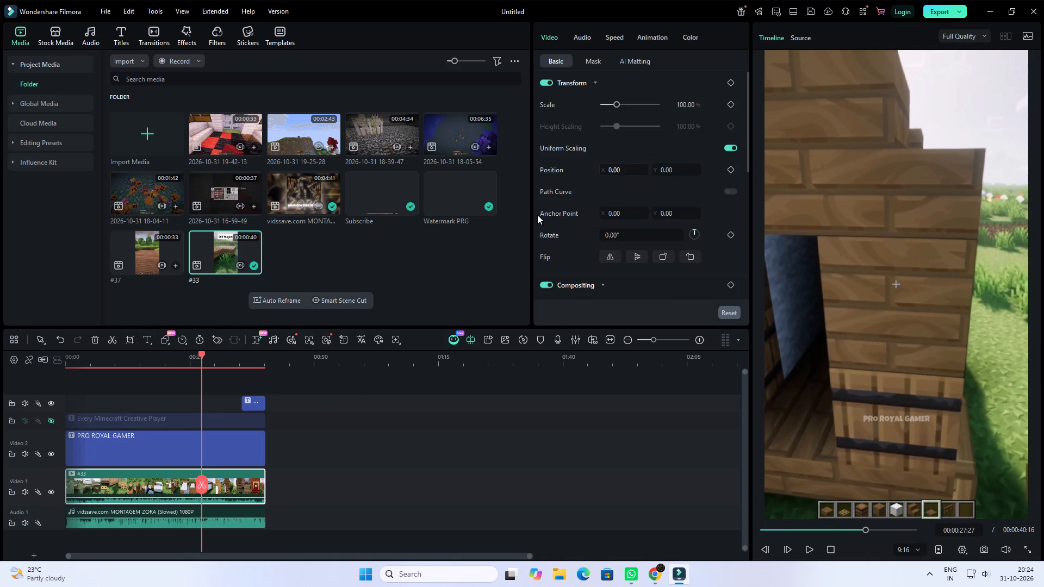
{"action": "left_click_drag", "start_coordinate": [234, 497], "coordinate": [231, 520]}
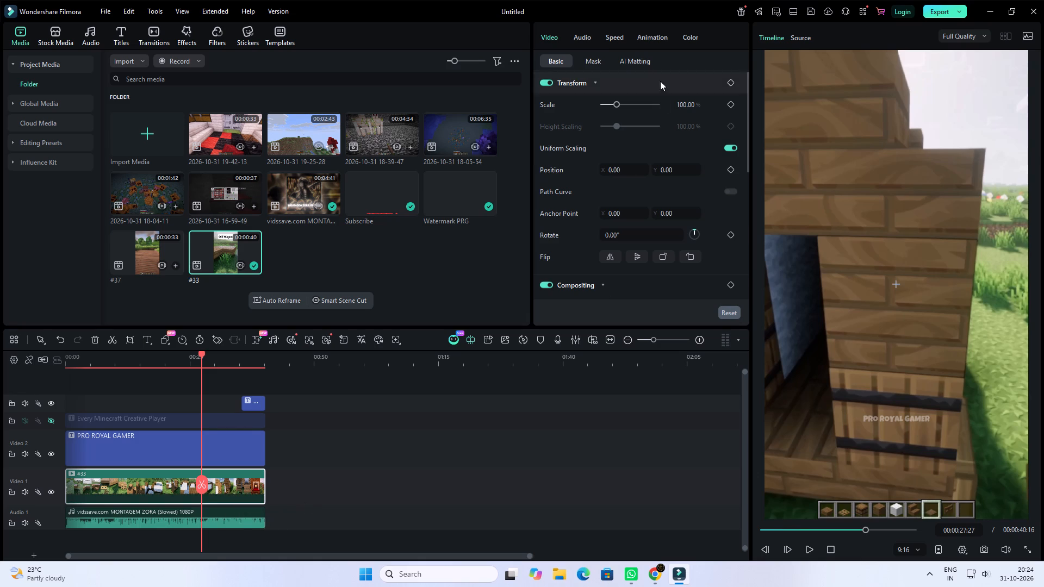
{"action": "left_click", "coordinate": [684, 38]}
{"action": "left_click", "coordinate": [674, 131]}
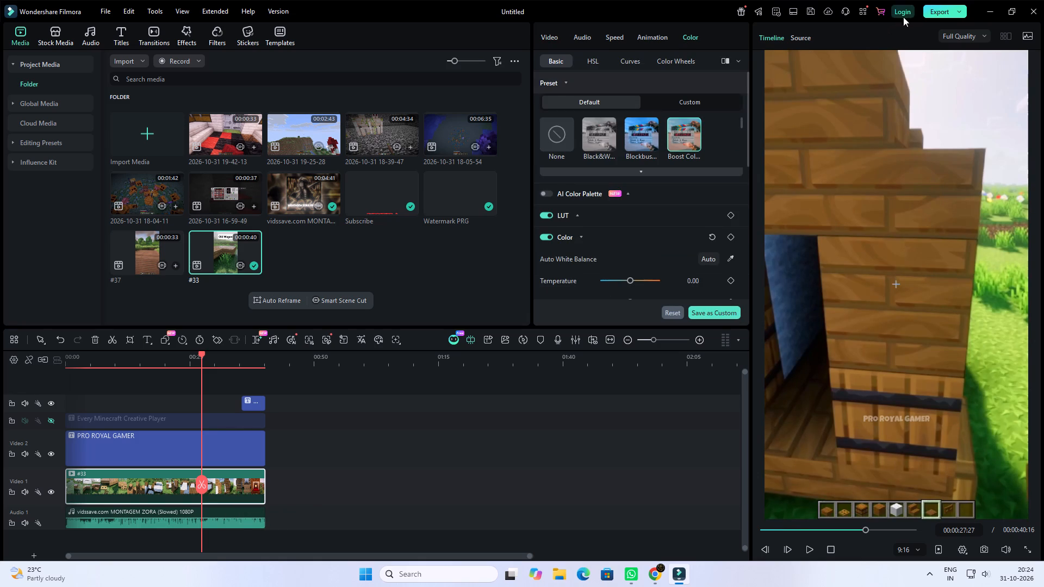
Export the short as an MP4 titled #402, keeping the project's 1080 x 1920, 60 fps settings.
{"action": "left_click", "coordinate": [929, 13]}
{"action": "left_click", "coordinate": [538, 151]}
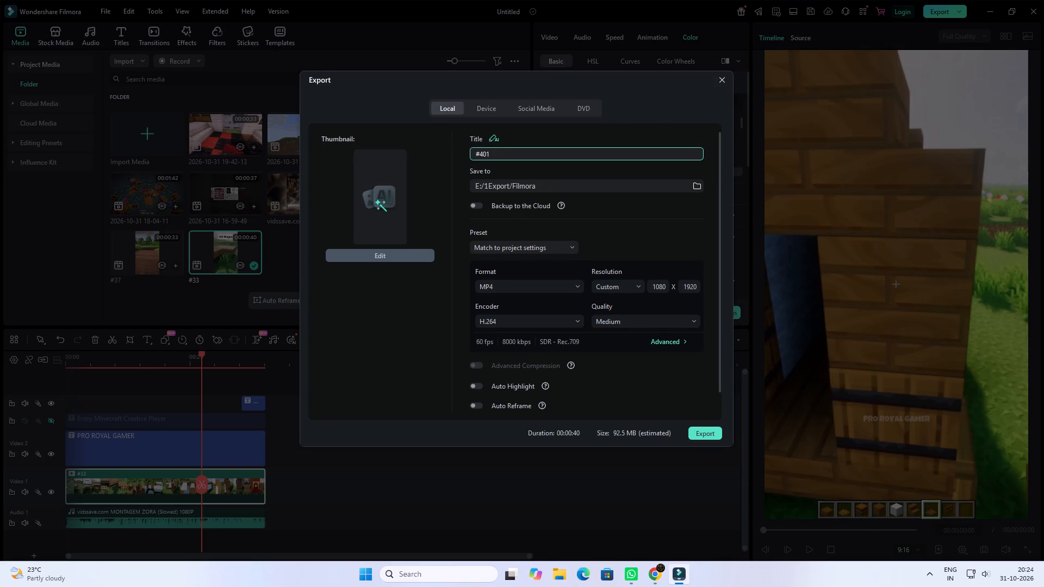
{"action": "key", "text": "BackSpace"}
{"action": "key", "text": "2"}
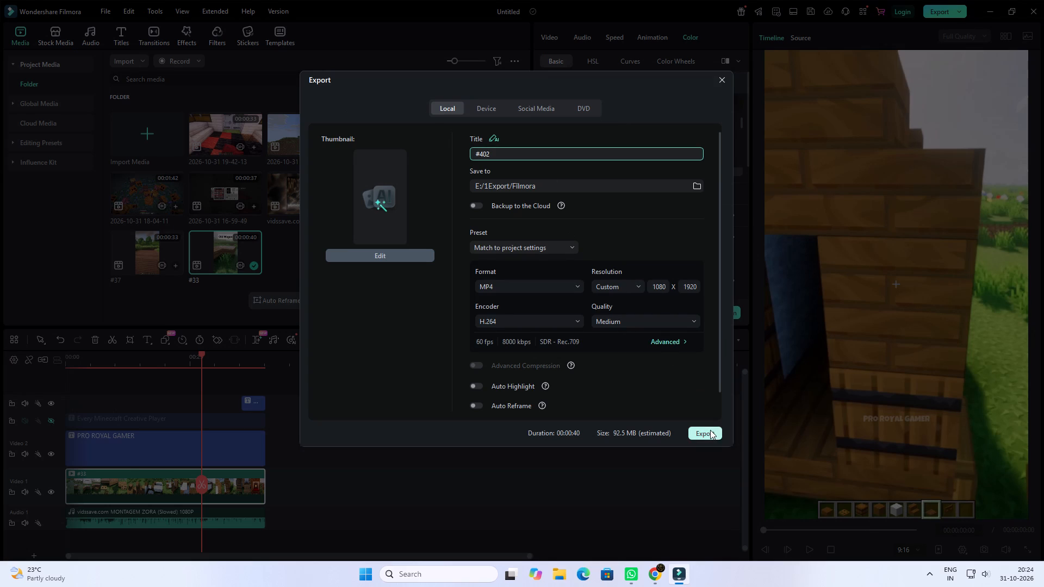
{"action": "left_click", "coordinate": [710, 431]}
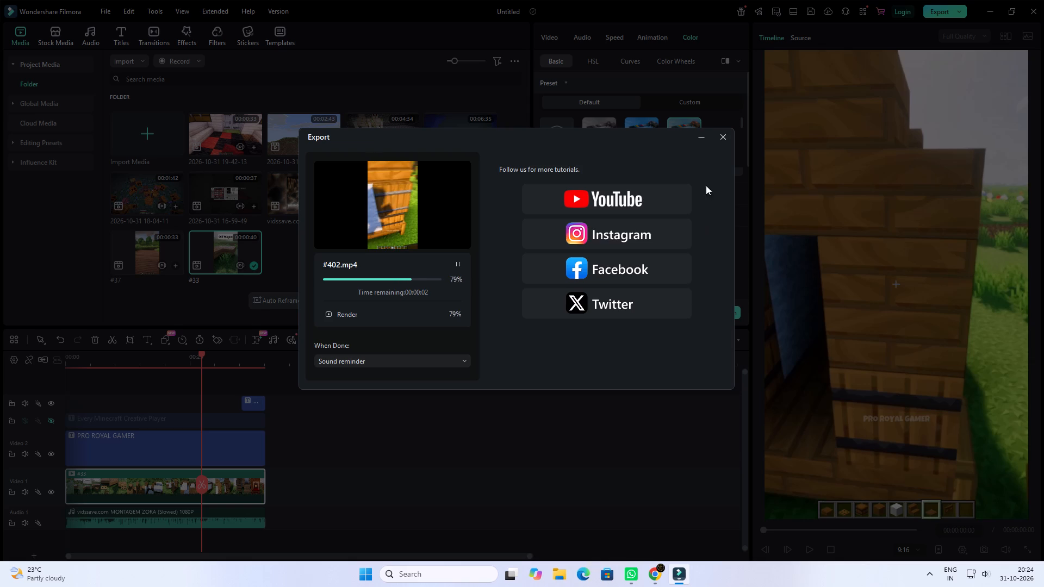
Close the finished export and delete clip #33 from the project media and the timeline.
{"action": "left_click", "coordinate": [720, 141]}
{"action": "left_click", "coordinate": [237, 251]}
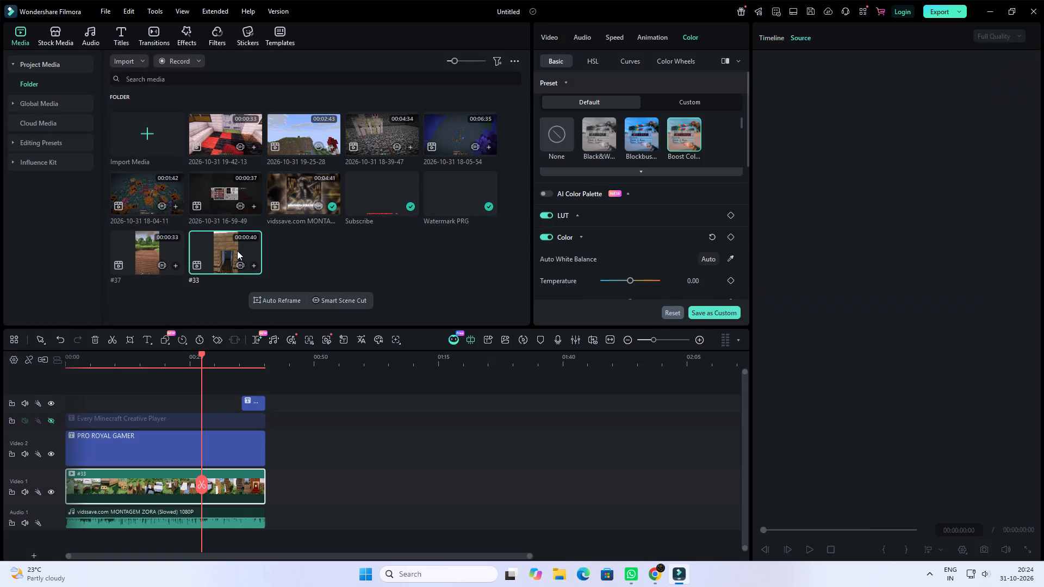
{"action": "key", "text": "Delete"}
{"action": "left_click", "coordinate": [571, 301]}
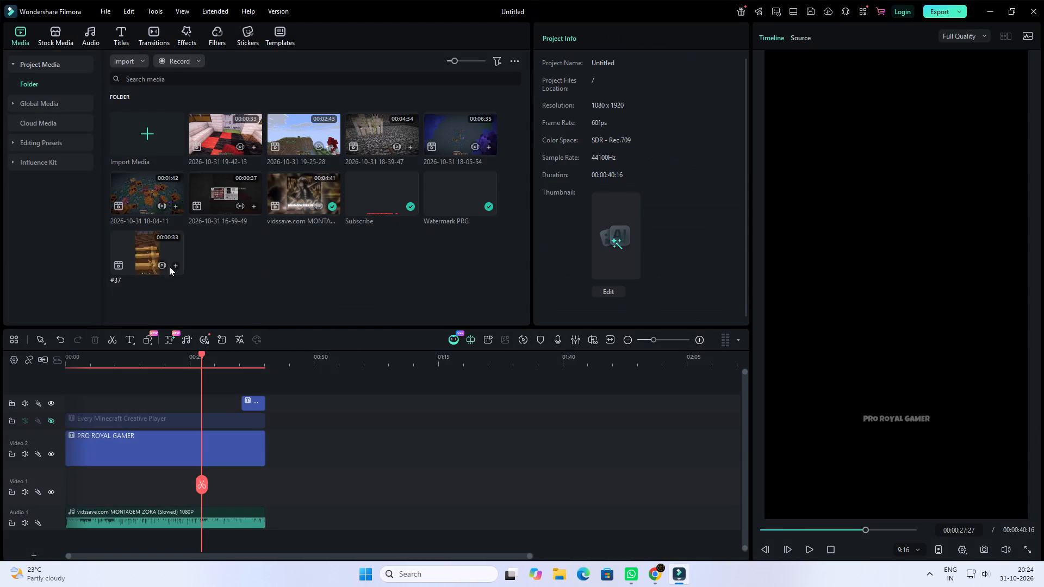
Place clip #37 at the start of Video 1.
{"action": "left_click_drag", "start_coordinate": [150, 256], "coordinate": [60, 498]}
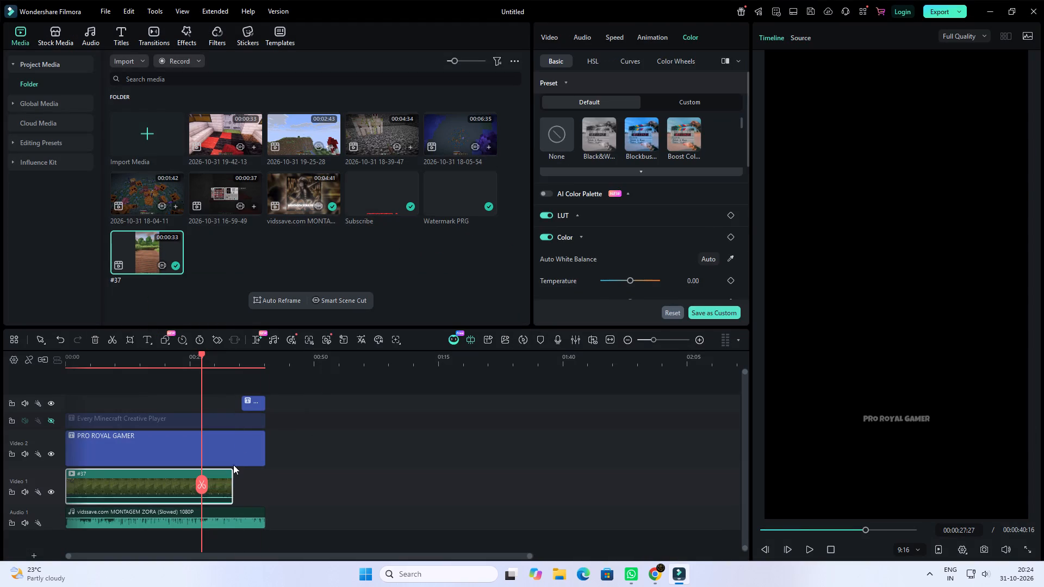
Trim the PRO ROYAL GAMER watermark to the end of #37 and shorten the hidden title to about 10 seconds.
{"action": "left_click", "coordinate": [246, 441]}
{"action": "left_click_drag", "start_coordinate": [264, 447], "coordinate": [230, 451]}
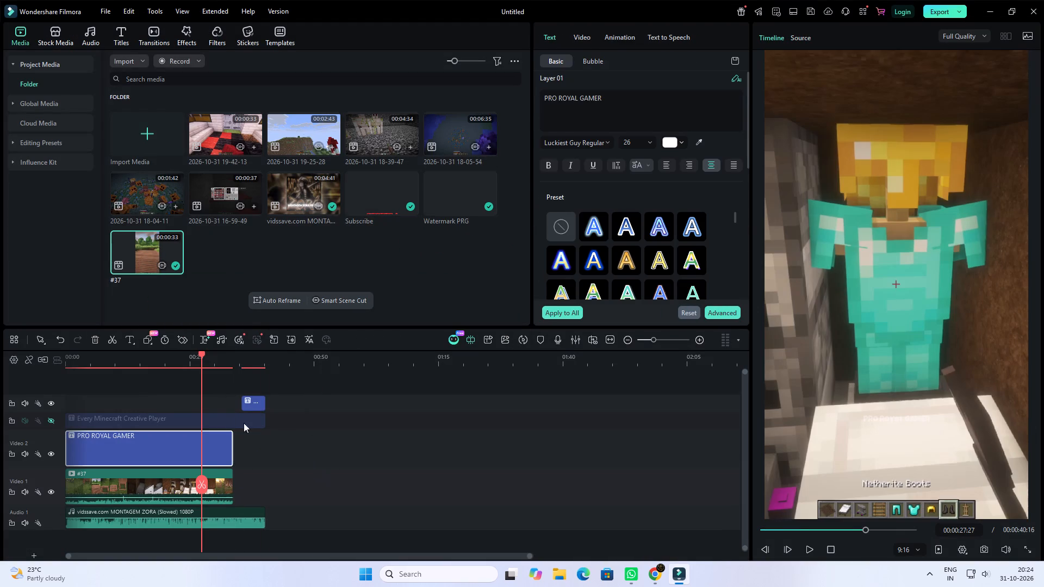
{"action": "left_click", "coordinate": [250, 420]}
{"action": "left_click_drag", "start_coordinate": [266, 420], "coordinate": [190, 424]}
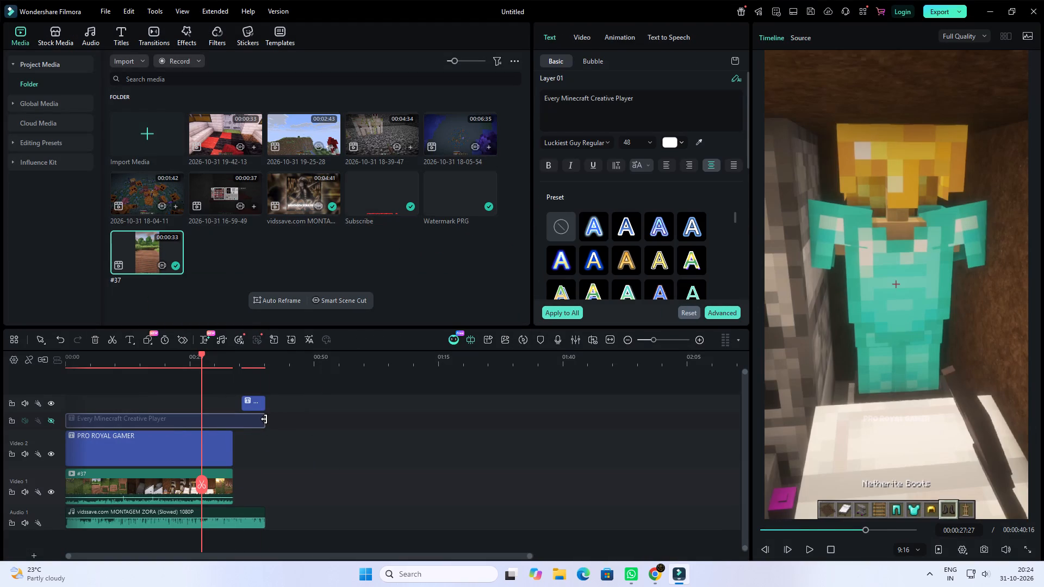
{"action": "left_click_drag", "start_coordinate": [264, 420], "coordinate": [115, 415]}
Move the SUBSCRIBE : ) text onto the hidden title track, ending with #37, and trim the music to the same end at 00:00:33:43.
{"action": "left_click_drag", "start_coordinate": [252, 405], "coordinate": [219, 419]}
{"action": "left_click", "coordinate": [247, 521]}
{"action": "left_click_drag", "start_coordinate": [263, 524], "coordinate": [232, 522]}
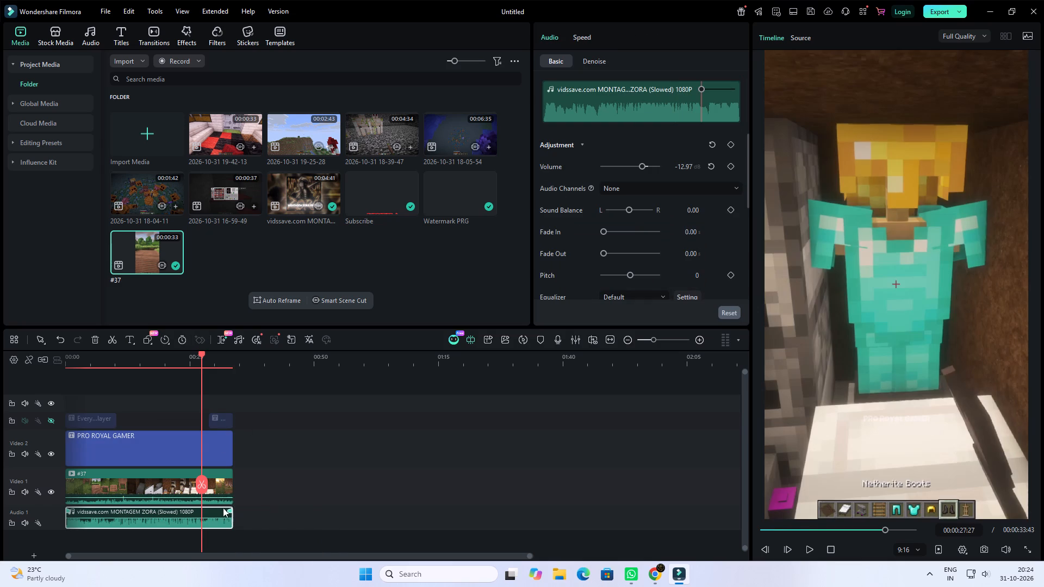
Turn down the own audio of clip #37, apply the Boost Color preset to it, and start playback to check it.
{"action": "left_click_drag", "start_coordinate": [221, 498], "coordinate": [221, 508]}
{"action": "left_click", "coordinate": [224, 481]}
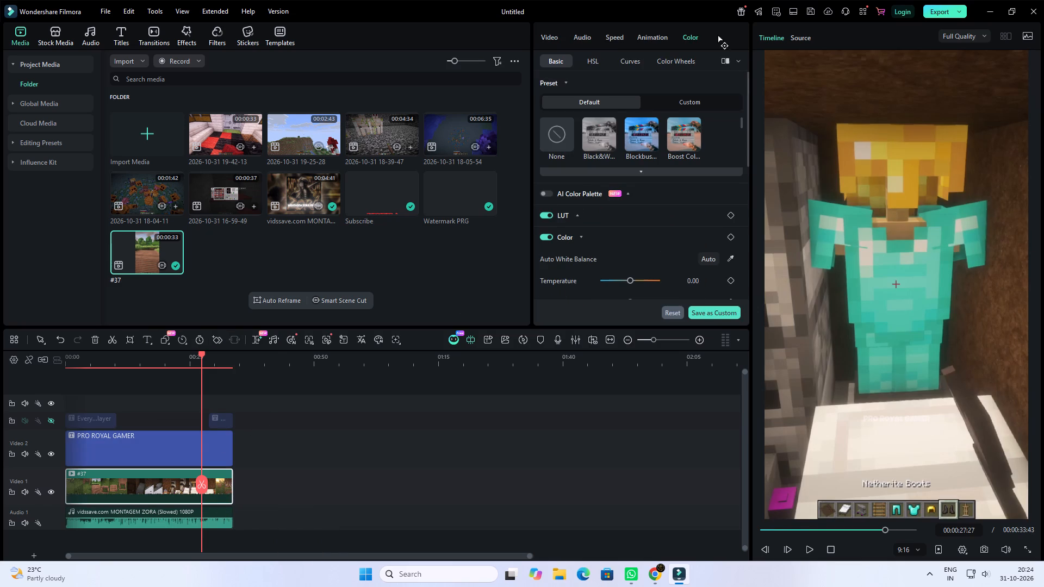
{"action": "left_click", "coordinate": [687, 140]}
{"action": "left_click", "coordinate": [524, 423]}
{"action": "key", "text": "space"}
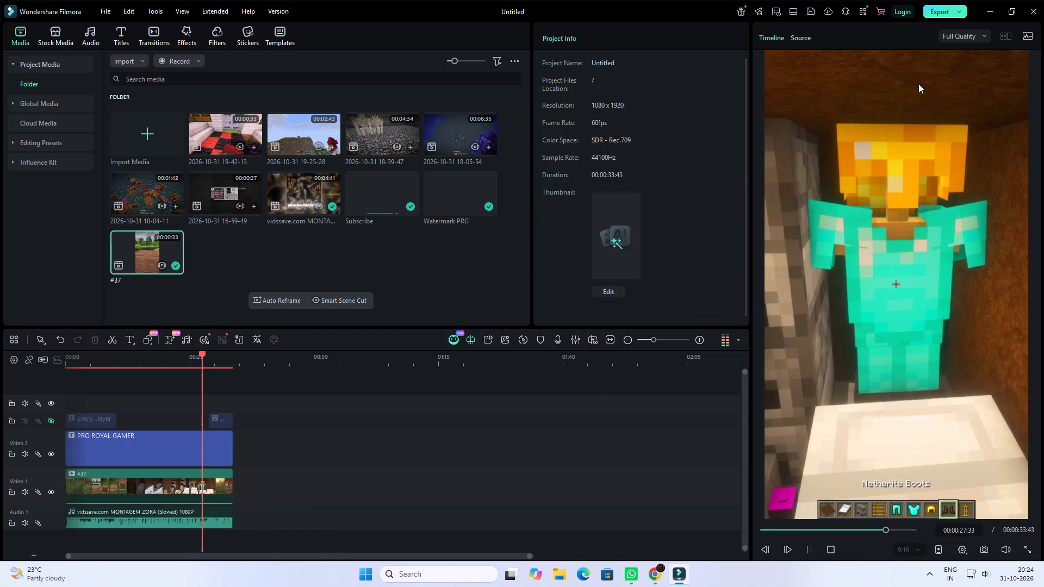
Export the finished short locally as #403 with the project settings, and close the export window when it completes.
{"action": "key", "text": "space"}
{"action": "left_click", "coordinate": [933, 15]}
{"action": "left_click", "coordinate": [520, 157]}
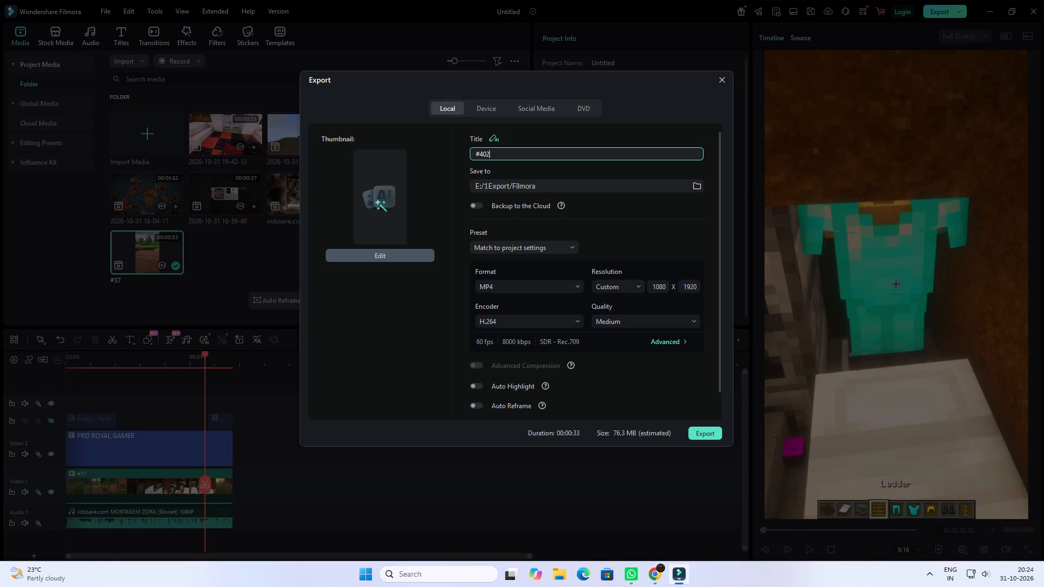
{"action": "key", "text": "BackSpace"}
{"action": "key", "text": "3"}
{"action": "left_click", "coordinate": [700, 432]}
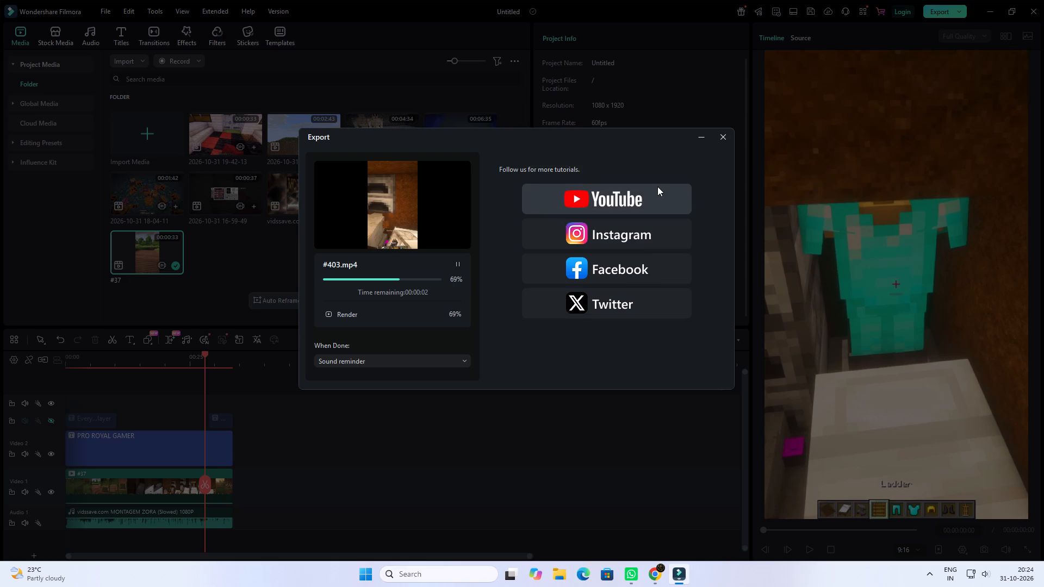
{"action": "left_click", "coordinate": [718, 138]}
Delete clip #37 from the project media so it also leaves the timeline.
{"action": "left_click", "coordinate": [138, 254]}
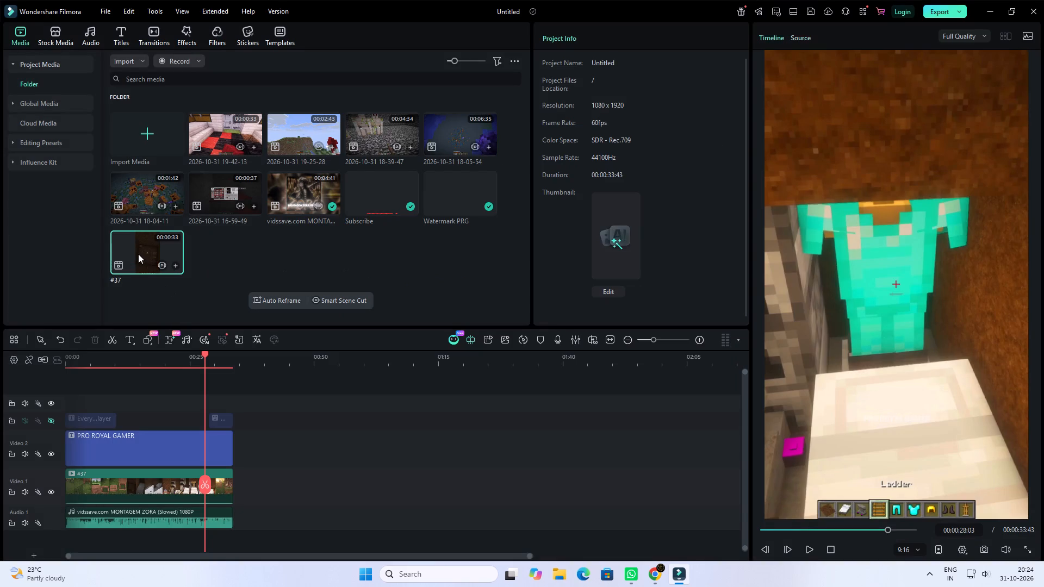
{"action": "key", "text": "Delete"}
{"action": "left_click", "coordinate": [585, 302]}
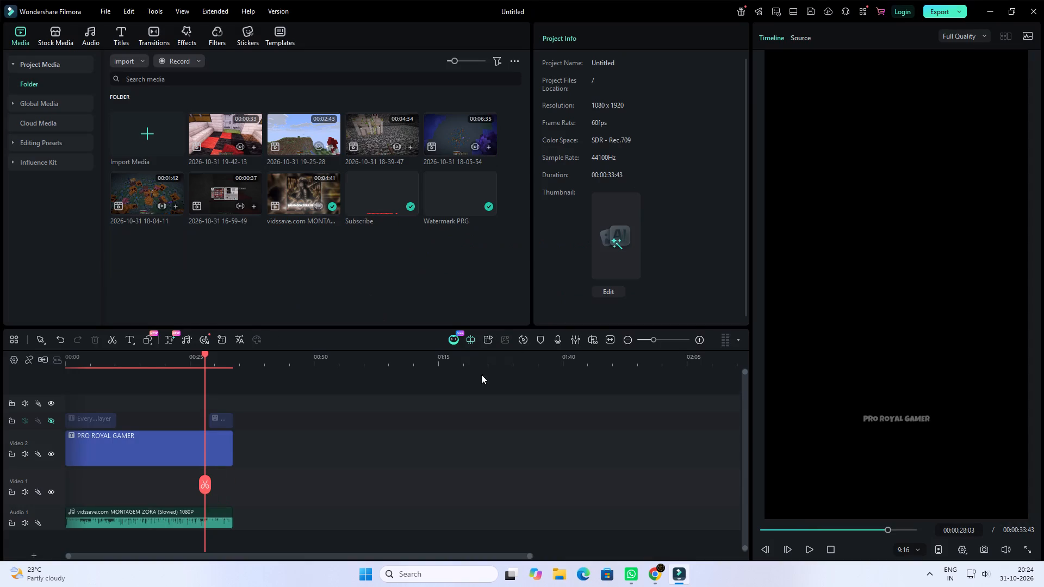
{"action": "left_click", "coordinate": [401, 430]}
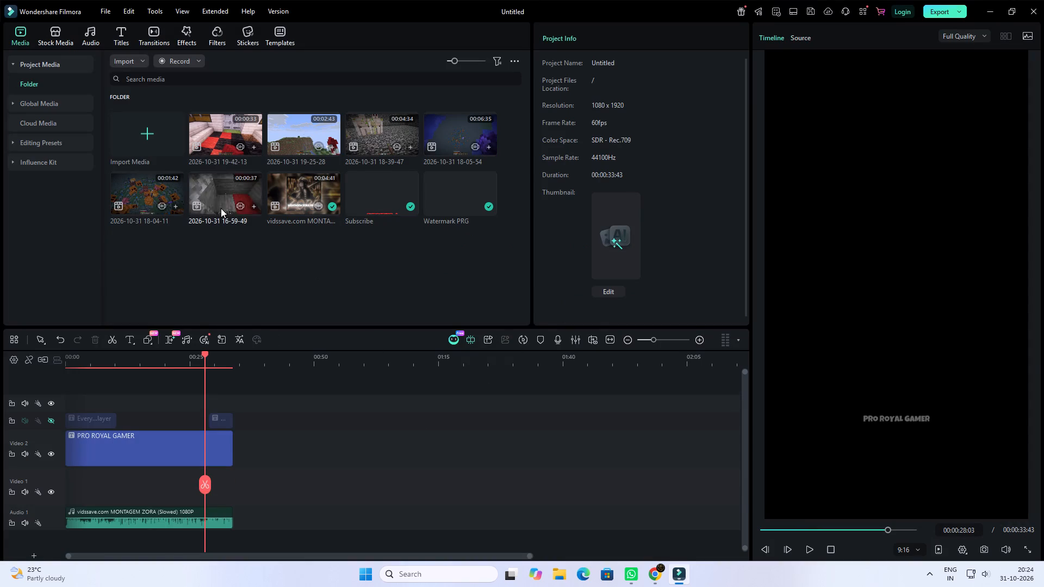
{"action": "left_click", "coordinate": [220, 207]}
{"action": "left_click", "coordinate": [203, 253]}
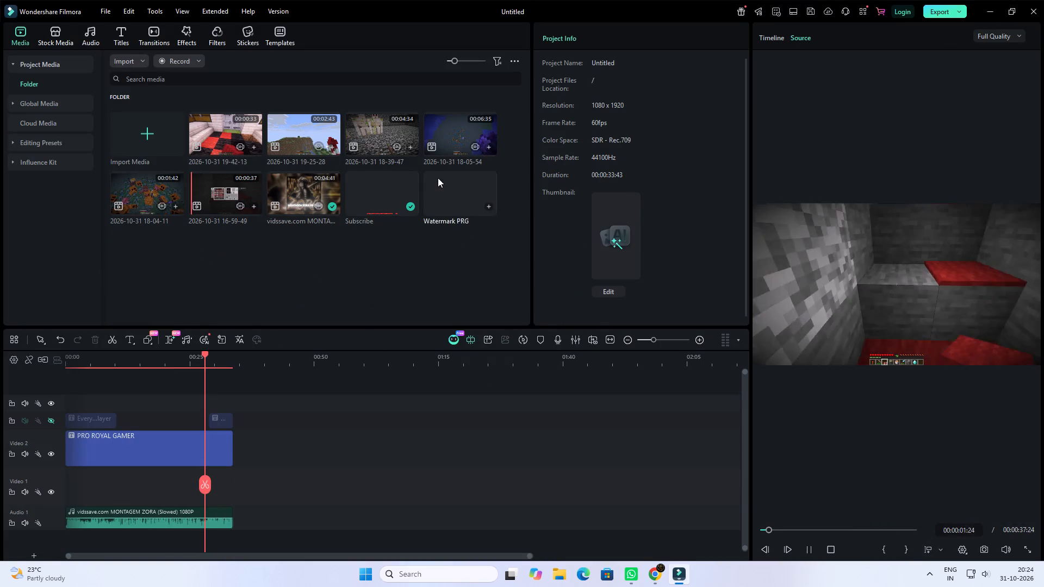
{"action": "left_click_drag", "start_coordinate": [378, 137], "coordinate": [202, 366]}
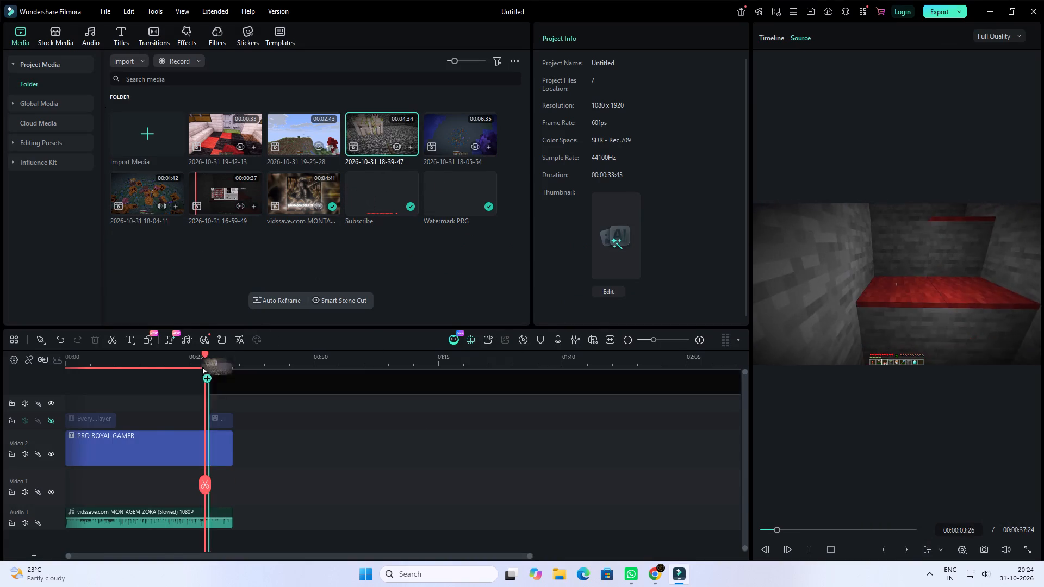
{"action": "left_click_drag", "start_coordinate": [202, 366], "coordinate": [62, 498]}
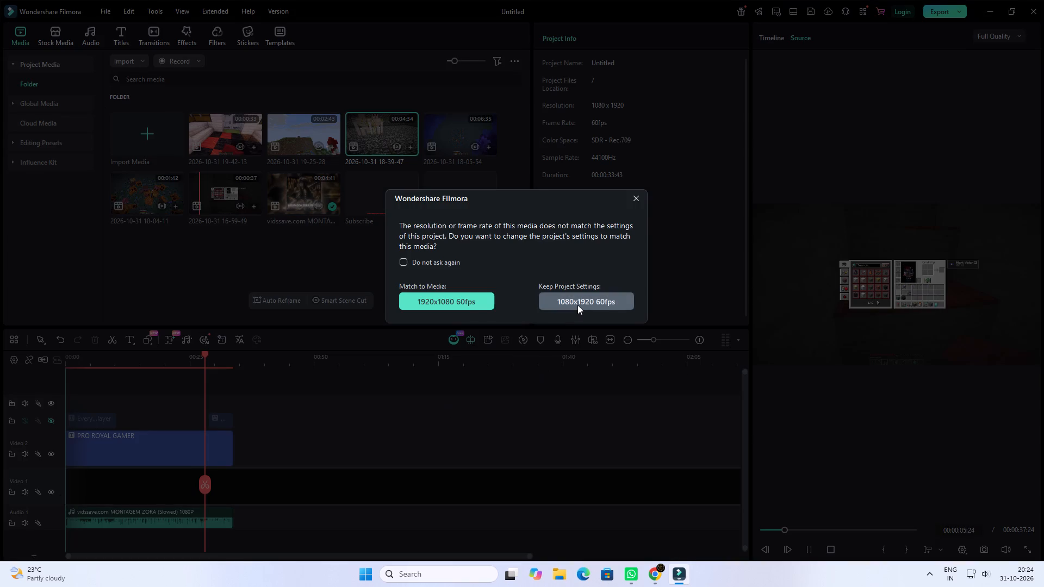
{"action": "left_click", "coordinate": [577, 305]}
Enlarge the new clip to a uniform scale of 253% in the vertical frame.
{"action": "key", "text": "space"}
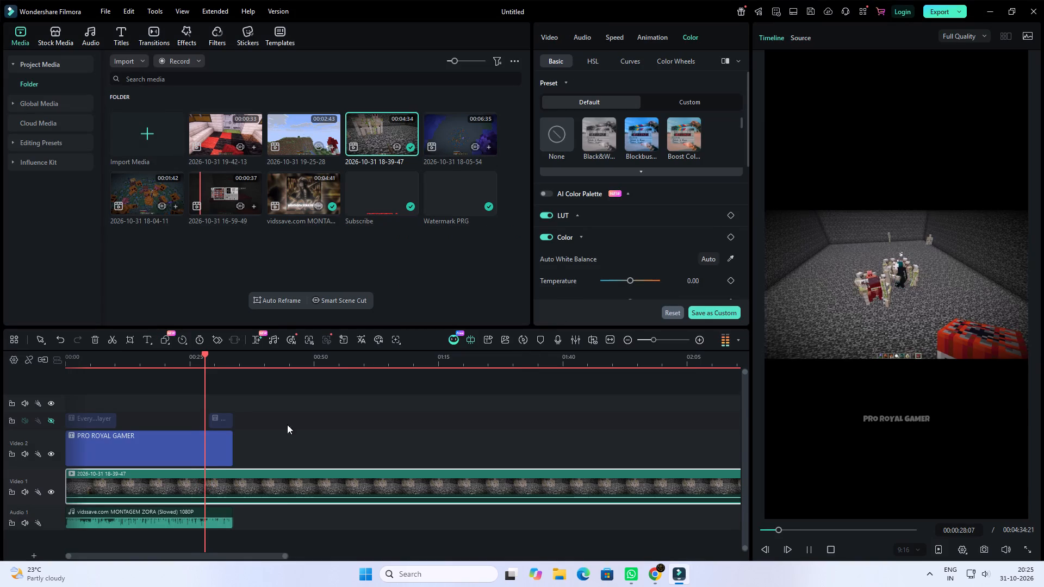
{"action": "key", "text": "space"}
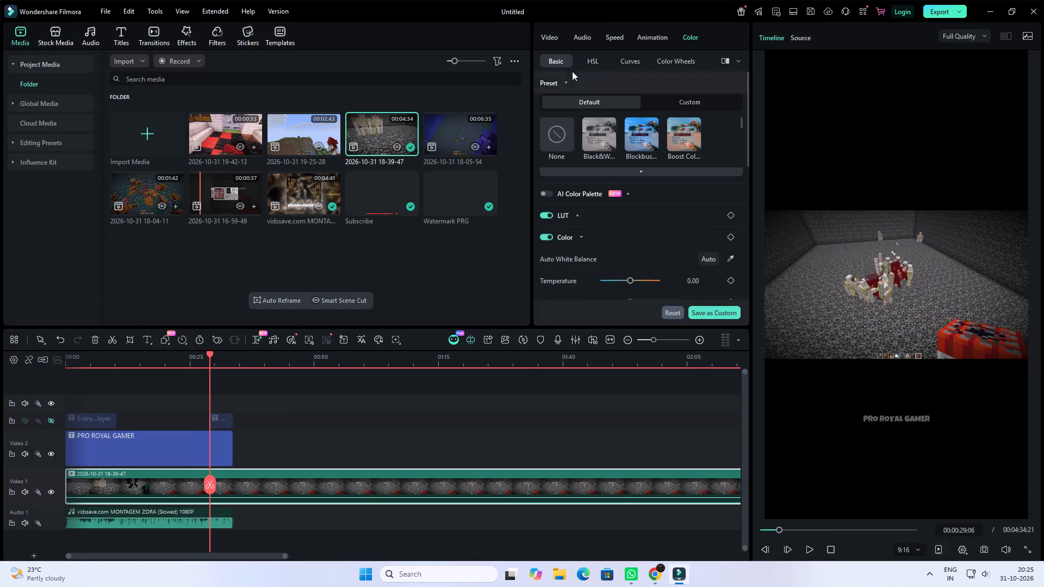
{"action": "left_click", "coordinate": [551, 39]}
{"action": "left_click_drag", "start_coordinate": [615, 102], "coordinate": [639, 105]}
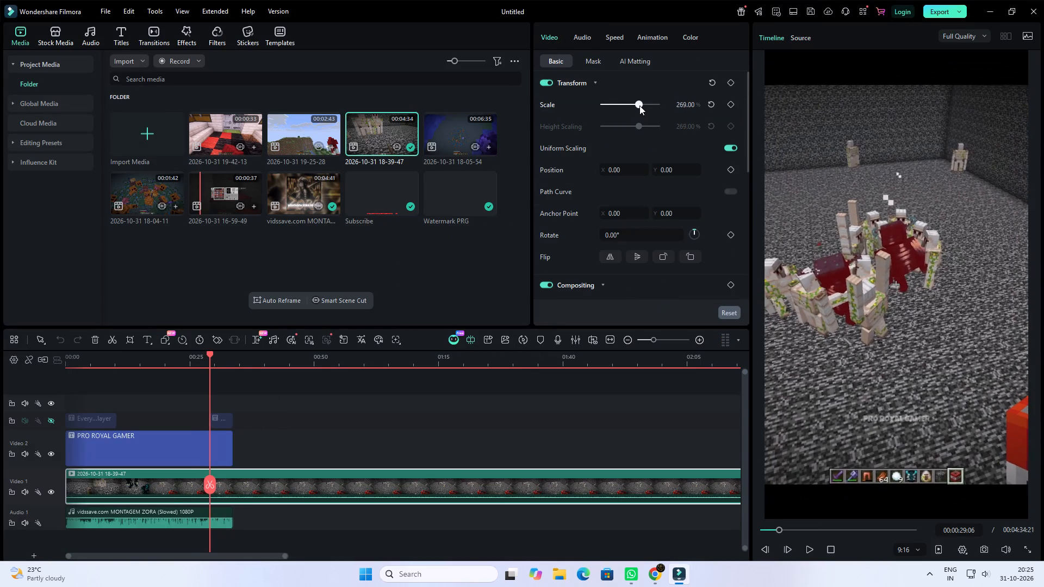
{"action": "left_click_drag", "start_coordinate": [639, 105], "coordinate": [637, 105]}
Examine the 18-39-47 footage at several points along its whole length, up to near the end.
{"action": "key", "text": "space"}
{"action": "left_click", "coordinate": [271, 365]}
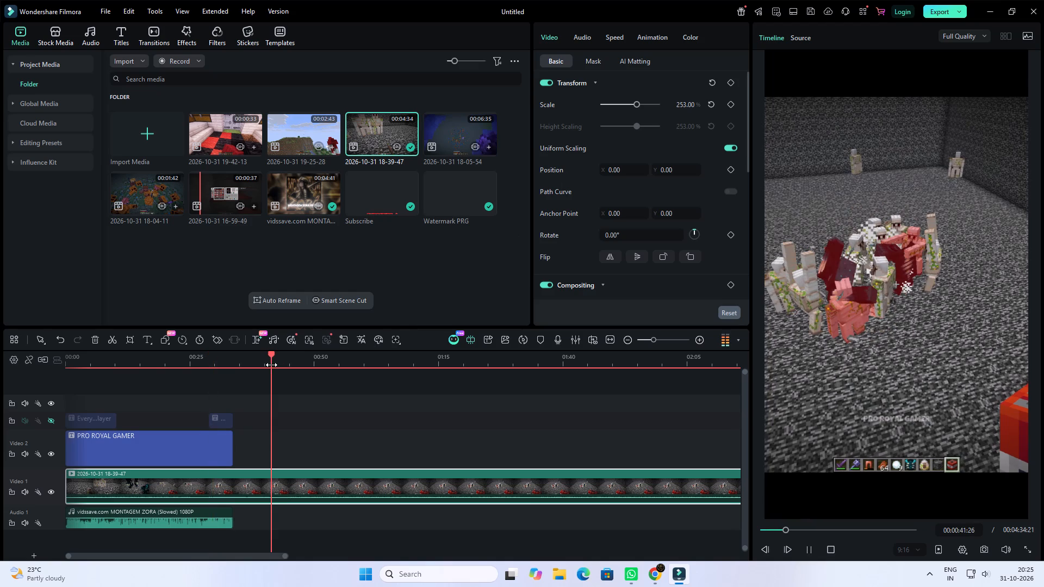
{"action": "left_click", "coordinate": [313, 364]}
{"action": "left_click", "coordinate": [353, 361]}
{"action": "key", "text": "space"}
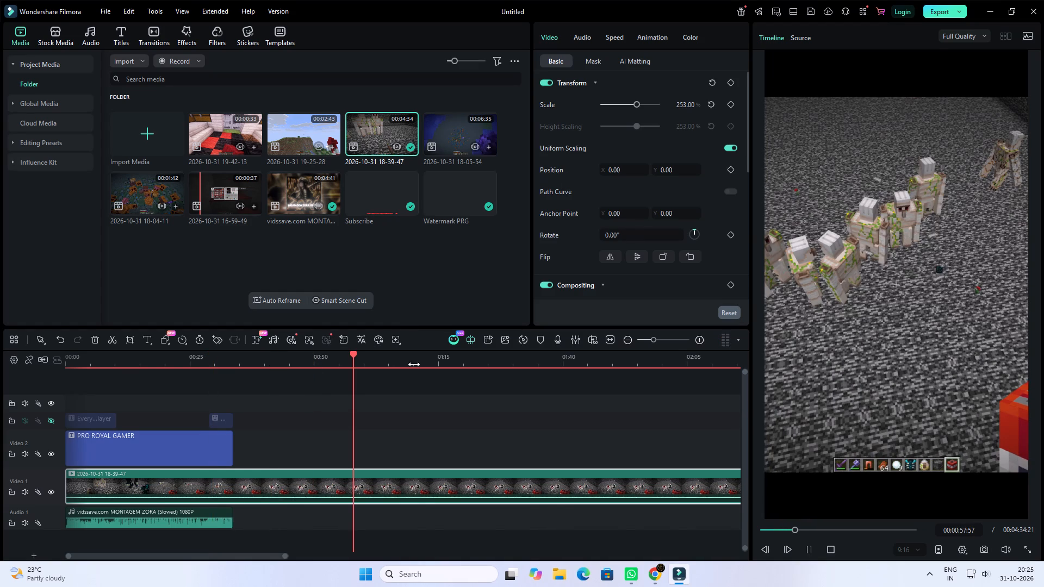
{"action": "left_click", "coordinate": [488, 368]}
{"action": "key", "text": "space"}
{"action": "left_click", "coordinate": [649, 341]}
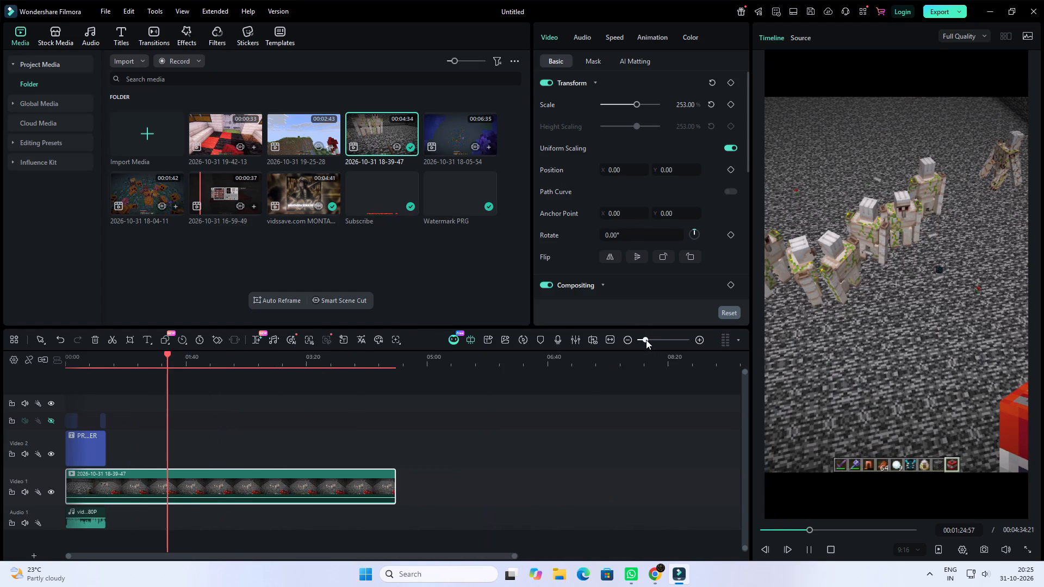
{"action": "key", "text": "space"}
{"action": "left_click", "coordinate": [284, 364]}
{"action": "key", "text": "space"}
{"action": "left_click", "coordinate": [326, 360]}
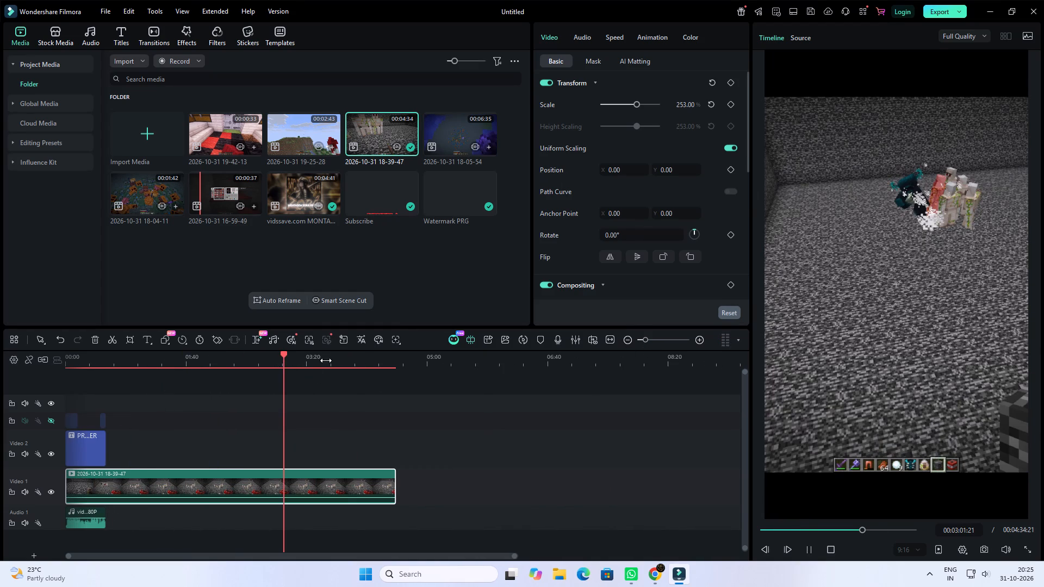
{"action": "left_click", "coordinate": [348, 360]}
{"action": "key", "text": "space"}
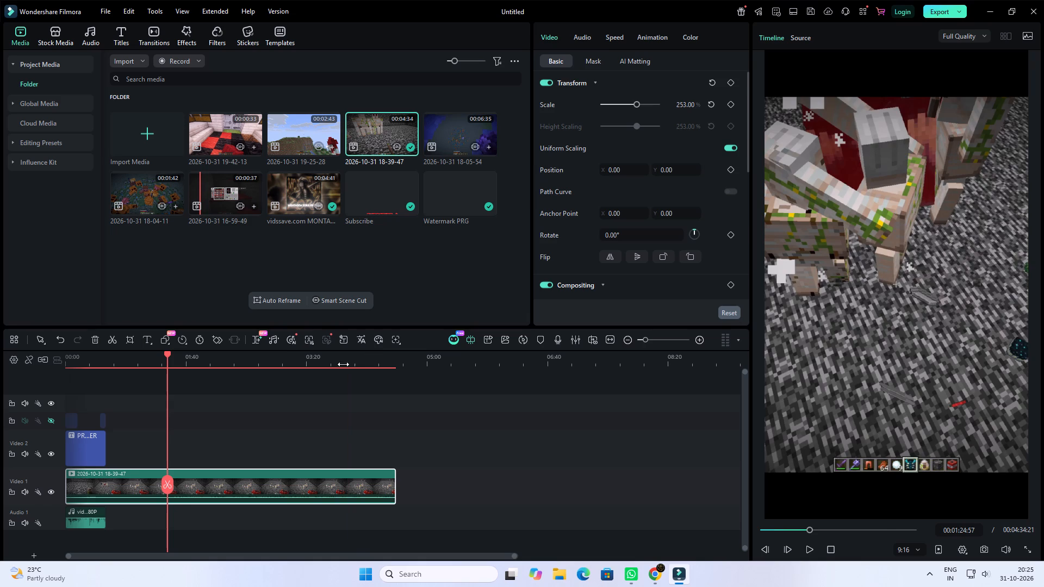
{"action": "left_click", "coordinate": [332, 365]}
{"action": "left_click", "coordinate": [364, 366]}
{"action": "left_click", "coordinate": [375, 366]}
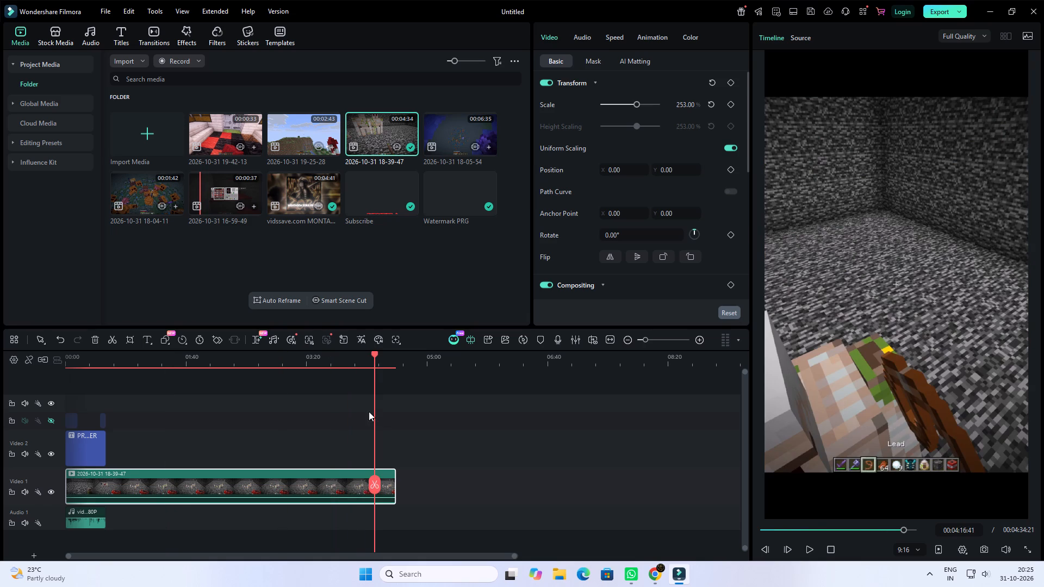
{"action": "left_click", "coordinate": [376, 478]}
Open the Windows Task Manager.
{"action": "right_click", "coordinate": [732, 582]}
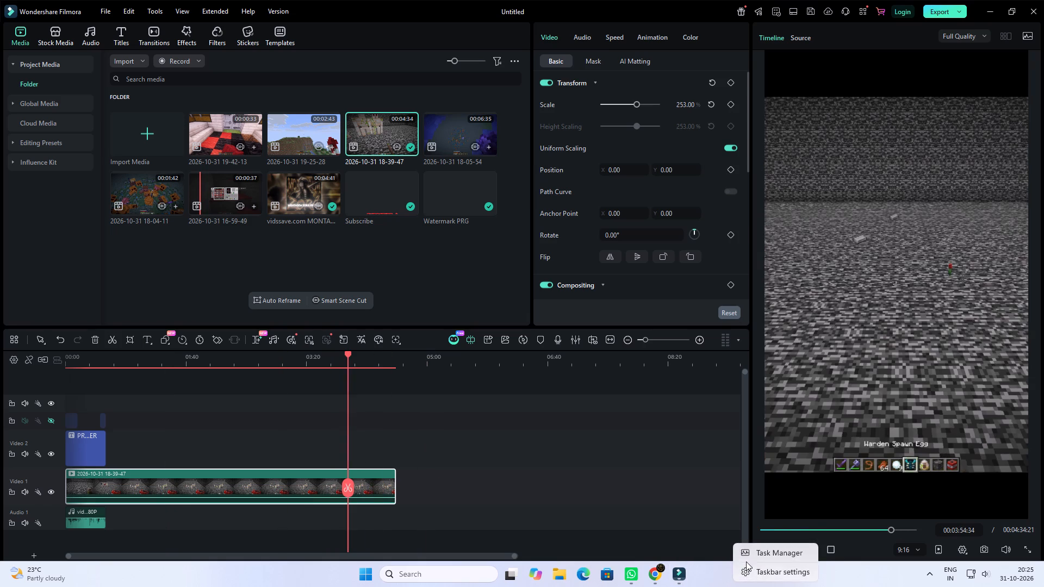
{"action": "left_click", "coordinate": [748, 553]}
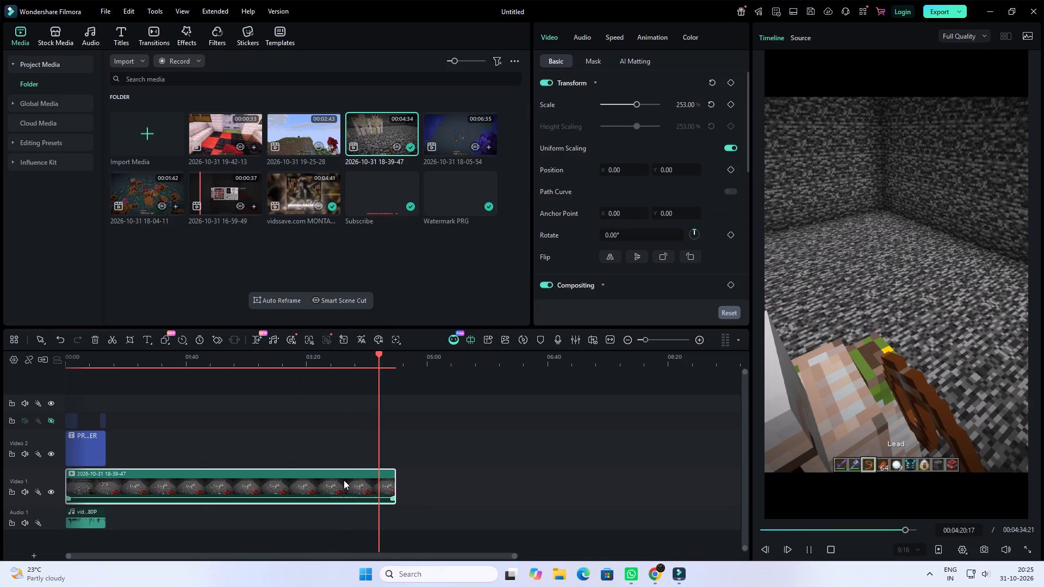
Lower the preview playback quality to 1/4 and play the last part of the clip to check it.
{"action": "key", "text": "space"}
{"action": "left_click", "coordinate": [954, 38]}
{"action": "left_click", "coordinate": [962, 91]}
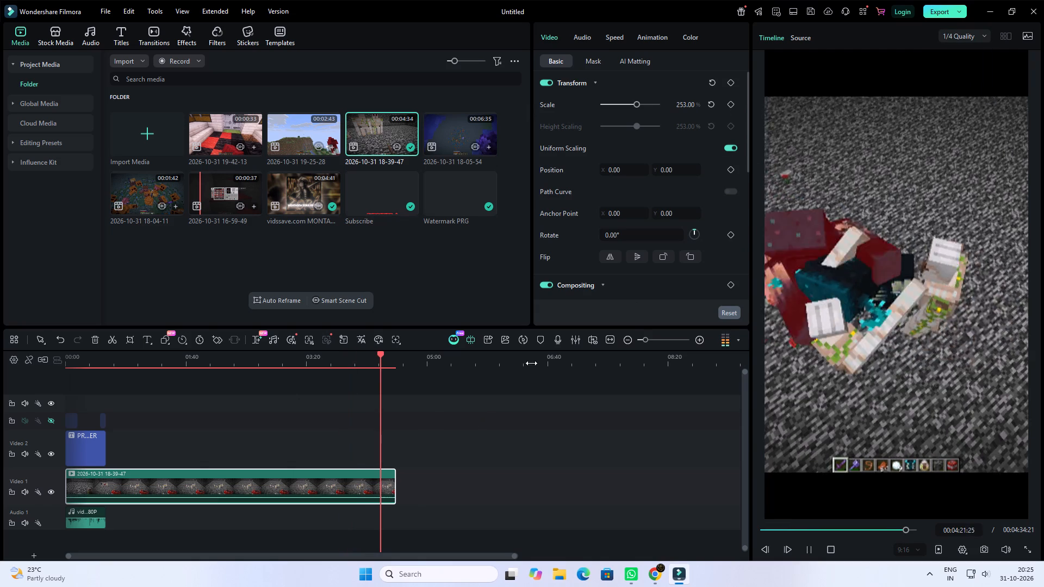
{"action": "key", "text": "space"}
{"action": "key", "text": "space"}
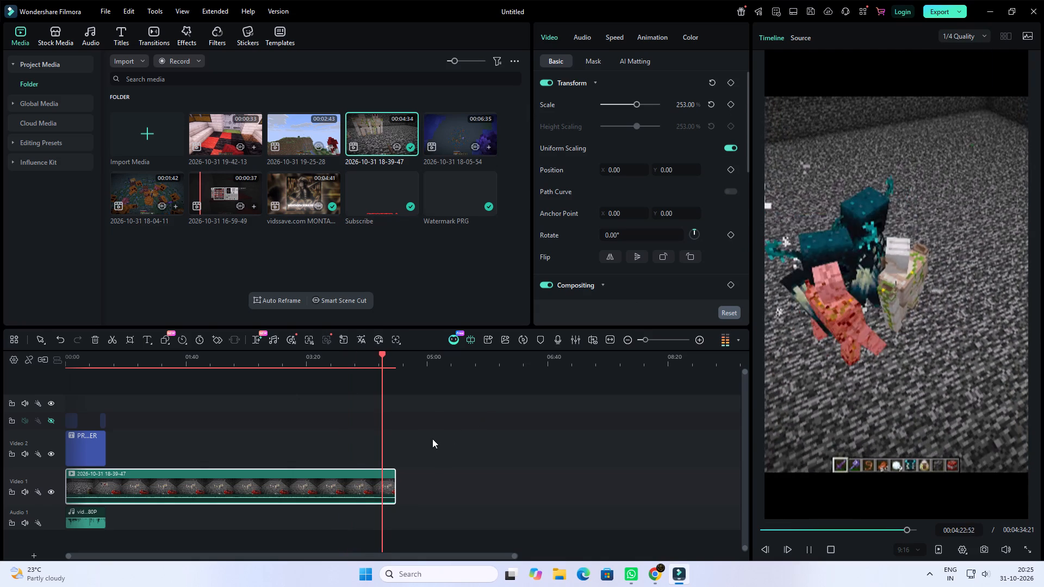
{"action": "key", "text": "space"}
Set the uniform speed of the 18-39-47 clip to 5.00.
{"action": "left_click_drag", "start_coordinate": [380, 489], "coordinate": [227, 466]}
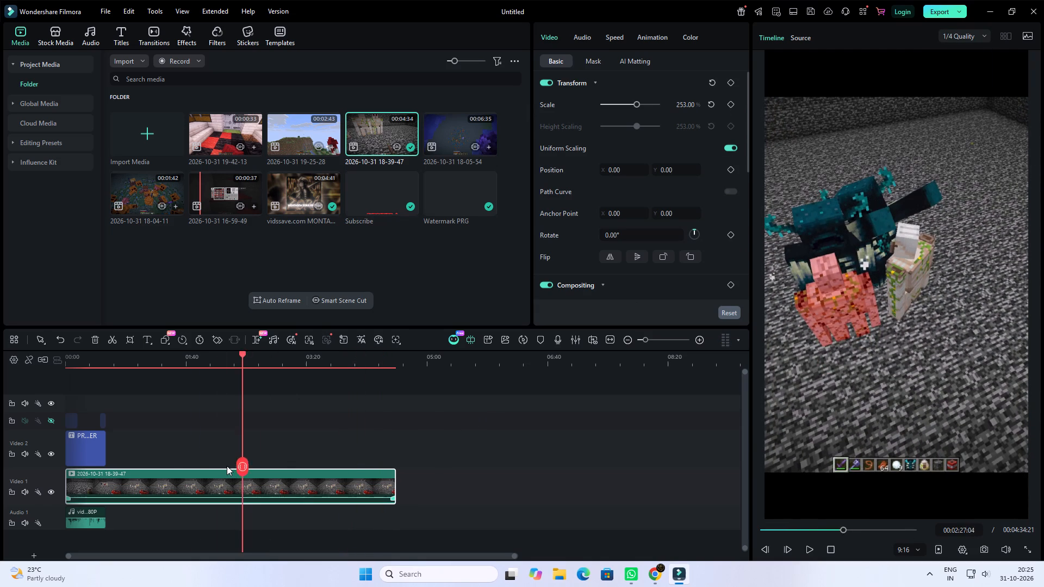
{"action": "left_click_drag", "start_coordinate": [227, 466], "coordinate": [363, 474]}
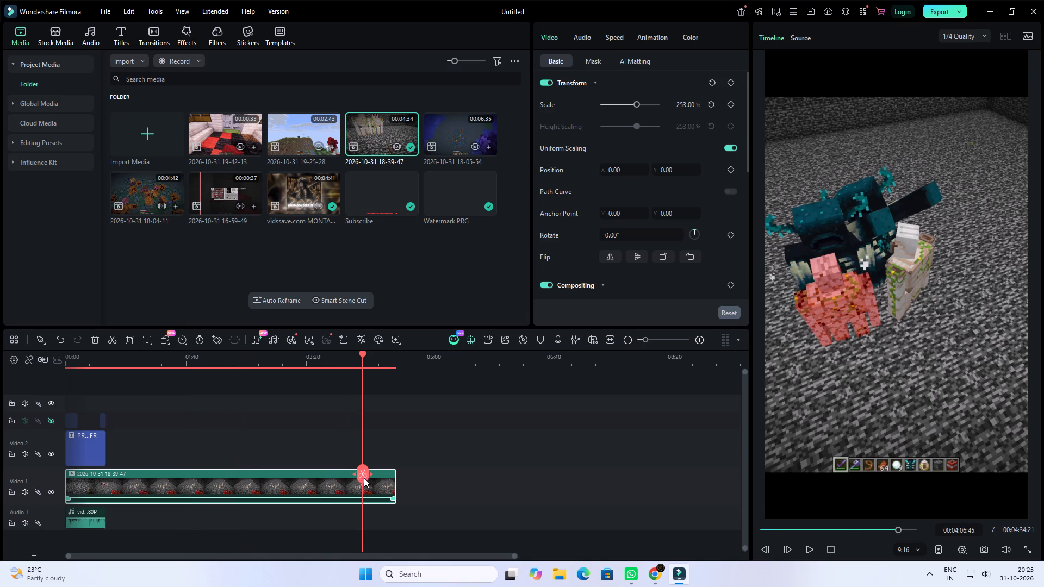
{"action": "left_click", "coordinate": [380, 488]}
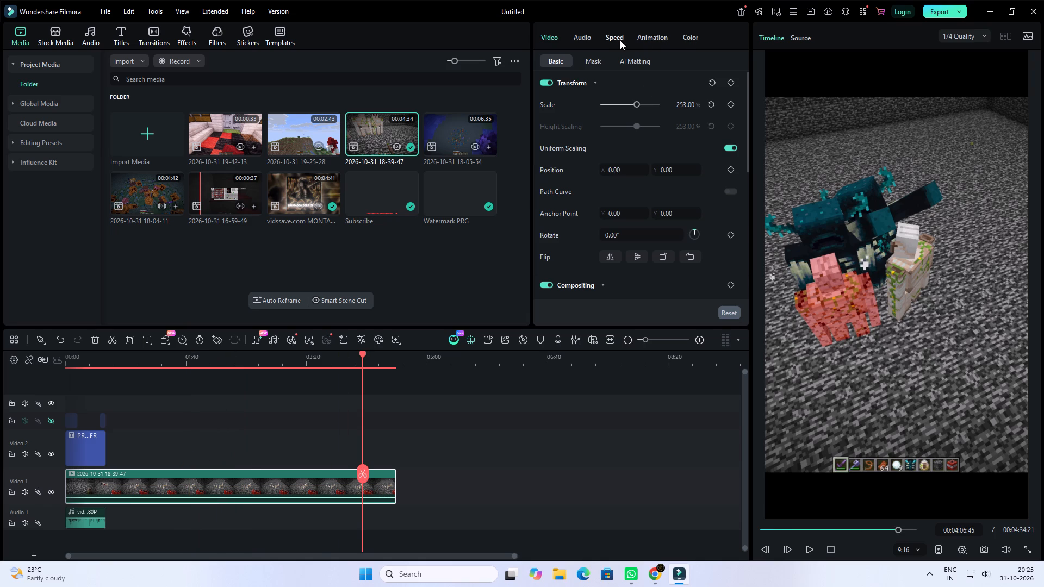
{"action": "left_click", "coordinate": [620, 40]}
{"action": "left_click", "coordinate": [697, 80]}
{"action": "key", "text": "5"}
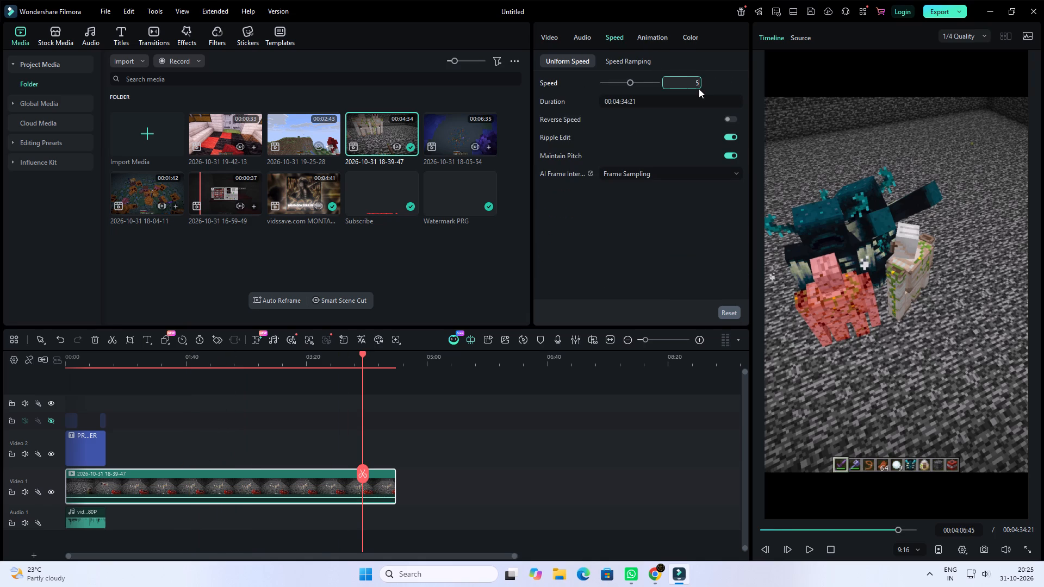
{"action": "left_click", "coordinate": [642, 270]}
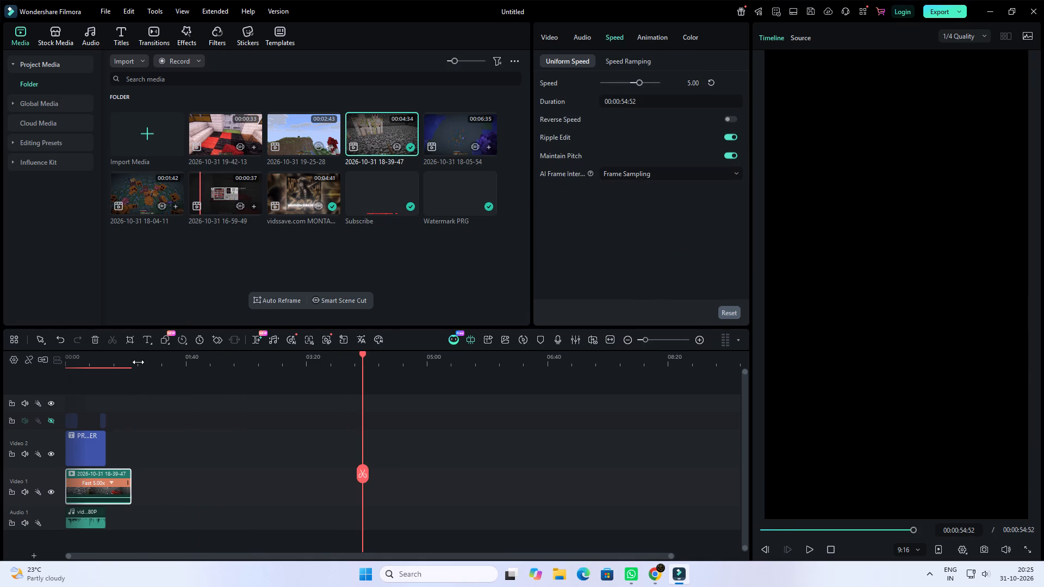
Extend the music on Audio 1 to the end of the sped-up clip at 00:00:54:52.
{"action": "left_click", "coordinate": [138, 361]}
{"action": "left_click_drag", "start_coordinate": [138, 473], "coordinate": [128, 475]}
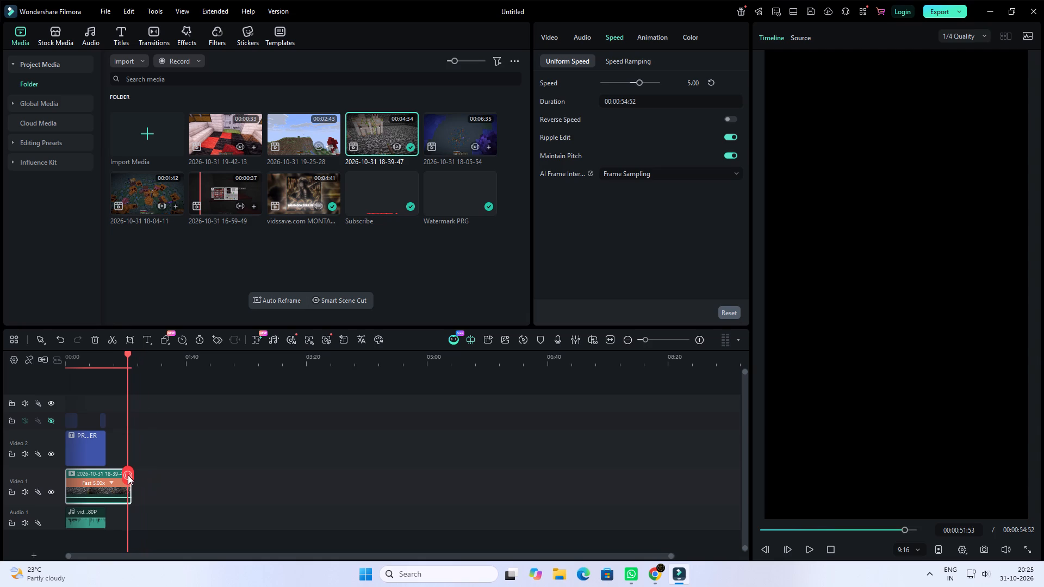
{"action": "left_click_drag", "start_coordinate": [128, 475], "coordinate": [130, 476]}
{"action": "left_click", "coordinate": [100, 524]}
{"action": "left_click_drag", "start_coordinate": [104, 524], "coordinate": [126, 522]}
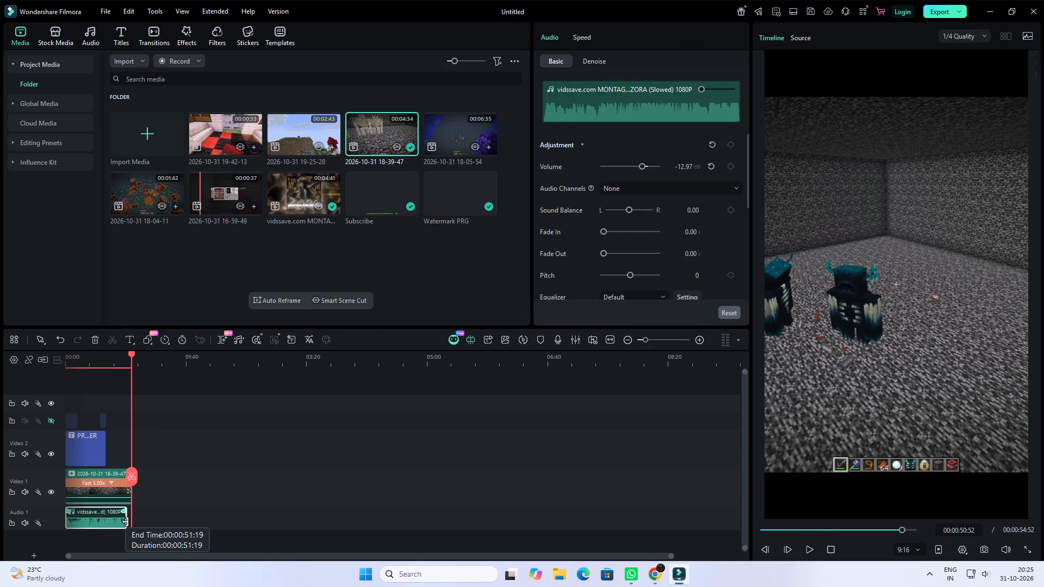
{"action": "left_click_drag", "start_coordinate": [126, 522], "coordinate": [129, 522]}
Adjust the own audio level of the sped-up clip on Video 1.
{"action": "left_click_drag", "start_coordinate": [110, 497], "coordinate": [111, 490]}
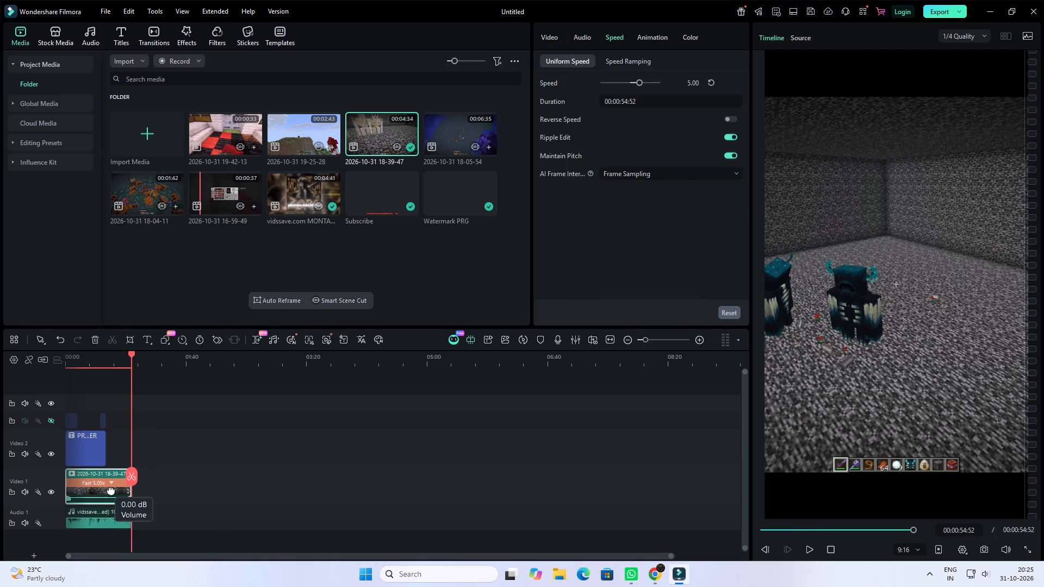
{"action": "left_click_drag", "start_coordinate": [111, 490], "coordinate": [114, 479]}
Extend the PRO ROYAL GAMER watermark to the end of the sped-up clip at 00:00:54:52.
{"action": "left_click", "coordinate": [98, 448]}
{"action": "left_click_drag", "start_coordinate": [105, 444], "coordinate": [119, 444]}
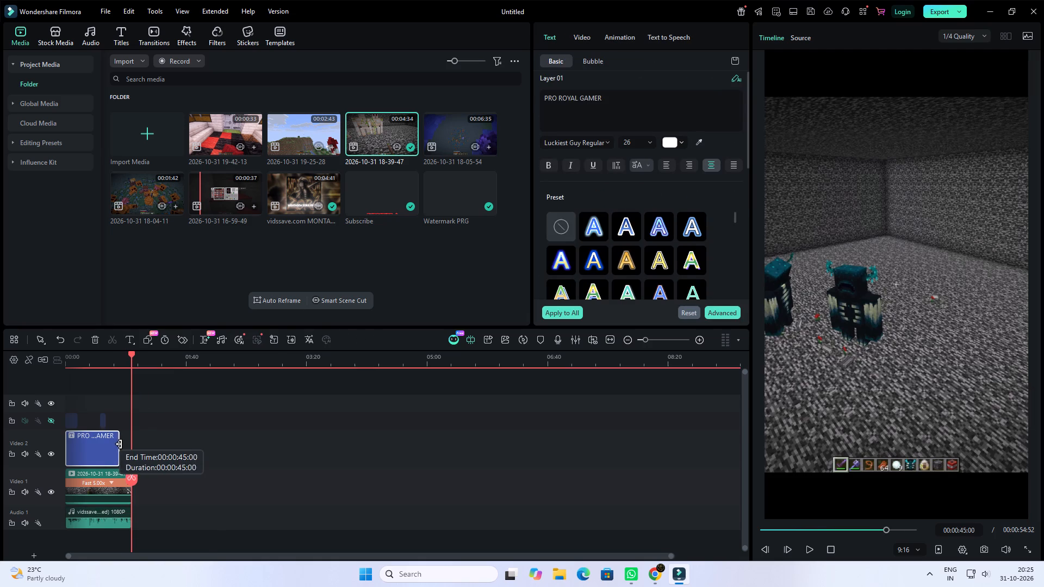
{"action": "left_click_drag", "start_coordinate": [119, 444], "coordinate": [129, 445]}
Unhide the title track and move the SUBSCRIBE : ) text to the track above, ending with the clip.
{"action": "left_click", "coordinate": [51, 417]}
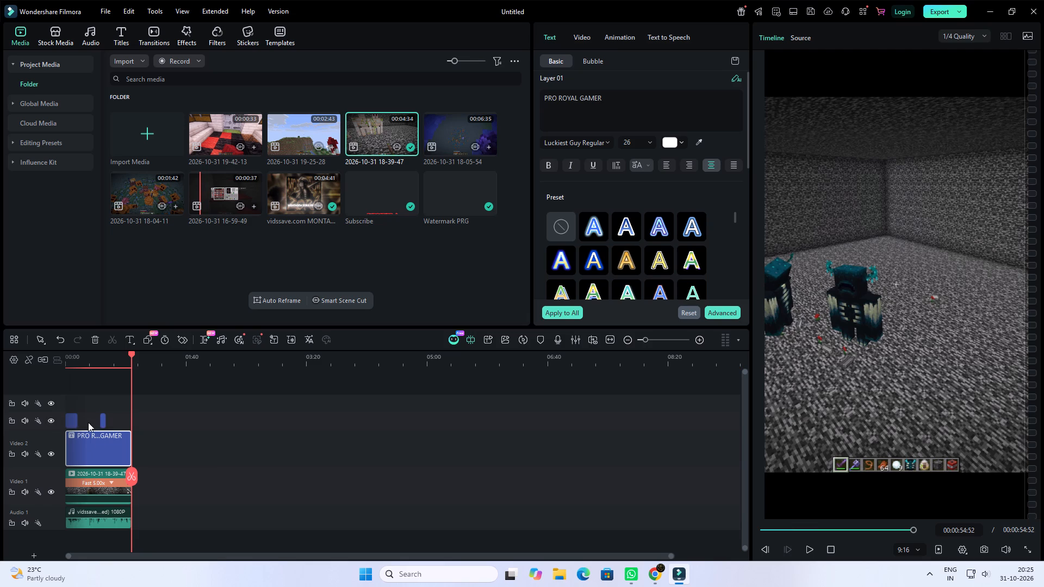
{"action": "left_click_drag", "start_coordinate": [103, 421], "coordinate": [129, 401]}
Extend the Every Minecraft Creative Player title to the end of the clip at 00:00:54:52.
{"action": "left_click", "coordinate": [72, 422]}
{"action": "left_click_drag", "start_coordinate": [75, 421], "coordinate": [126, 424]}
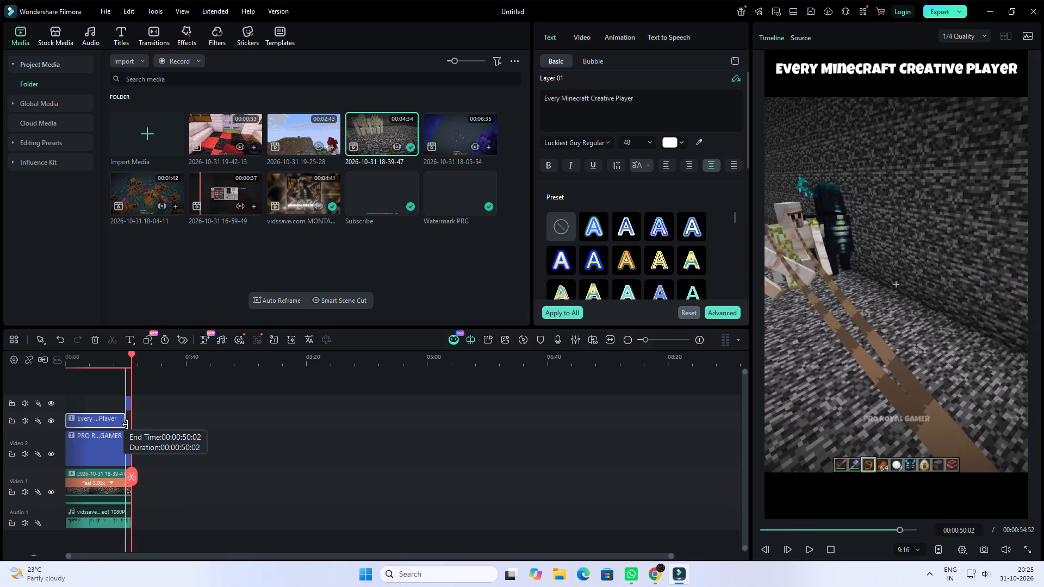
{"action": "left_click_drag", "start_coordinate": [126, 424], "coordinate": [128, 424]}
Replace the Every Minecraft Creative Player title text with Warden Vs IronGolem.
{"action": "triple_click", "coordinate": [596, 100]}
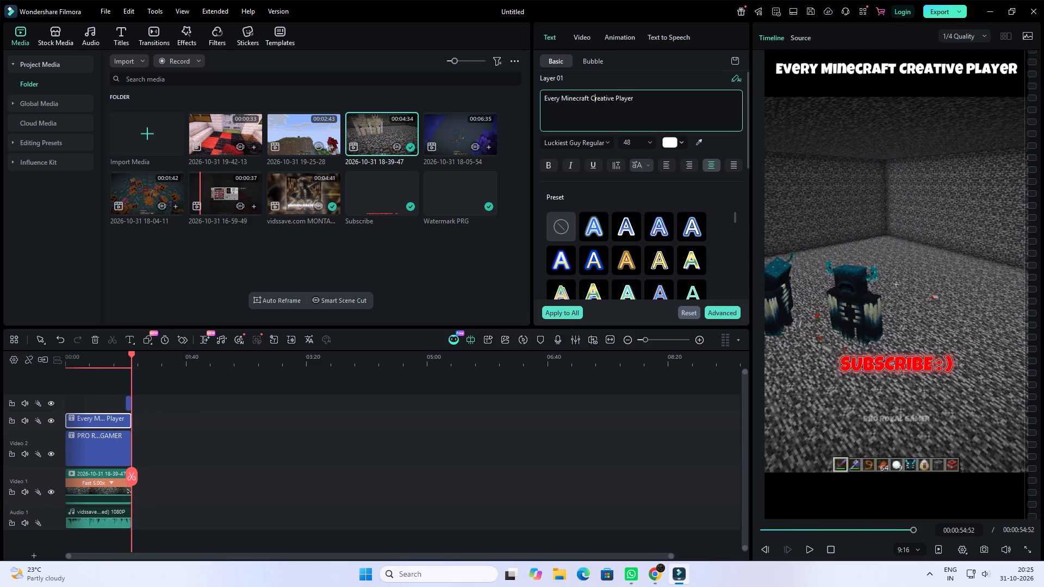
{"action": "key", "text": "BackSpace"}
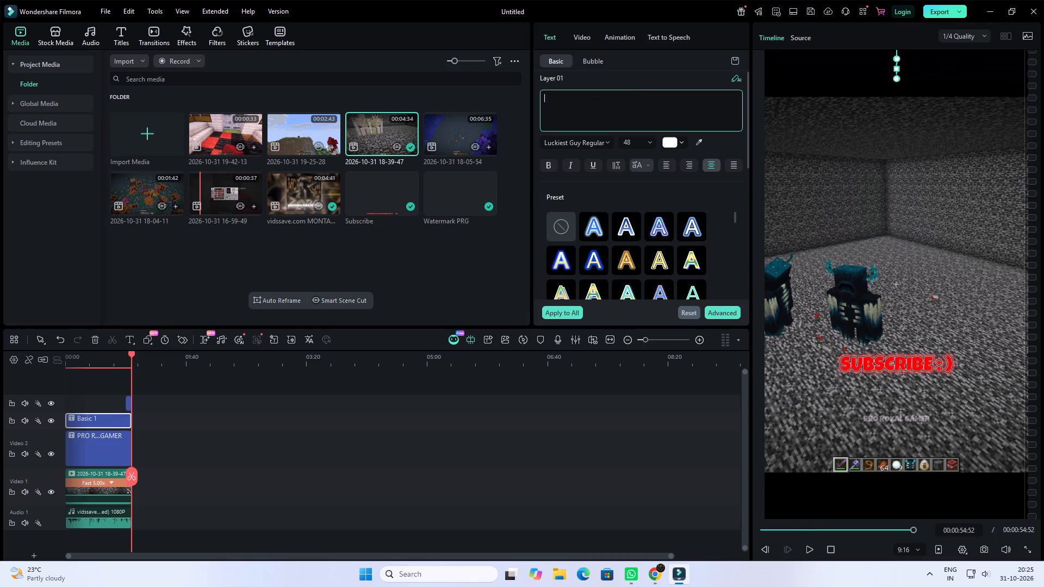
{"action": "type", "text": "10"}
{"action": "key", "text": "space"}
{"action": "key", "text": "BackSpace"}
{"action": "key", "text": "BackSpace"}
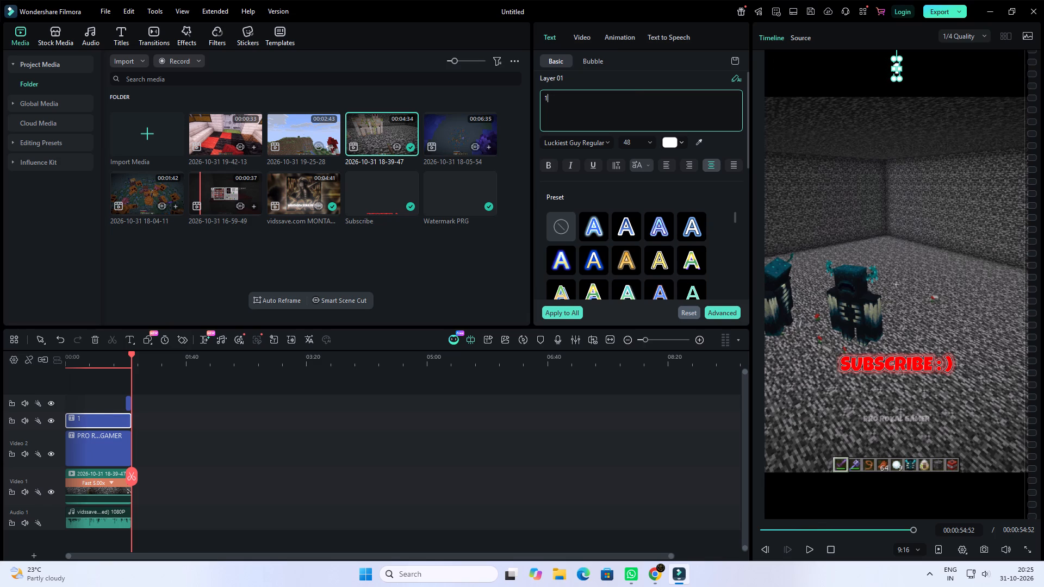
{"action": "key", "text": "BackSpace"}
{"action": "type", "text": "Warden Vs"}
{"action": "key", "text": "space"}
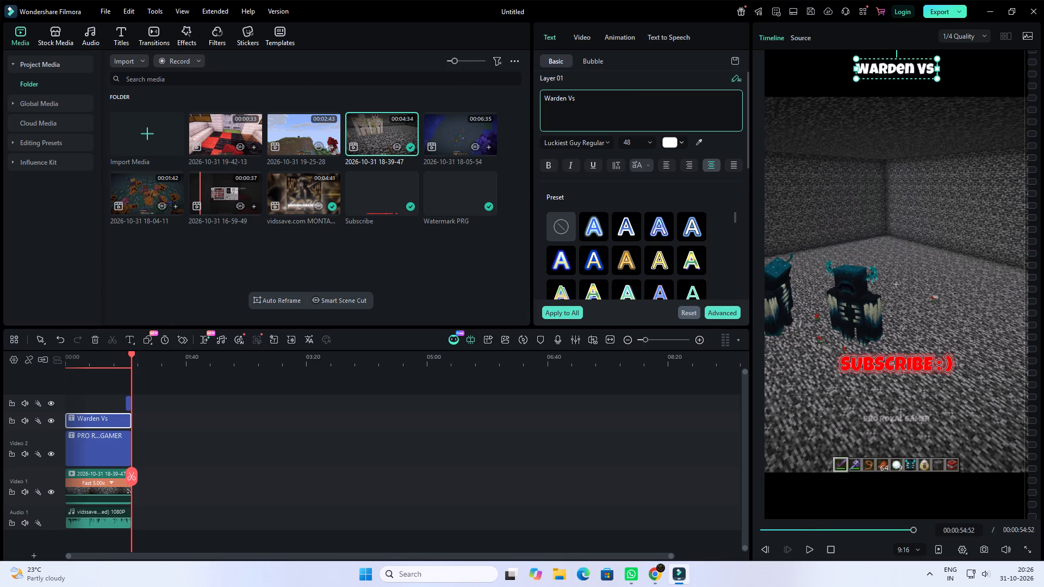
{"action": "type", "text": "IronGolem"}
{"action": "left_click", "coordinate": [578, 395]}
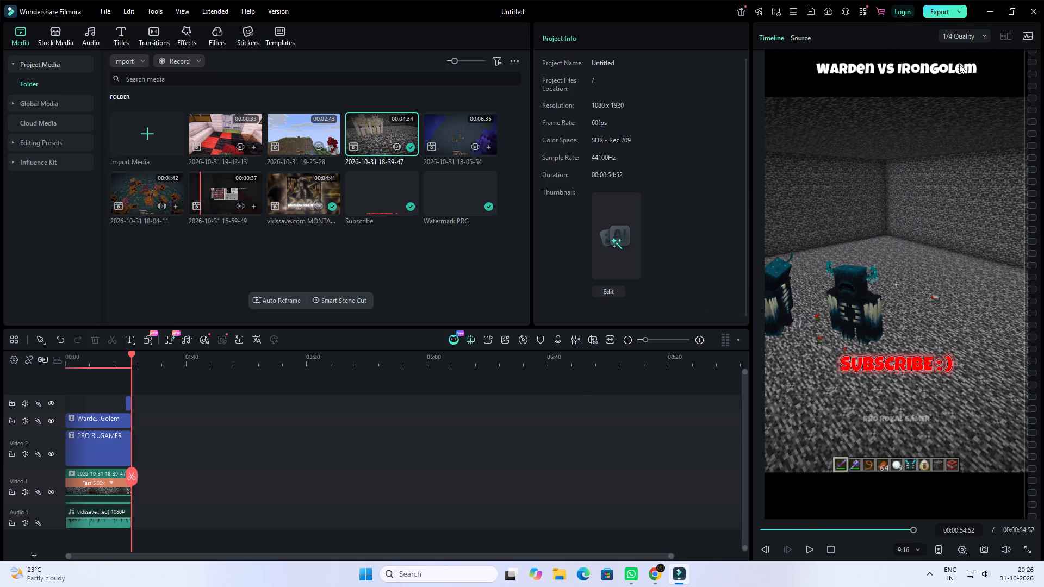
Export the short as #404 in MP4 format, keeping the settings matched to the project.
{"action": "left_click", "coordinate": [948, 9]}
{"action": "left_click", "coordinate": [574, 153]}
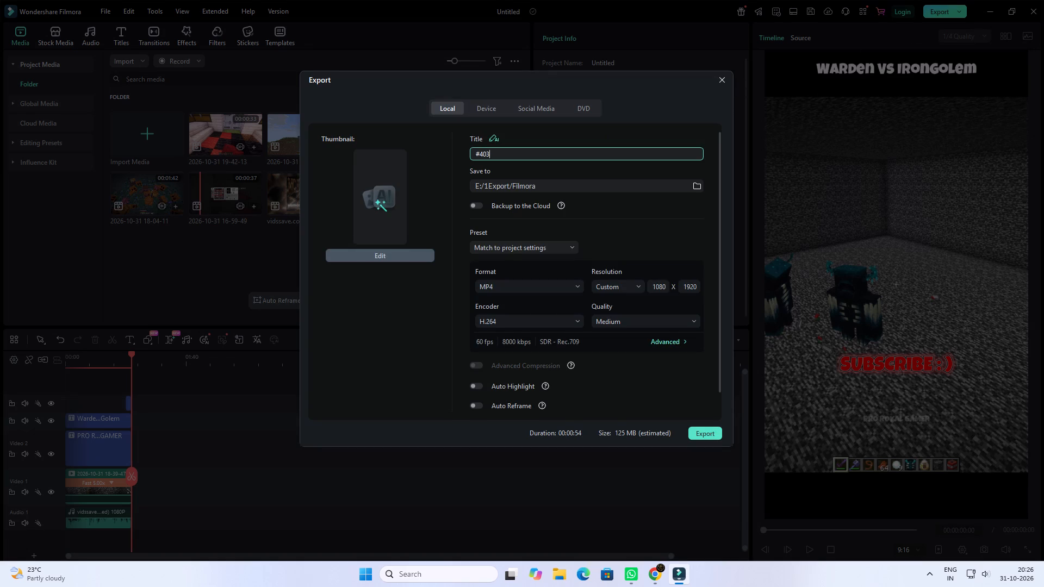
{"action": "key", "text": "BackSpace"}
{"action": "key", "text": "4"}
{"action": "left_click", "coordinate": [709, 438]}
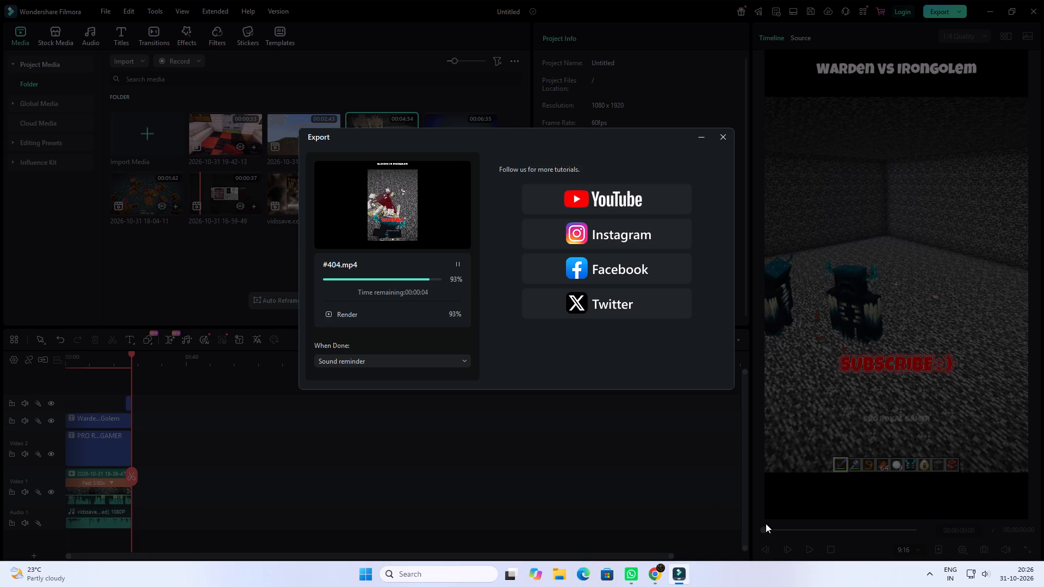
Check the computer's CPU performance in Task Manager while the export runs.
{"action": "right_click", "coordinate": [774, 568]}
{"action": "left_click", "coordinate": [806, 541]}
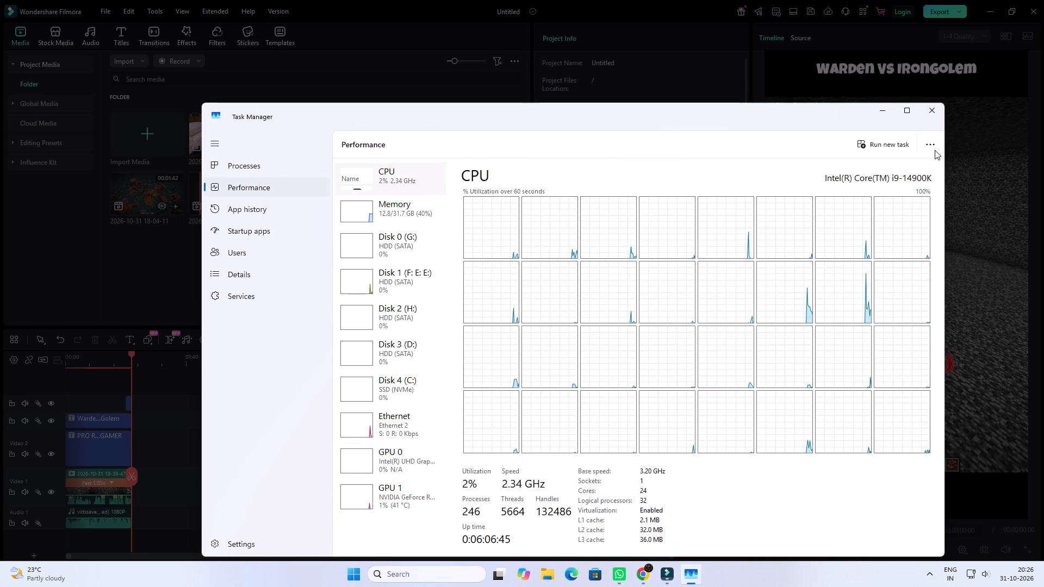
{"action": "right_click", "coordinate": [759, 576]}
{"action": "left_click", "coordinate": [772, 547]}
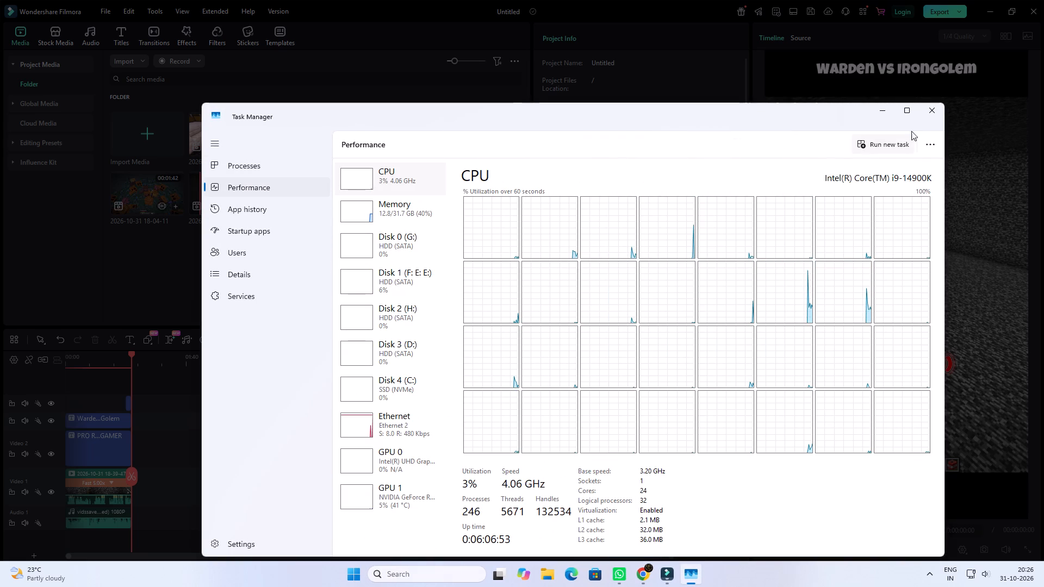
{"action": "left_click", "coordinate": [719, 136]}
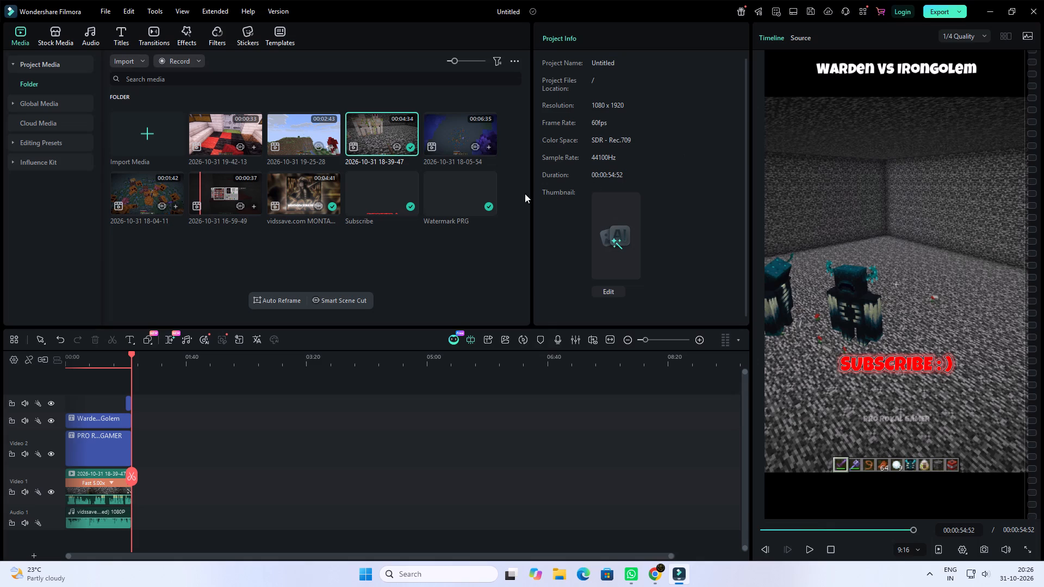
{"action": "left_click", "coordinate": [378, 135]}
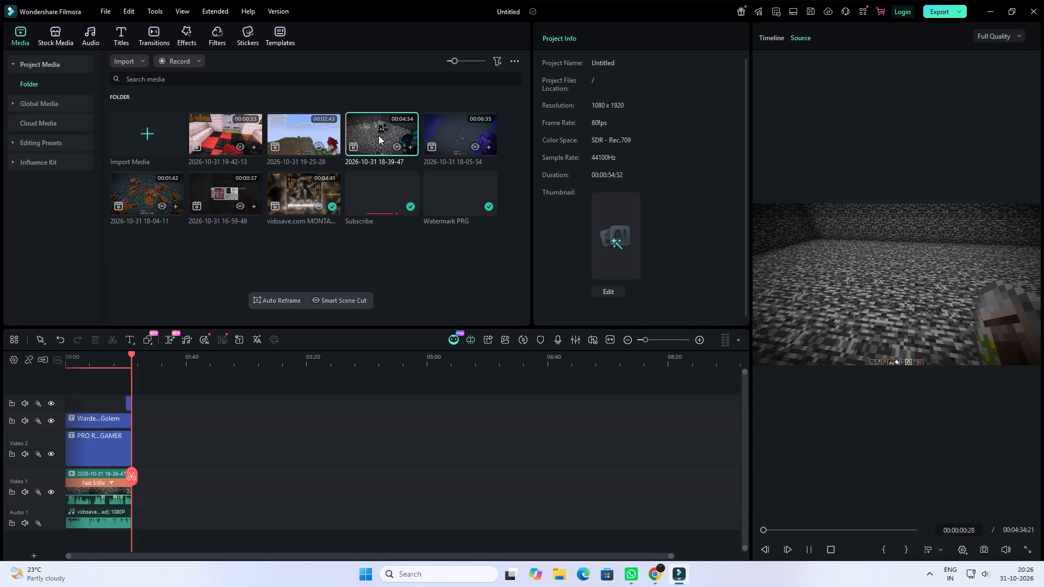
{"action": "key", "text": "Delete"}
{"action": "left_click", "coordinate": [570, 302]}
{"action": "left_click", "coordinate": [449, 288]}
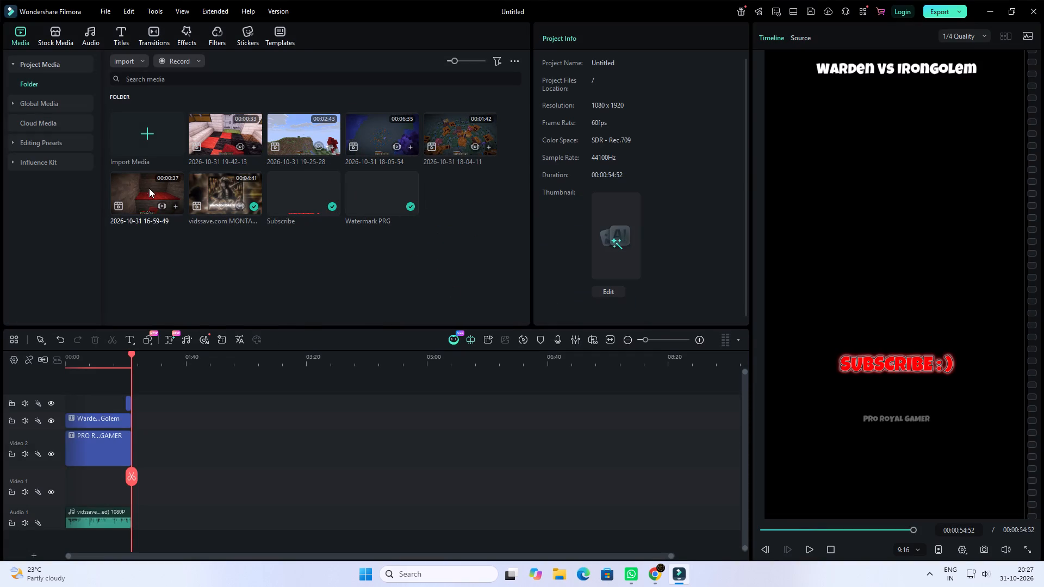
Switch to YouTube in Chrome, open the #core short by Yash Gamer 2.0 from Liked videos, and pause it.
{"action": "left_click", "coordinate": [651, 572]}
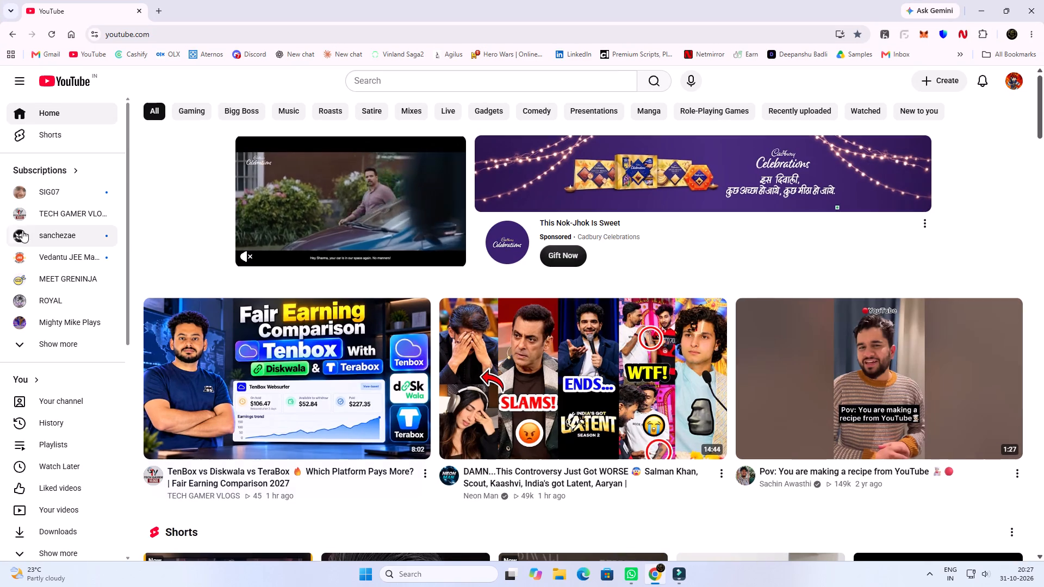
{"action": "scroll", "coordinate": [81, 407], "scroll_direction": "down", "scroll_amount": 1}
{"action": "left_click", "coordinate": [73, 439]}
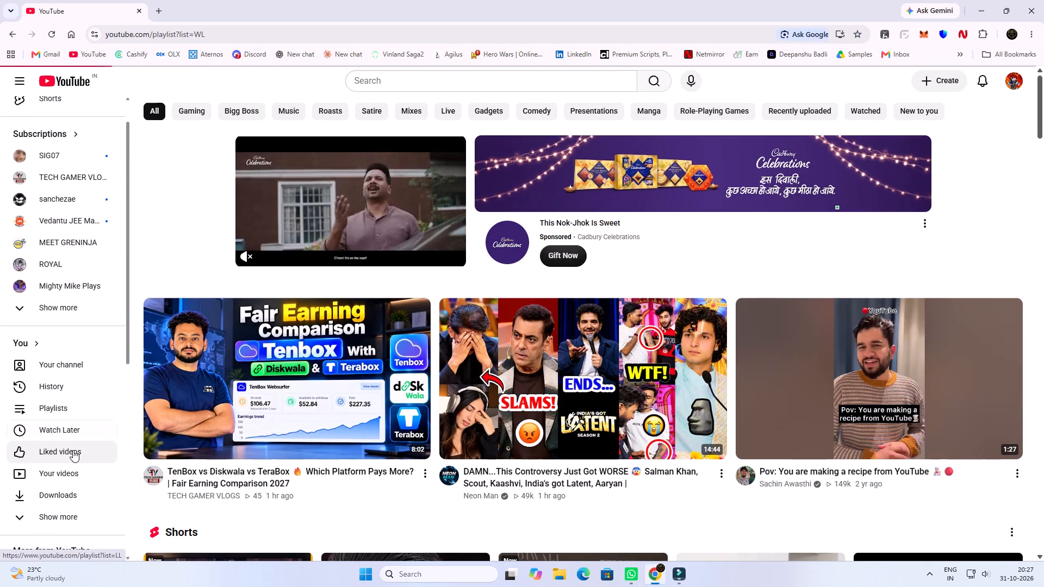
{"action": "left_click", "coordinate": [73, 452]}
{"action": "scroll", "coordinate": [408, 322], "scroll_direction": "down", "scroll_amount": 4}
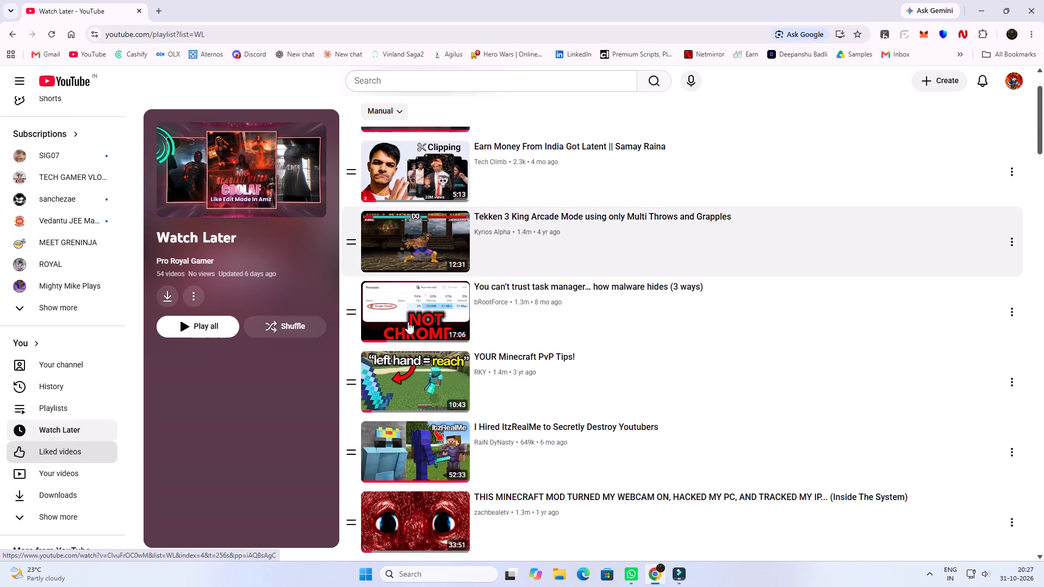
{"action": "scroll", "coordinate": [408, 322], "scroll_direction": "down", "scroll_amount": 5}
{"action": "left_click", "coordinate": [63, 453]}
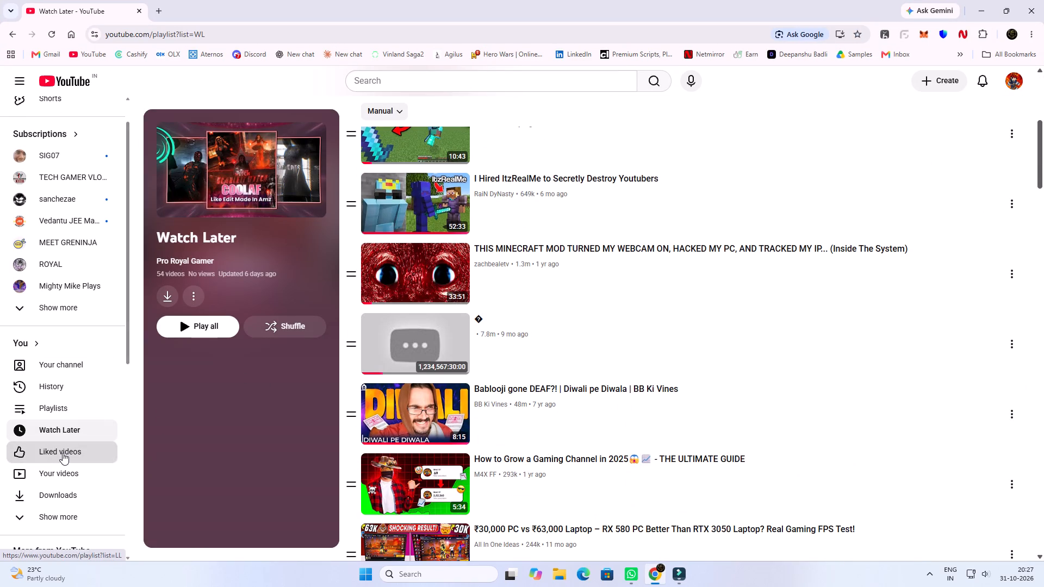
{"action": "scroll", "coordinate": [586, 370], "scroll_direction": "down", "scroll_amount": 5}
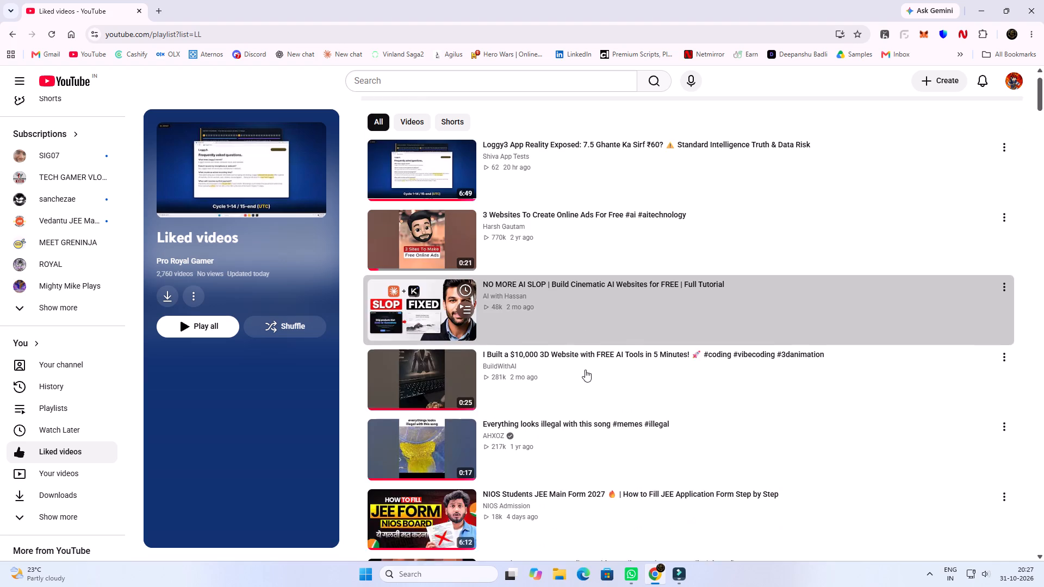
{"action": "scroll", "coordinate": [585, 369], "scroll_direction": "down", "scroll_amount": 15}
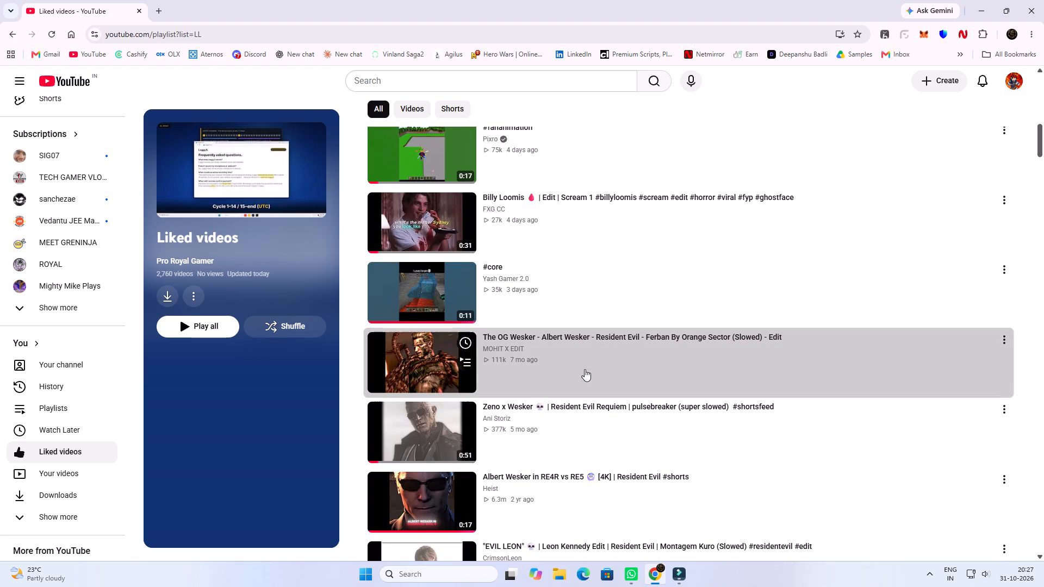
{"action": "left_click", "coordinate": [422, 290]}
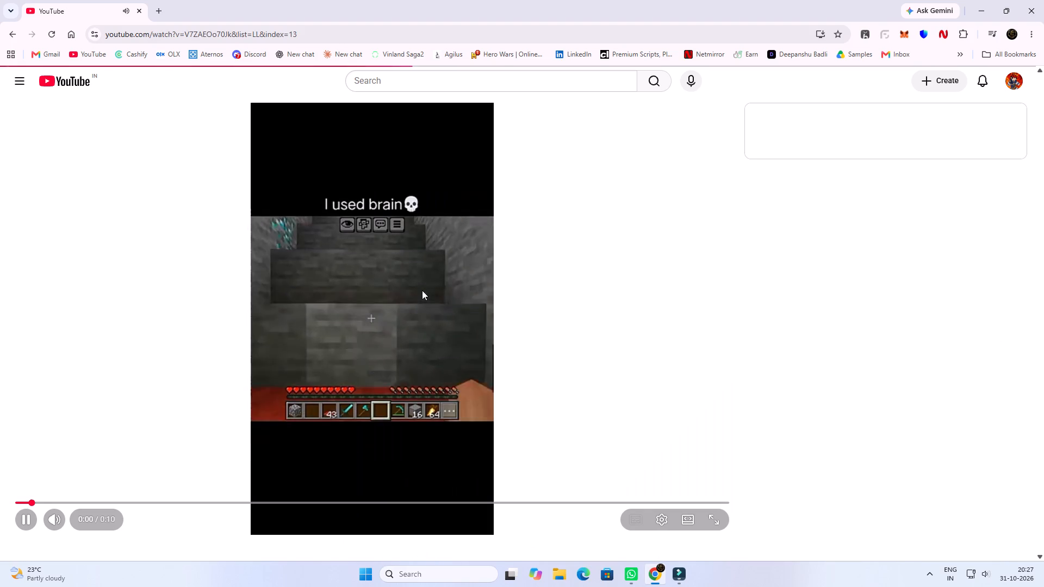
{"action": "scroll", "coordinate": [422, 290], "scroll_direction": "down", "scroll_amount": 3}
{"action": "left_click", "coordinate": [422, 290]}
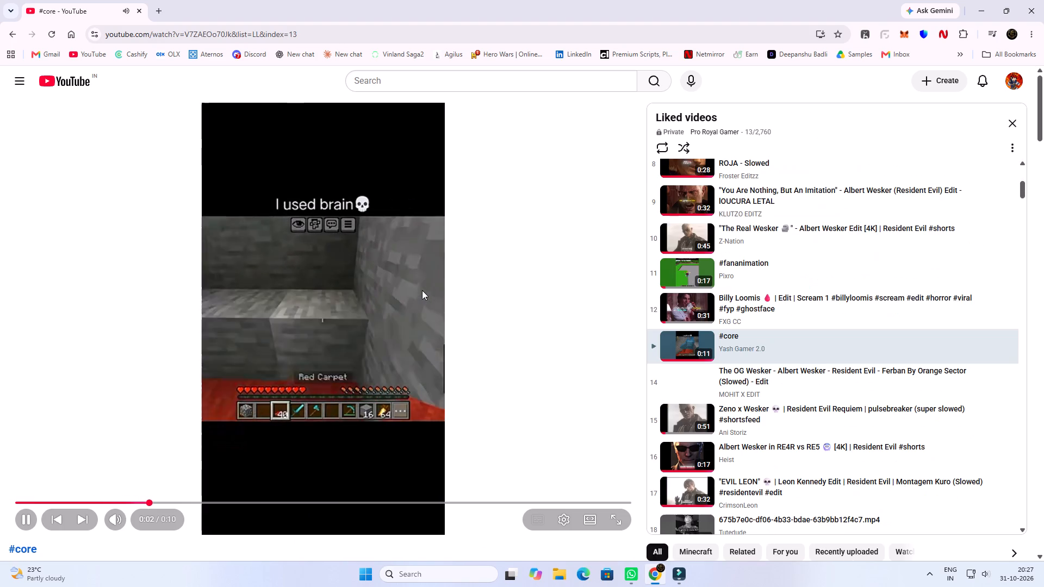
{"action": "left_click", "coordinate": [331, 303]}
Expand the #core short's description and look through its text and hashtags.
{"action": "scroll", "coordinate": [331, 304], "scroll_direction": "down", "scroll_amount": 5}
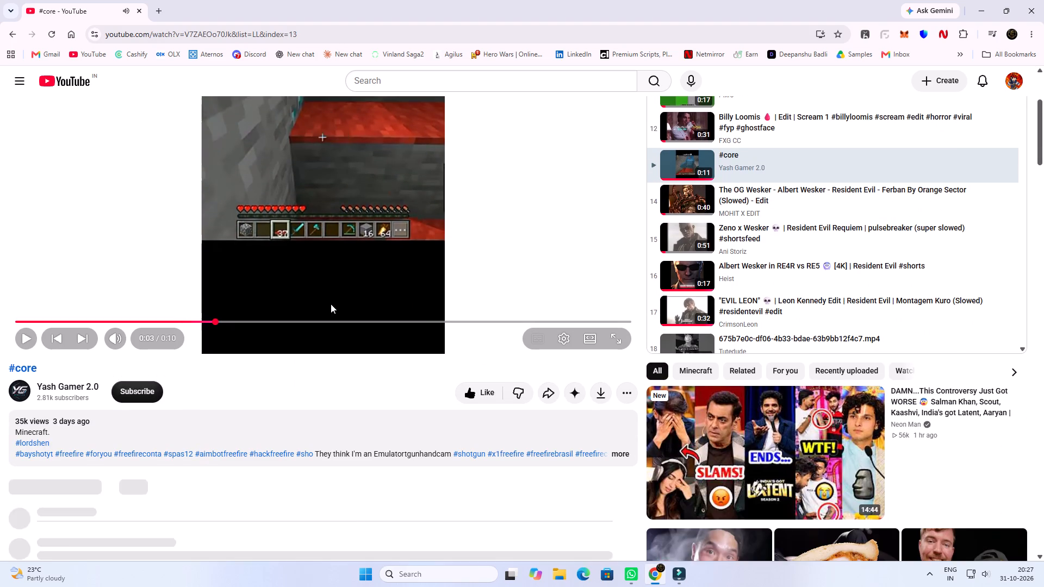
{"action": "scroll", "coordinate": [331, 304], "scroll_direction": "down", "scroll_amount": 1}
{"action": "scroll", "coordinate": [293, 330], "scroll_direction": "down", "scroll_amount": 2}
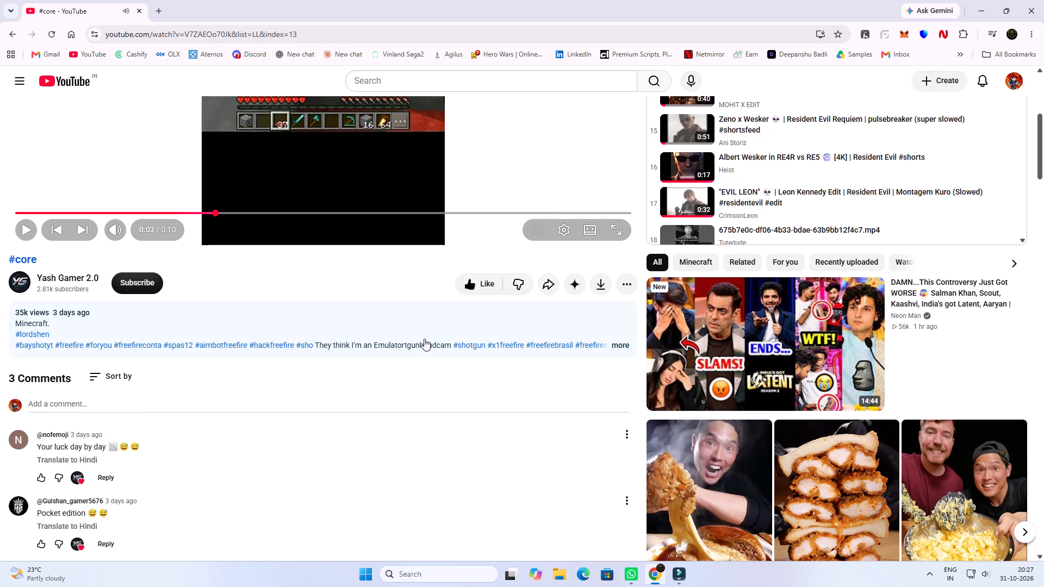
{"action": "left_click", "coordinate": [612, 342]}
{"action": "scroll", "coordinate": [290, 324], "scroll_direction": "down", "scroll_amount": 13}
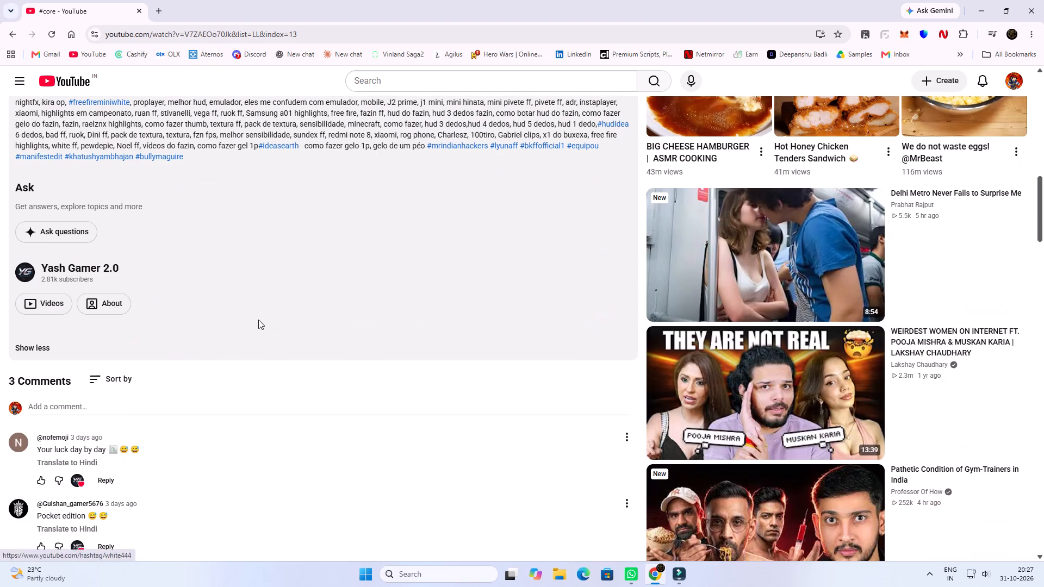
{"action": "scroll", "coordinate": [255, 318], "scroll_direction": "down", "scroll_amount": 7}
{"action": "scroll", "coordinate": [255, 320], "scroll_direction": "up", "scroll_amount": 12}
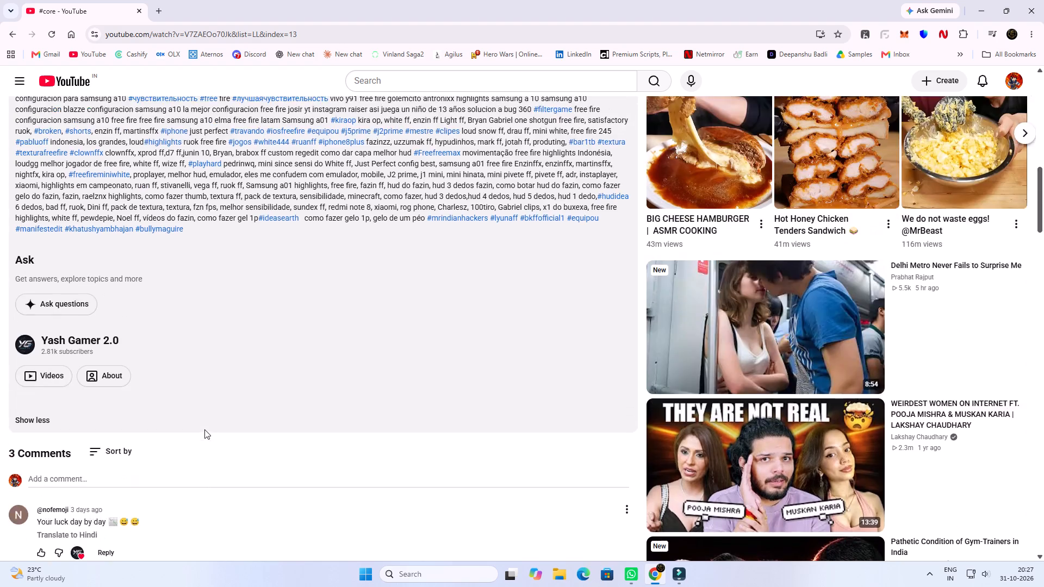
{"action": "scroll", "coordinate": [204, 429], "scroll_direction": "up", "scroll_amount": 6}
Open the "I used brain" #core short from the Yash Gamer 2.0 channel and show the page of its sound.
{"action": "left_click", "coordinate": [52, 204]}
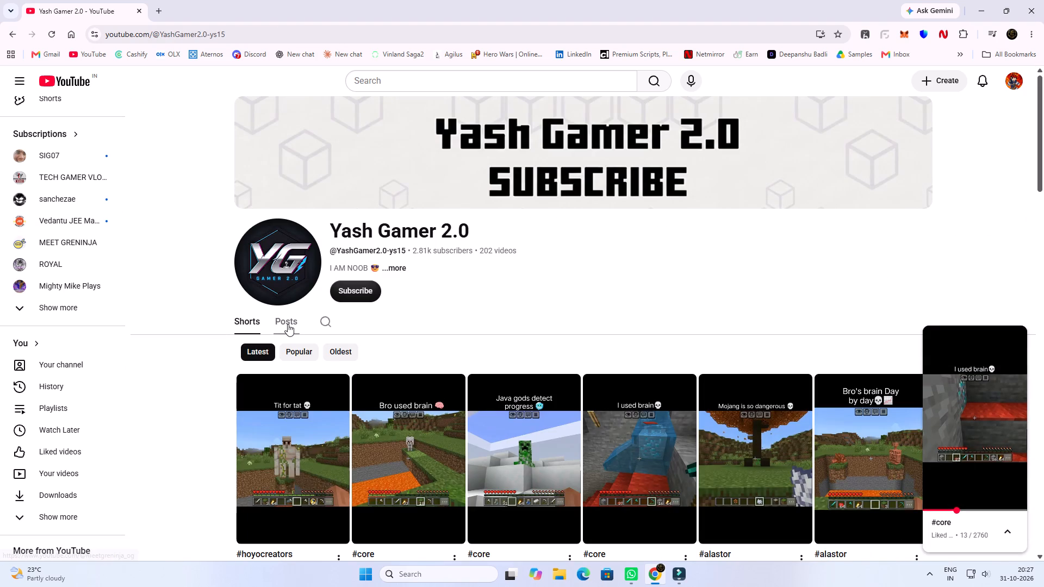
{"action": "left_click", "coordinate": [660, 471]}
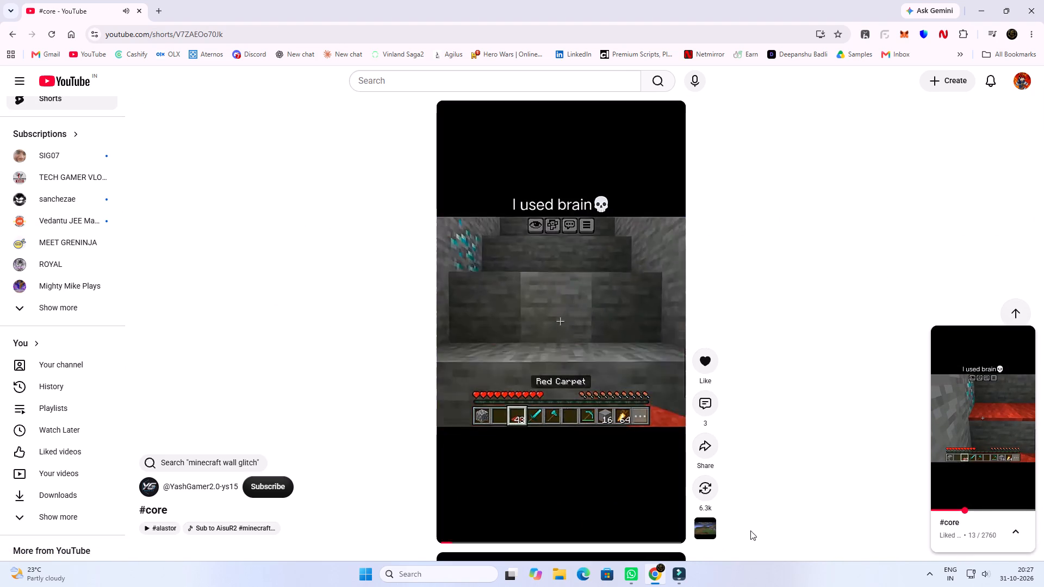
{"action": "left_click", "coordinate": [708, 528]}
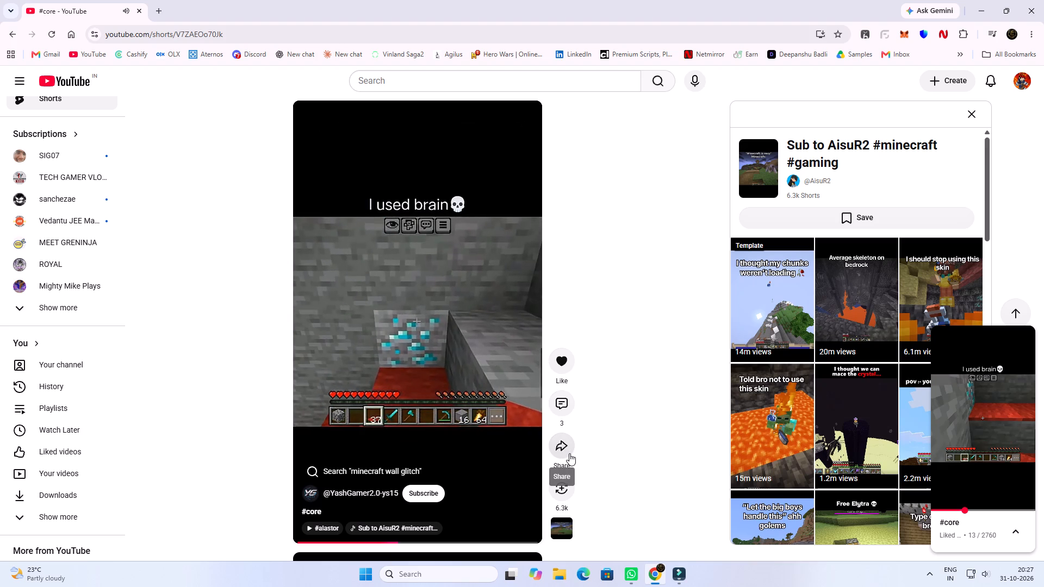
Copy the share link of the #core short and pause the playback.
{"action": "left_click", "coordinate": [565, 452]}
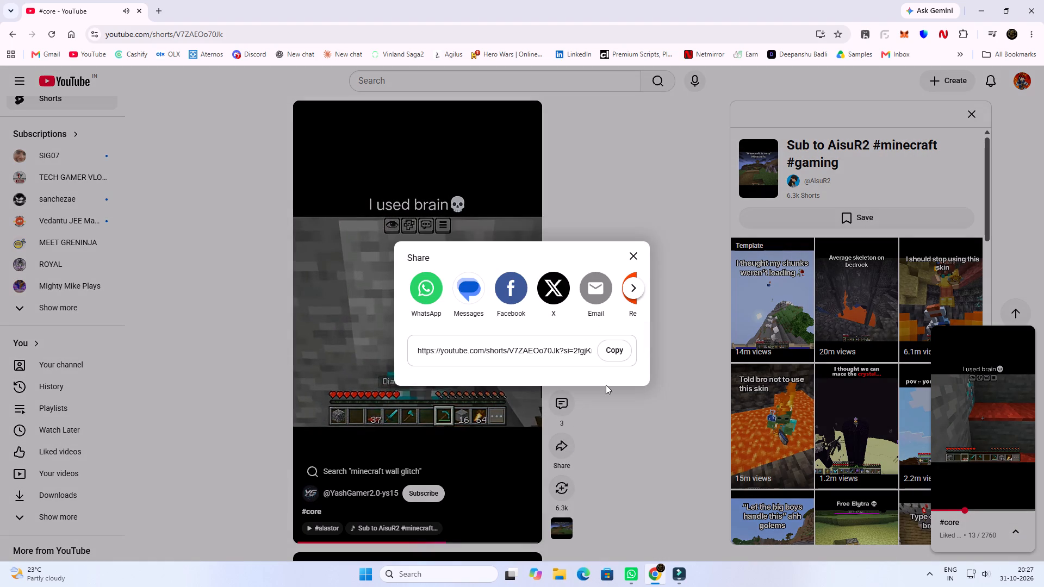
{"action": "left_click", "coordinate": [618, 354]}
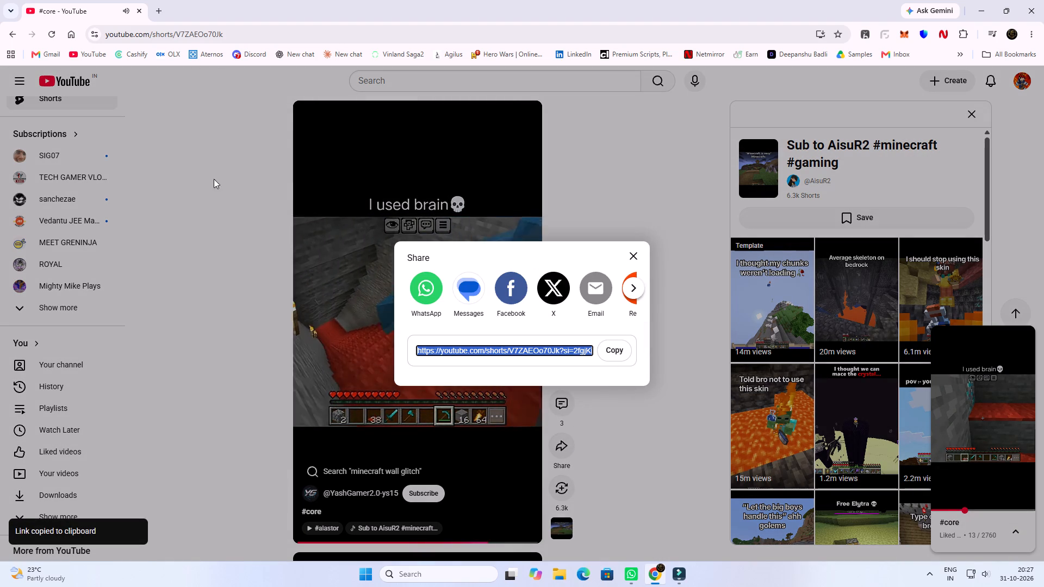
{"action": "left_click", "coordinate": [628, 255]}
{"action": "left_click", "coordinate": [453, 270]}
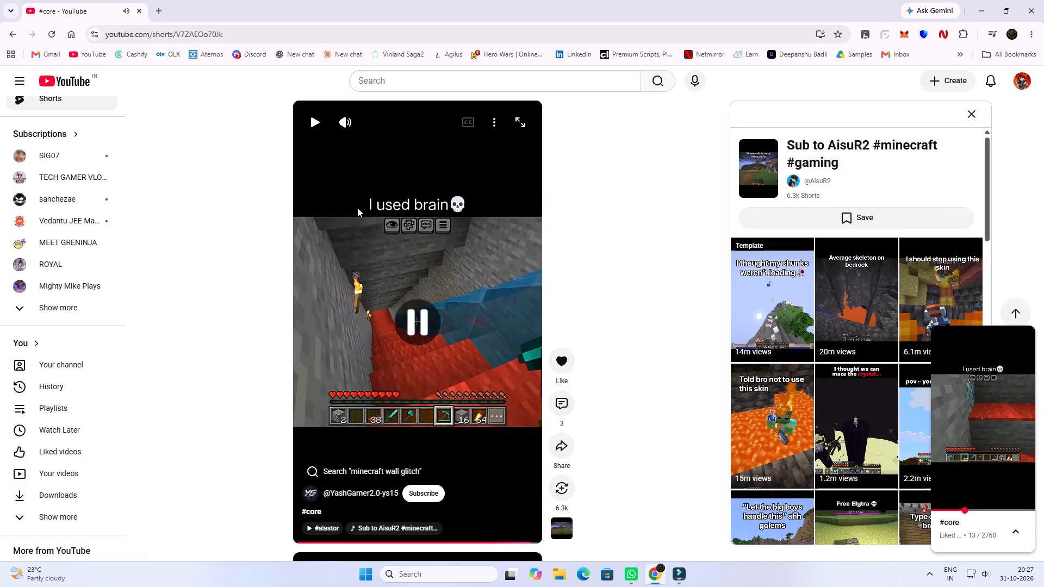
Search Google for yt video download in a new tab and open the VidsSave YouTube Video Downloader.
{"action": "left_click", "coordinate": [160, 8]}
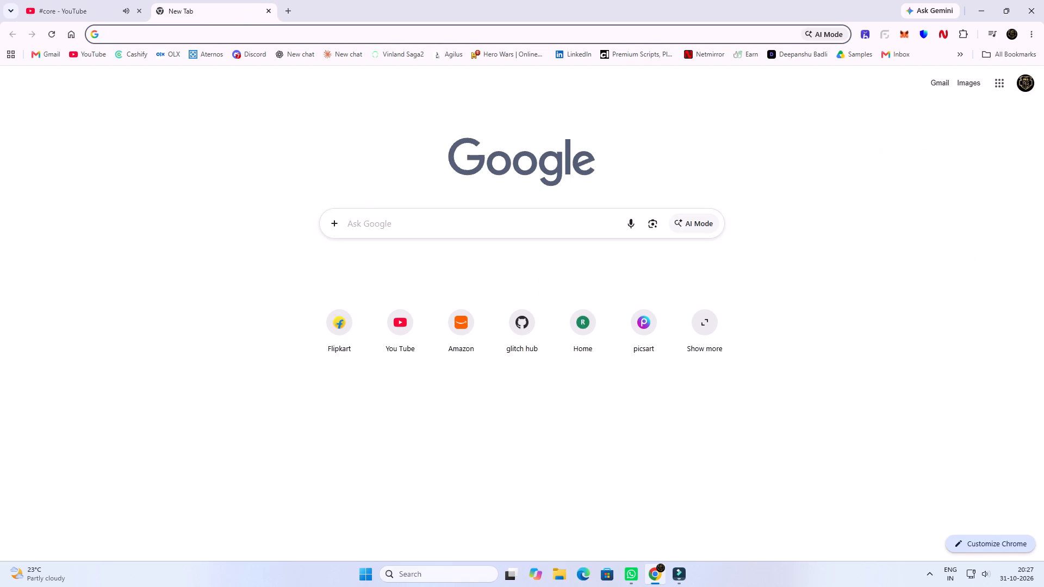
{"action": "left_click", "coordinate": [390, 220]}
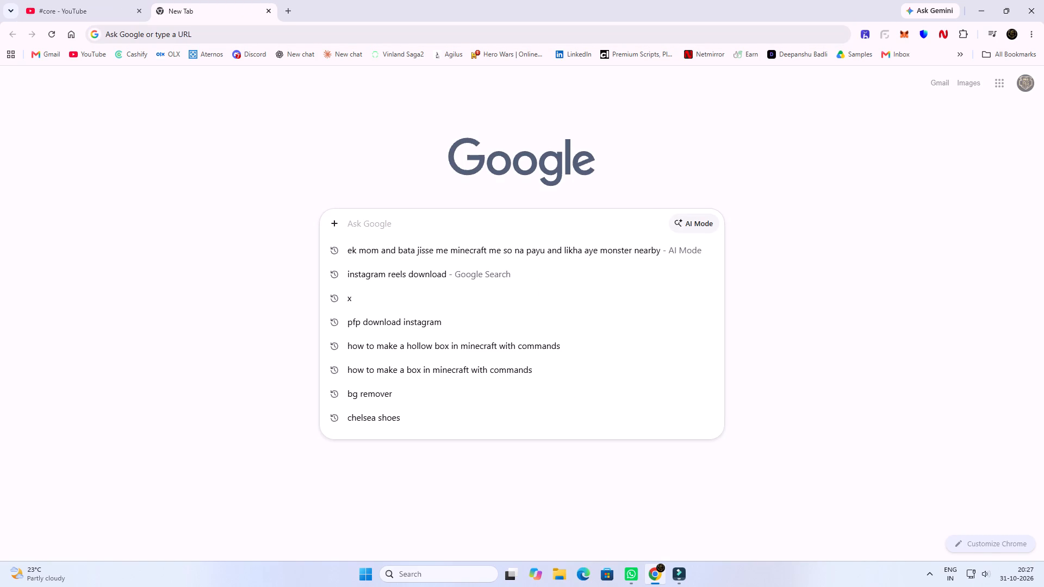
{"action": "type", "text": "yt video download"}
{"action": "key", "text": "space"}
{"action": "key", "text": "Return"}
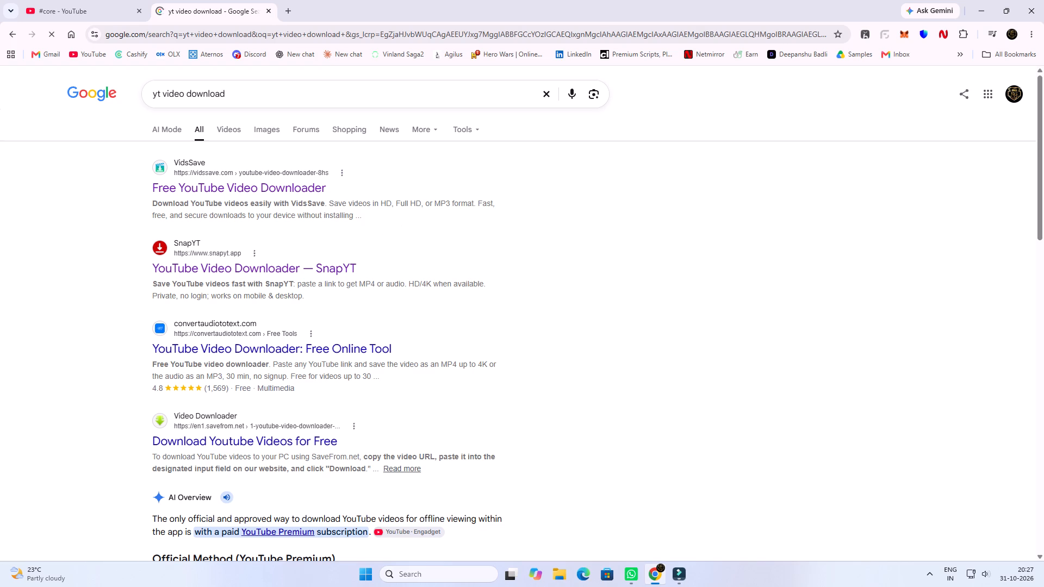
{"action": "left_click", "coordinate": [309, 191]}
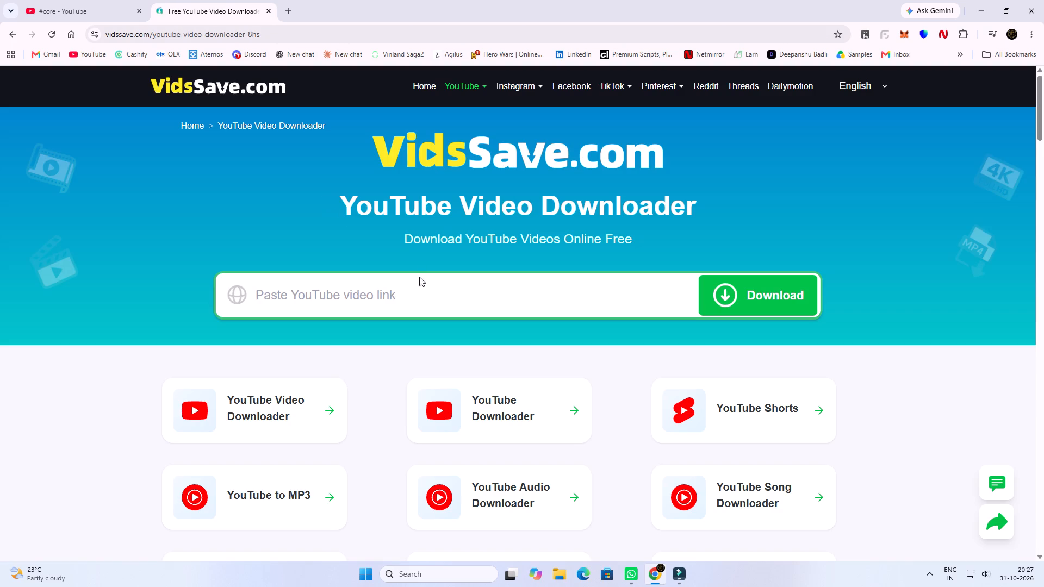
Load the copied #core short in VidsSave, save its 720P MP4 to the Downloads folder, and close the downloader tab.
{"action": "left_click", "coordinate": [420, 292]}
{"action": "key", "text": "ctrl+v"}
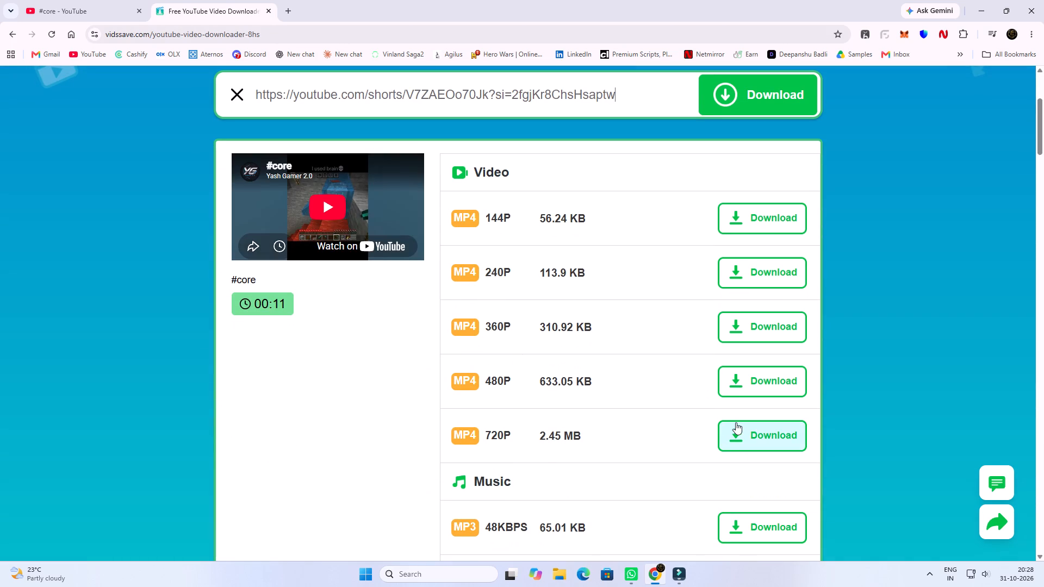
{"action": "left_click", "coordinate": [736, 423]}
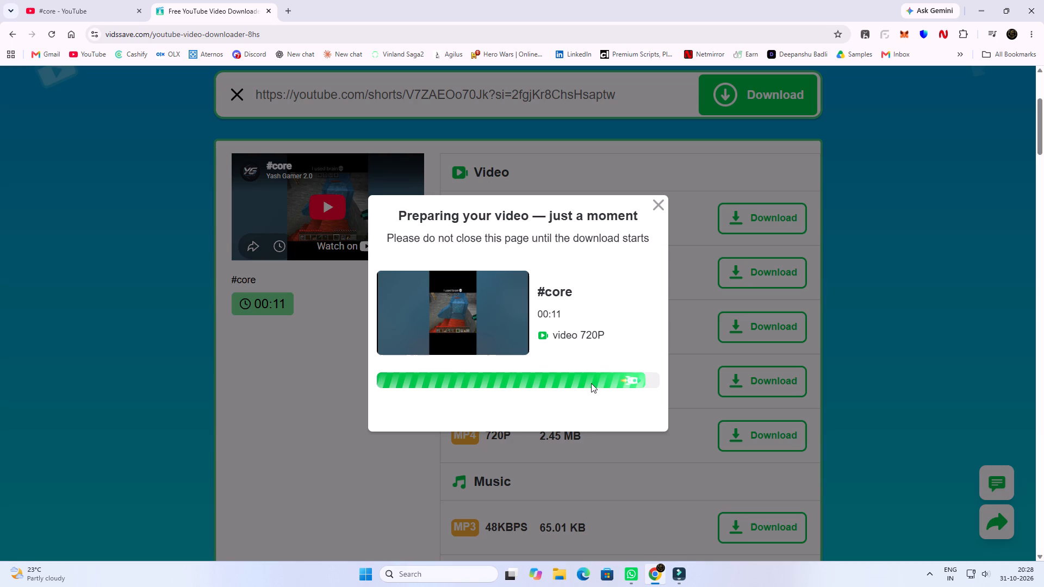
{"action": "left_click", "coordinate": [534, 268]}
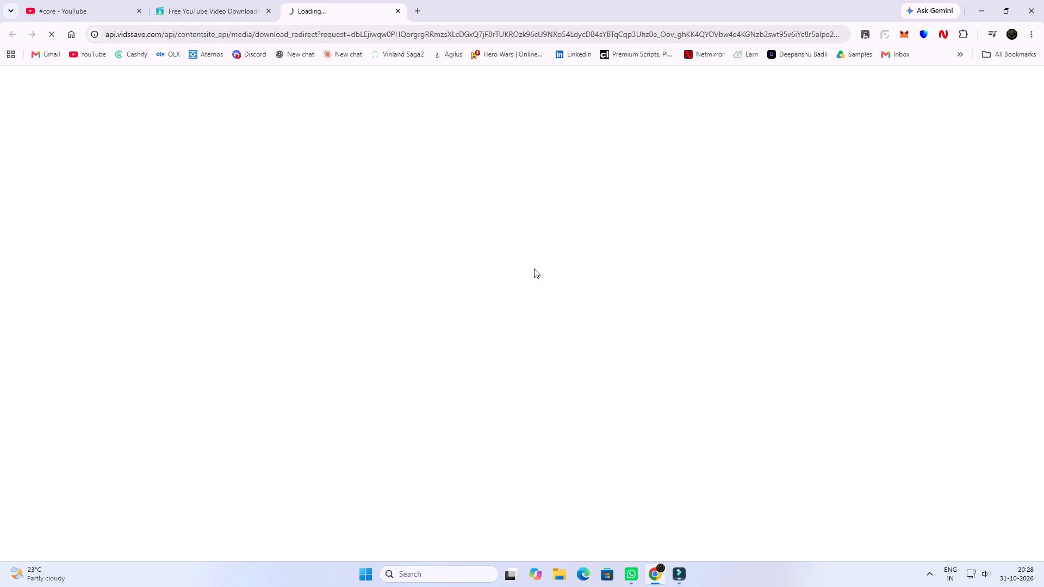
{"action": "left_click", "coordinate": [44, 163]}
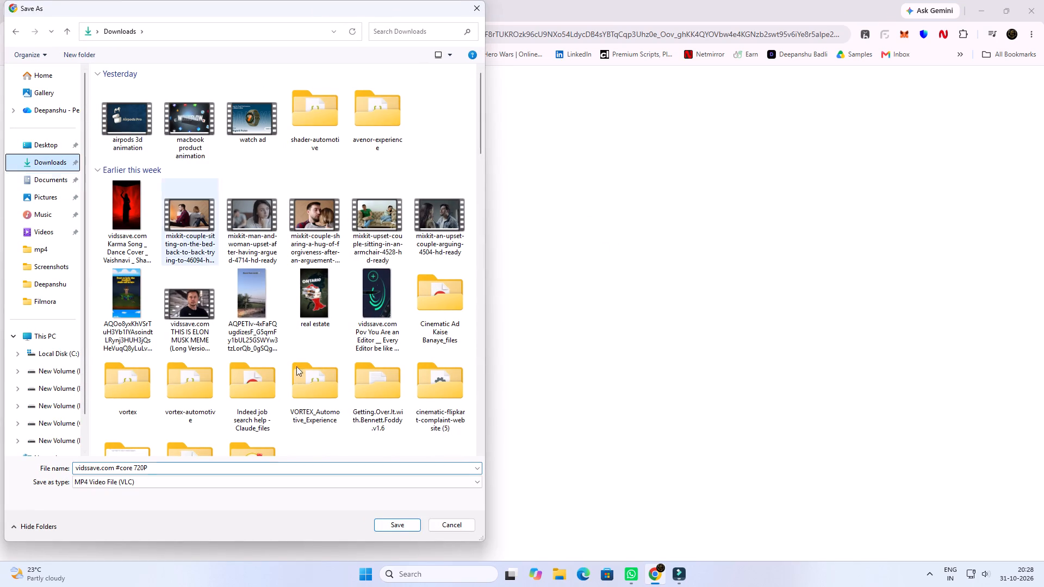
{"action": "left_click", "coordinate": [397, 528]}
{"action": "middle_click", "coordinate": [243, 0]}
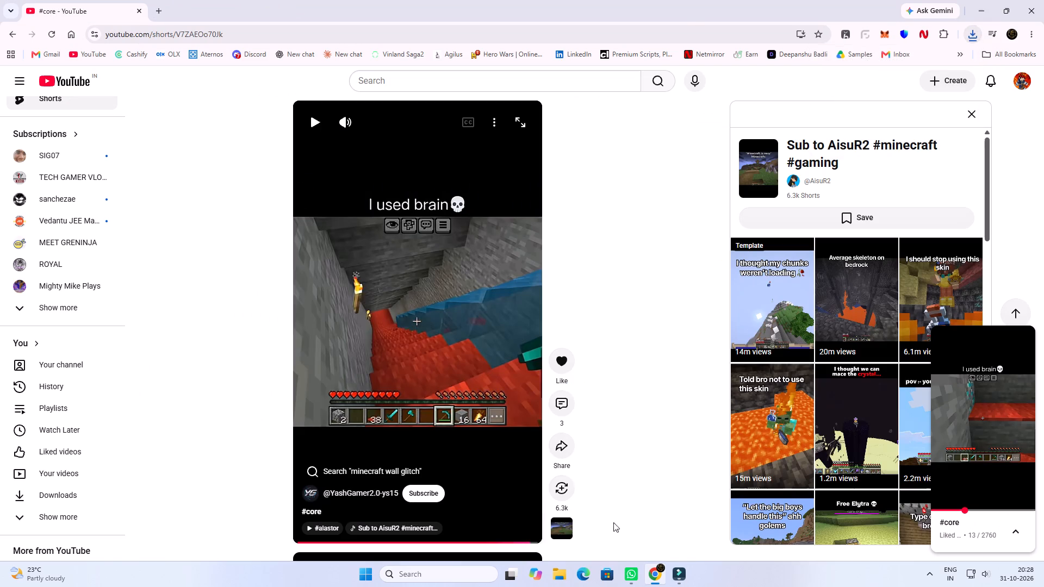
Switch to Filmora and import the vidssave.com #core 720P video from the Downloads folder.
{"action": "left_click", "coordinate": [680, 580]}
{"action": "left_click", "coordinate": [135, 133]}
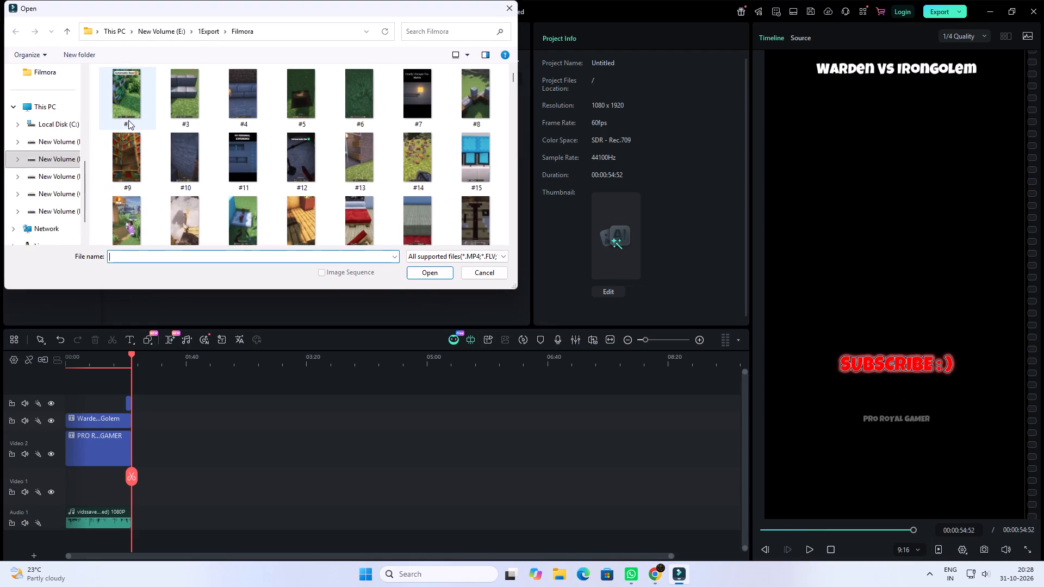
{"action": "scroll", "coordinate": [48, 137], "scroll_direction": "up", "scroll_amount": 6}
{"action": "left_click", "coordinate": [58, 139]}
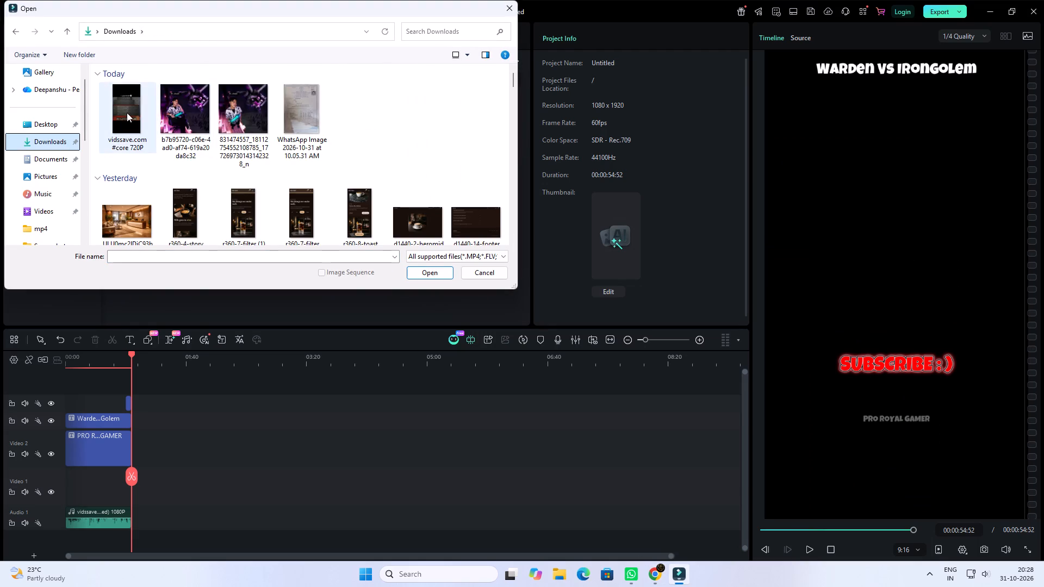
{"action": "double_click", "coordinate": [127, 113]}
{"action": "left_click", "coordinate": [251, 277]}
Place the #core 720P clip at the very beginning of the Video 1 track.
{"action": "left_click_drag", "start_coordinate": [220, 132], "coordinate": [79, 480]}
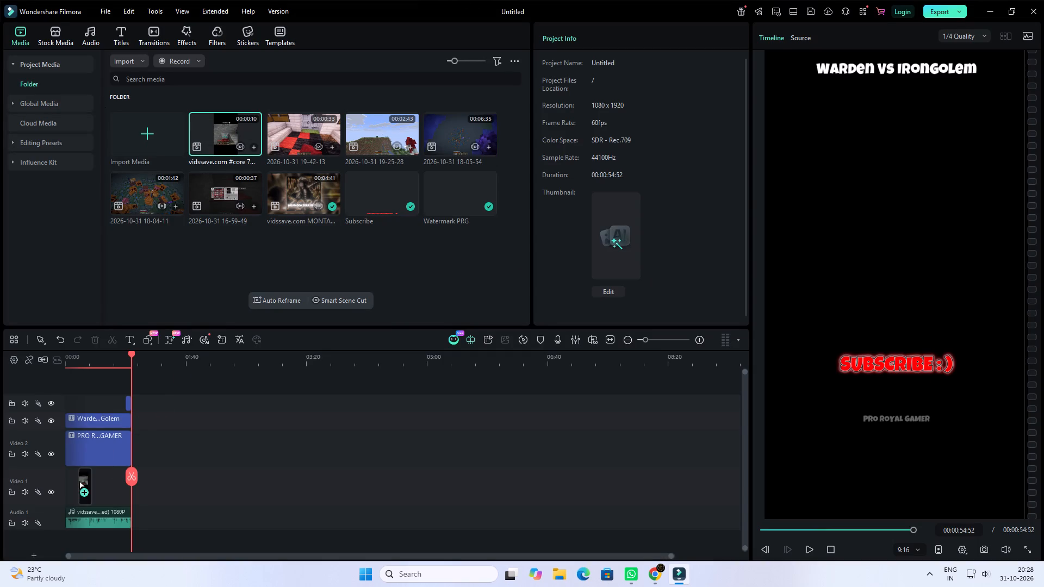
{"action": "left_click_drag", "start_coordinate": [79, 480], "coordinate": [64, 488]}
{"action": "left_click", "coordinate": [581, 298]}
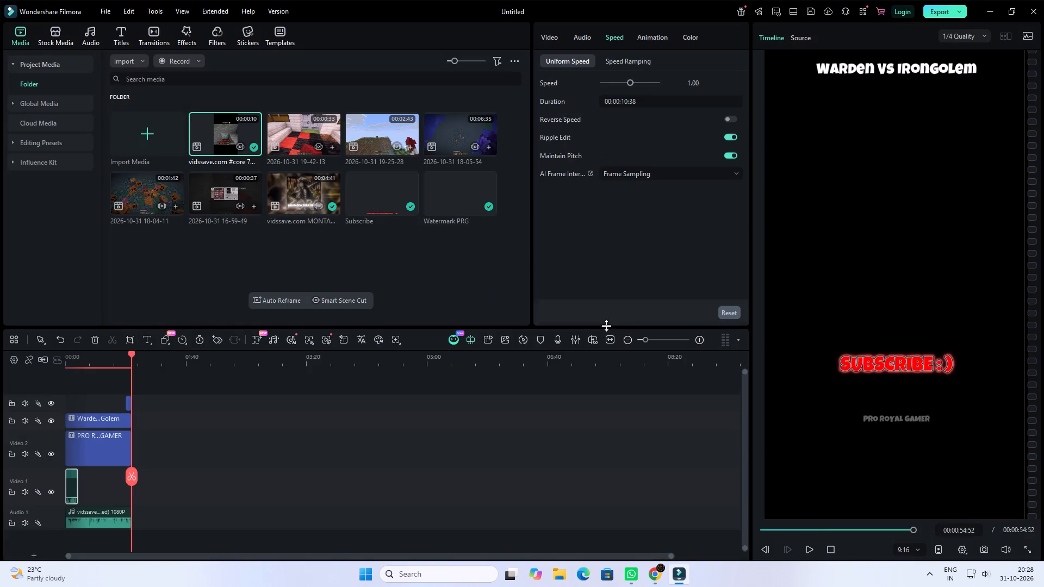
{"action": "left_click_drag", "start_coordinate": [654, 340], "coordinate": [665, 345]}
{"action": "left_click_drag", "start_coordinate": [489, 555], "coordinate": [153, 538]}
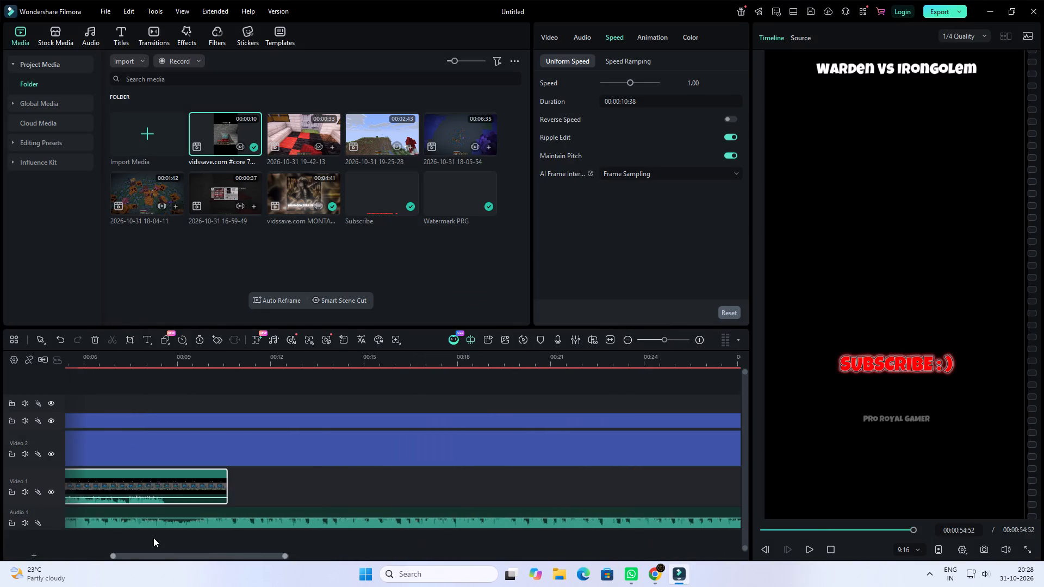
{"action": "left_click_drag", "start_coordinate": [153, 538], "coordinate": [44, 532]}
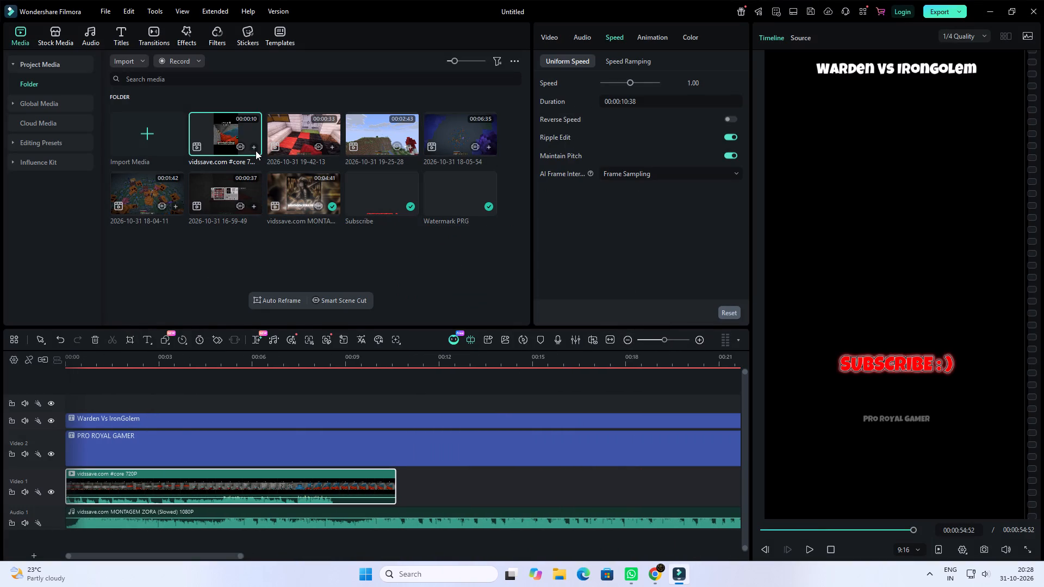
{"action": "left_click_drag", "start_coordinate": [235, 183], "coordinate": [71, 404]}
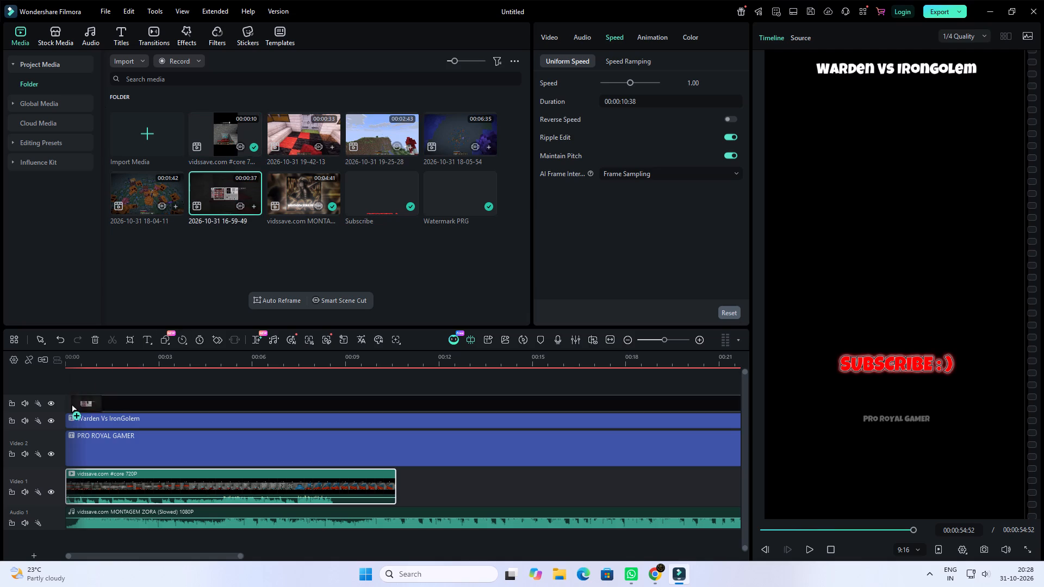
{"action": "left_click_drag", "start_coordinate": [71, 404], "coordinate": [58, 410]}
{"action": "left_click", "coordinate": [575, 304]}
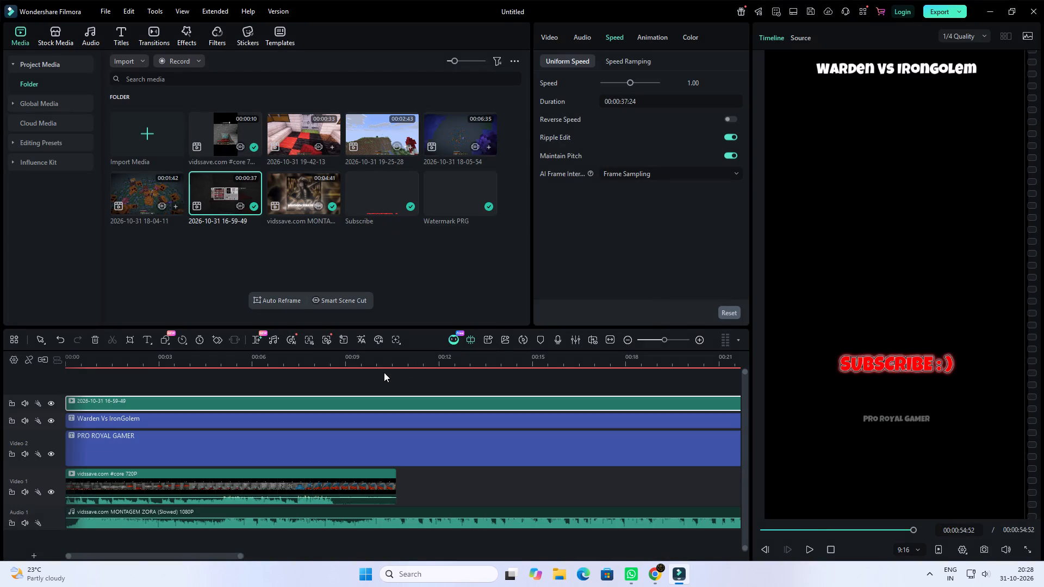
{"action": "left_click", "coordinate": [221, 366]}
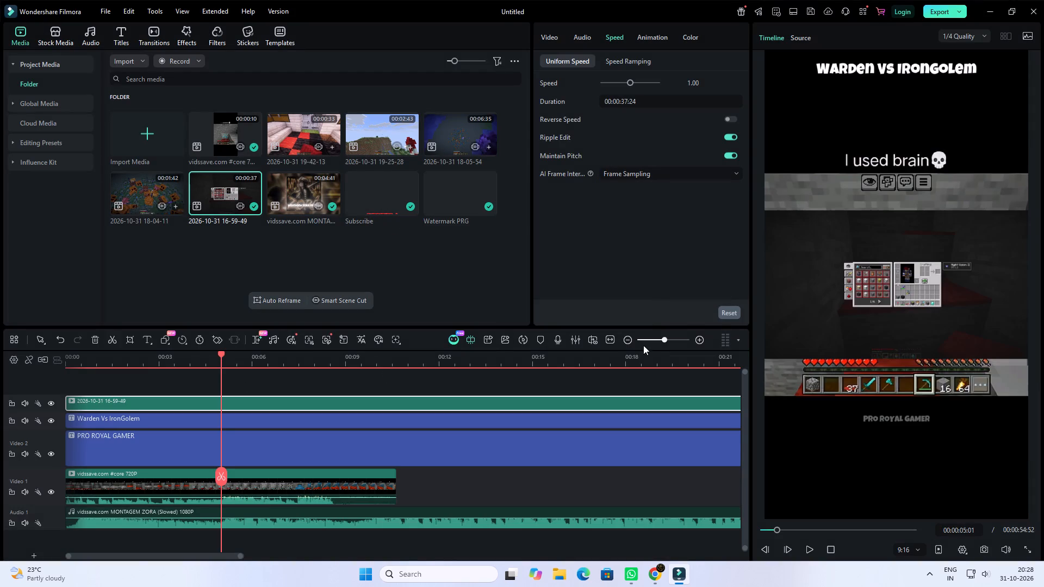
{"action": "left_click", "coordinate": [877, 302]}
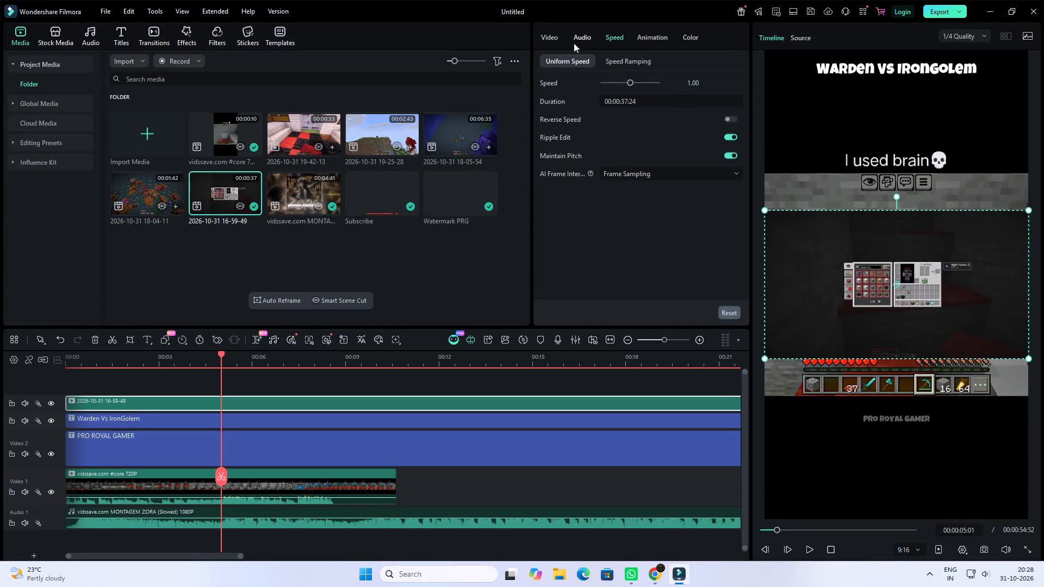
{"action": "left_click", "coordinate": [555, 36]}
{"action": "left_click_drag", "start_coordinate": [617, 104], "coordinate": [625, 107]}
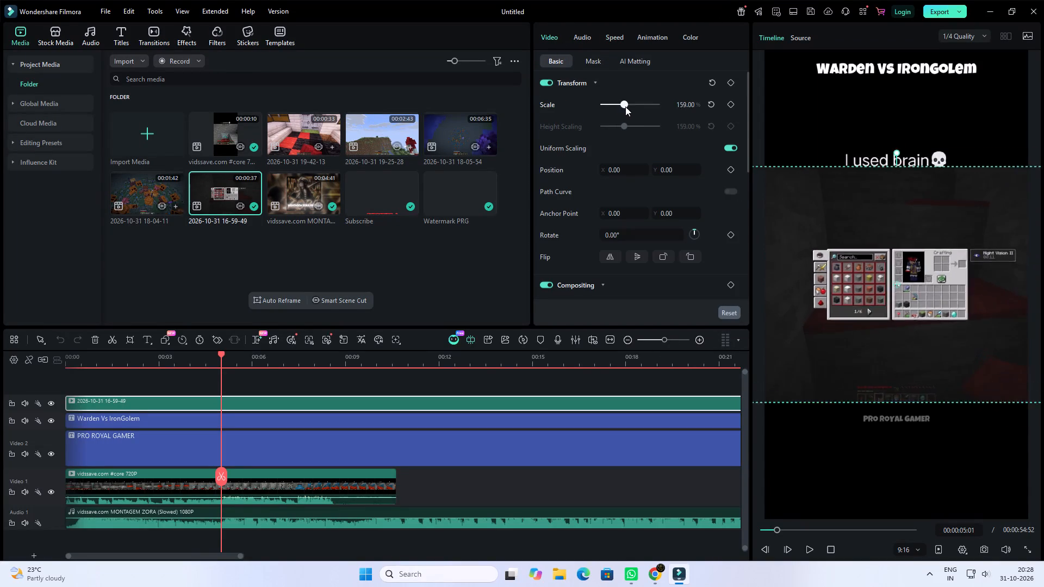
{"action": "left_click_drag", "start_coordinate": [625, 107], "coordinate": [638, 109]}
{"action": "left_click", "coordinate": [500, 489]}
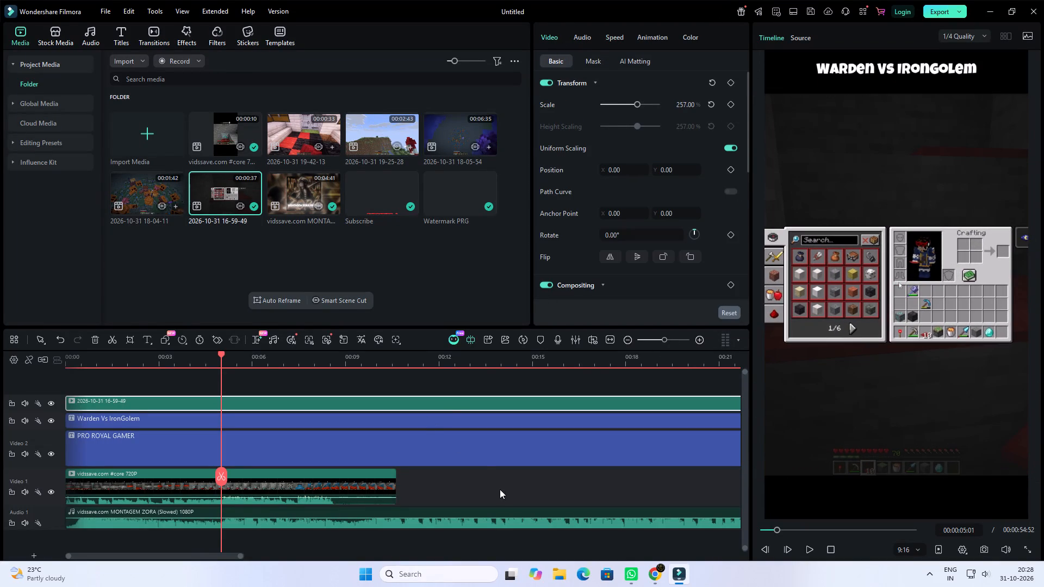
{"action": "left_click_drag", "start_coordinate": [665, 340], "coordinate": [660, 340]}
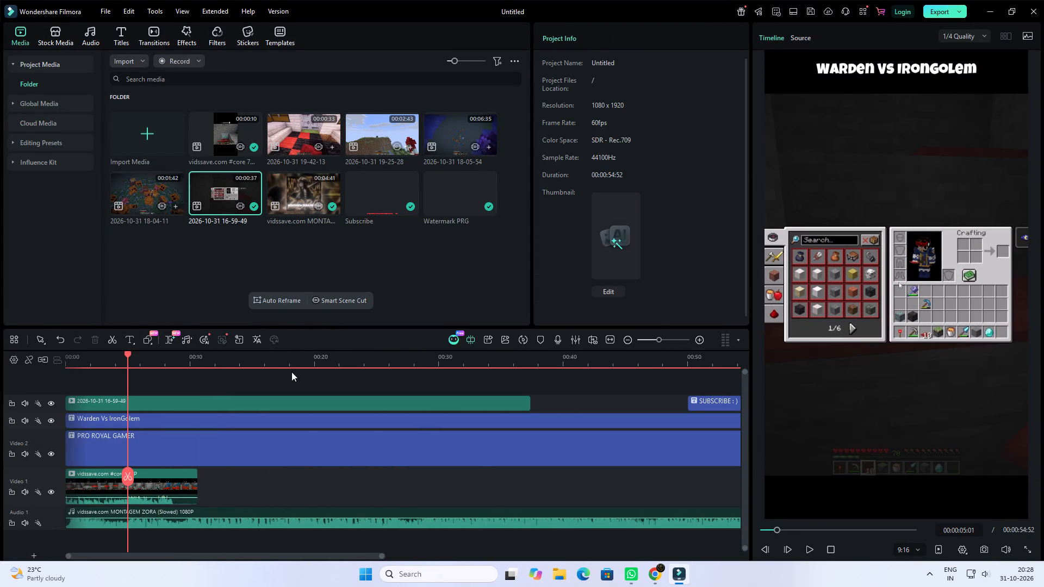
{"action": "left_click", "coordinate": [299, 356]}
{"action": "key", "text": "space"}
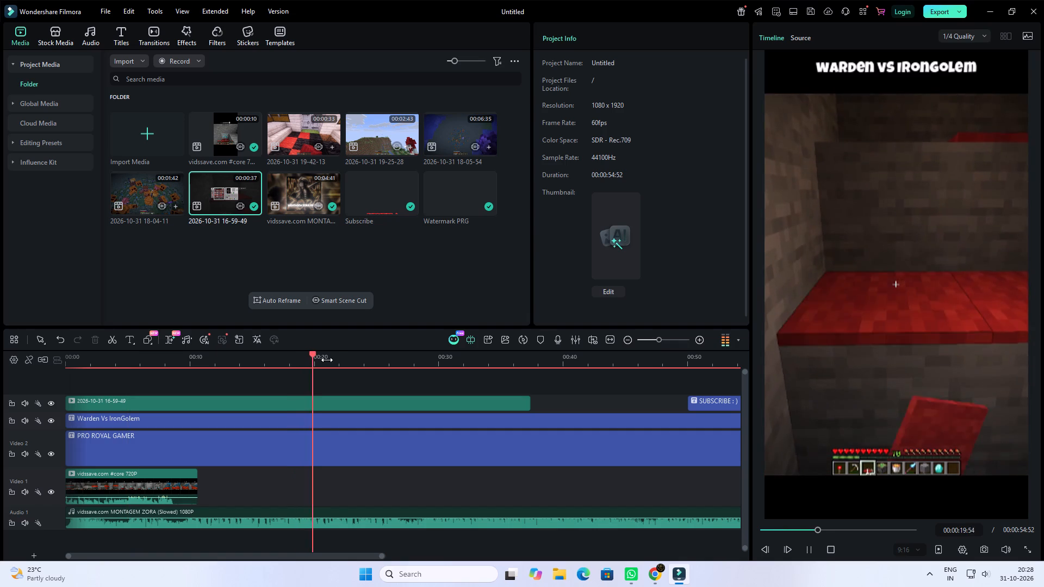
{"action": "left_click", "coordinate": [336, 360]}
{"action": "left_click", "coordinate": [361, 361]}
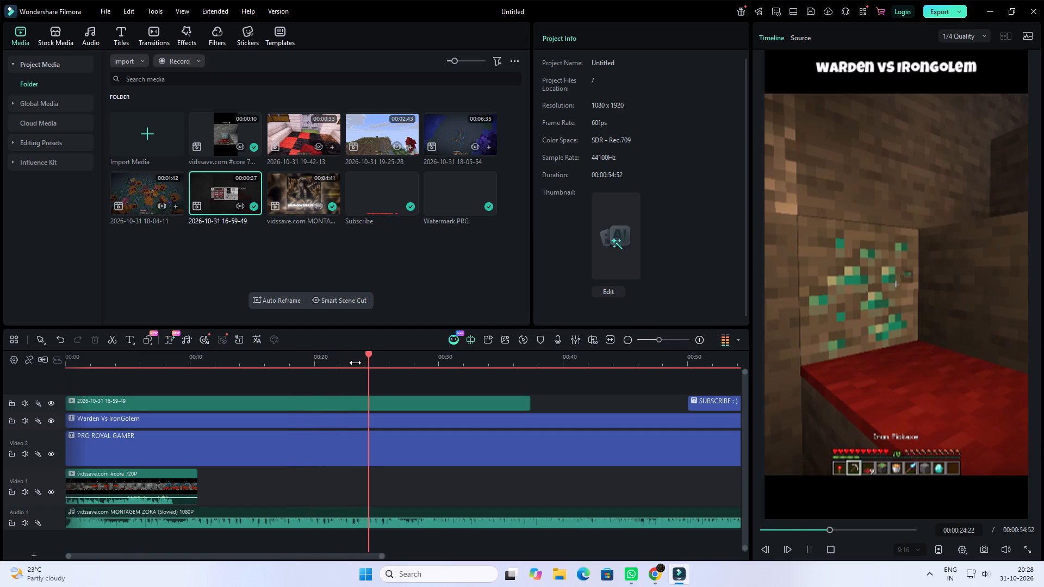
{"action": "key", "text": "space"}
{"action": "left_click", "coordinate": [376, 400]}
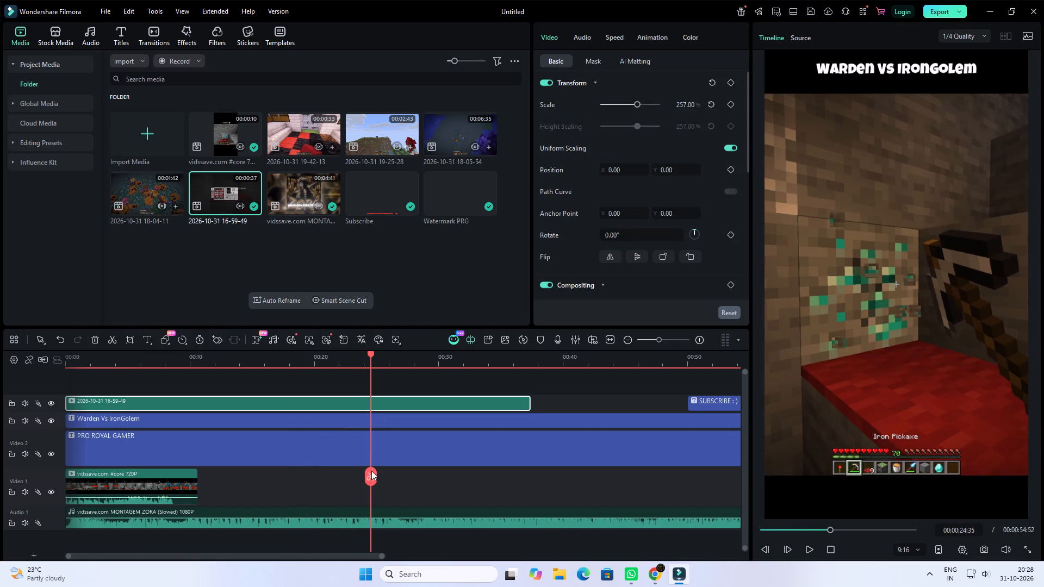
{"action": "left_click", "coordinate": [370, 474]}
Move the recording's first piece to a new upper track and start its second piece at 00:00:04:06 on the SUBSCRIBE title's track.
{"action": "left_click_drag", "start_coordinate": [327, 404], "coordinate": [334, 421]}
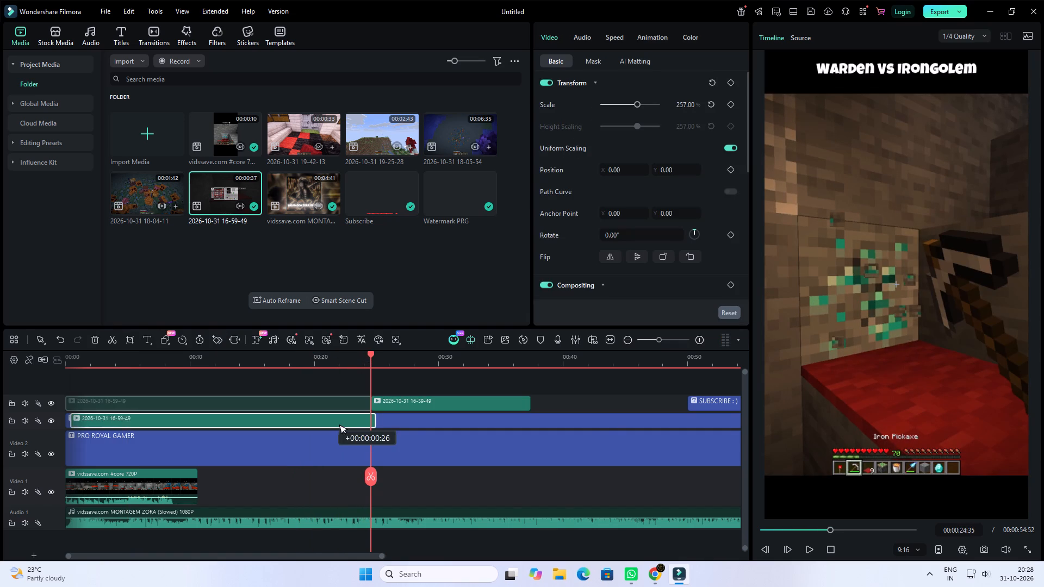
{"action": "left_click_drag", "start_coordinate": [334, 421], "coordinate": [594, 366]}
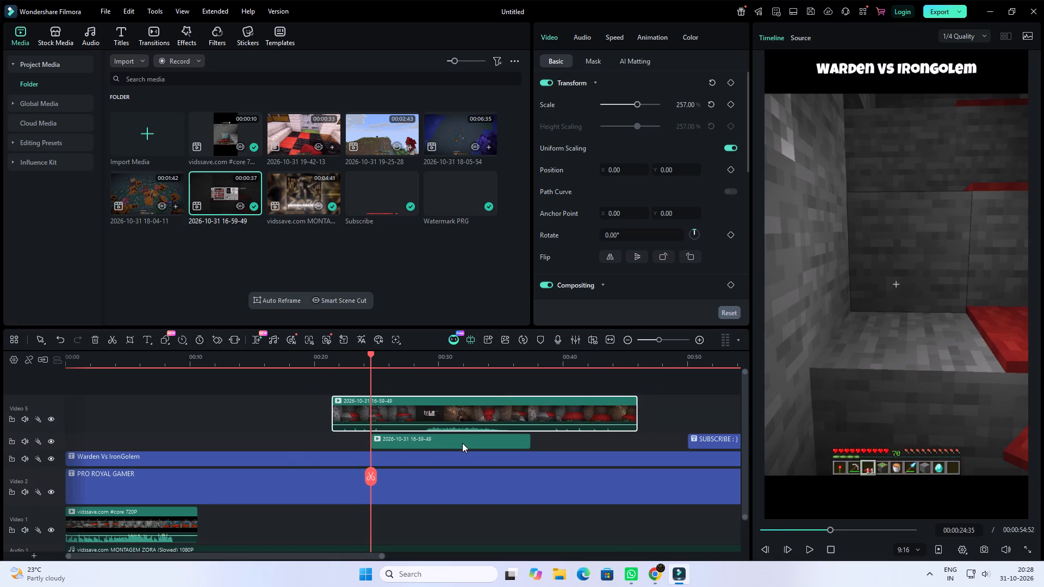
{"action": "left_click_drag", "start_coordinate": [462, 445], "coordinate": [286, 452]}
{"action": "left_click", "coordinate": [116, 361]}
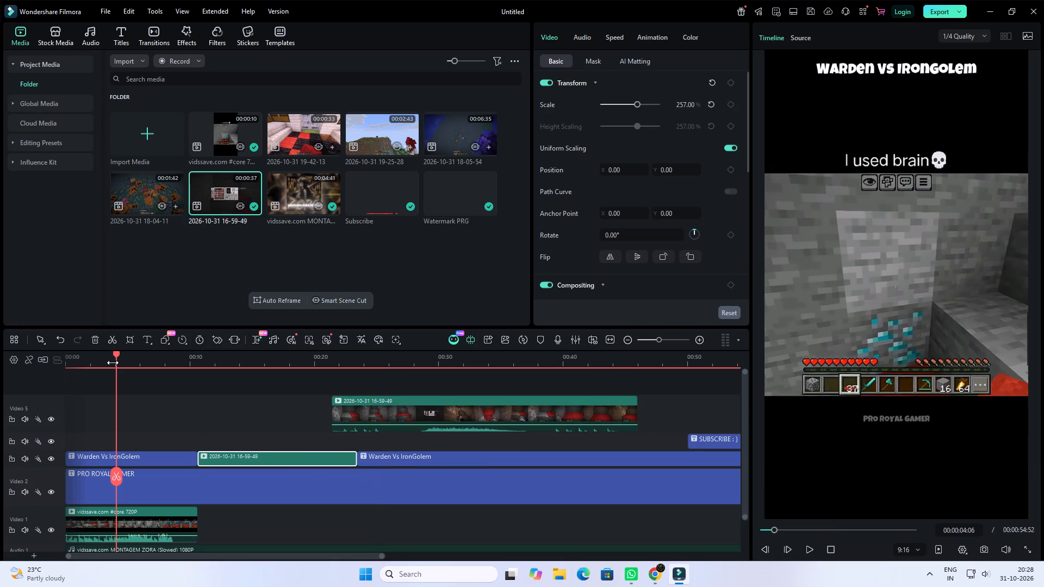
{"action": "left_click_drag", "start_coordinate": [225, 453], "coordinate": [162, 438]}
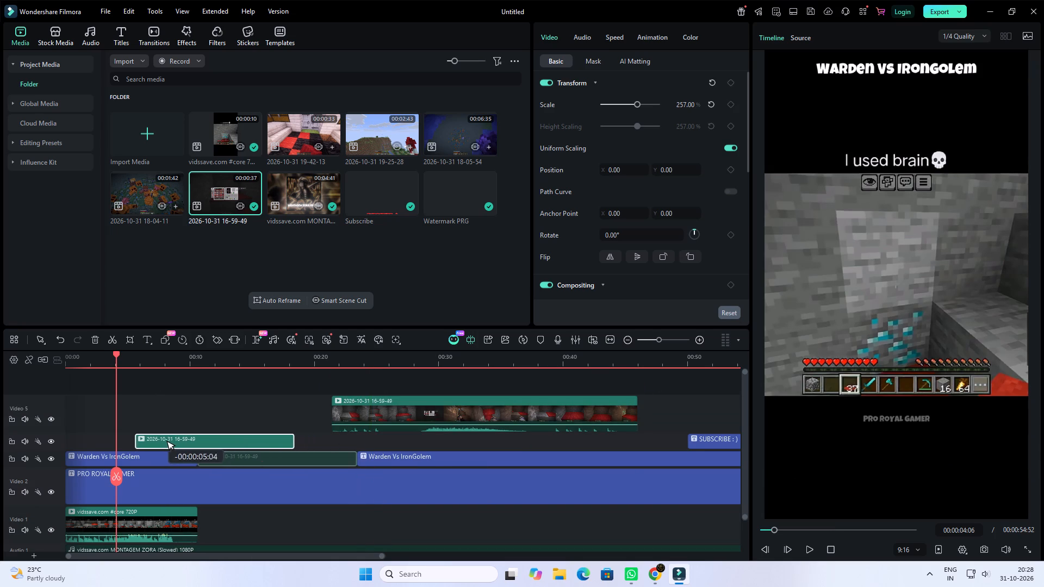
{"action": "left_click_drag", "start_coordinate": [162, 438], "coordinate": [144, 438]}
Trim the start of the recording's first piece to about 4 seconds and place it at the timeline's beginning, before the second piece.
{"action": "left_click_drag", "start_coordinate": [416, 408], "coordinate": [288, 406]}
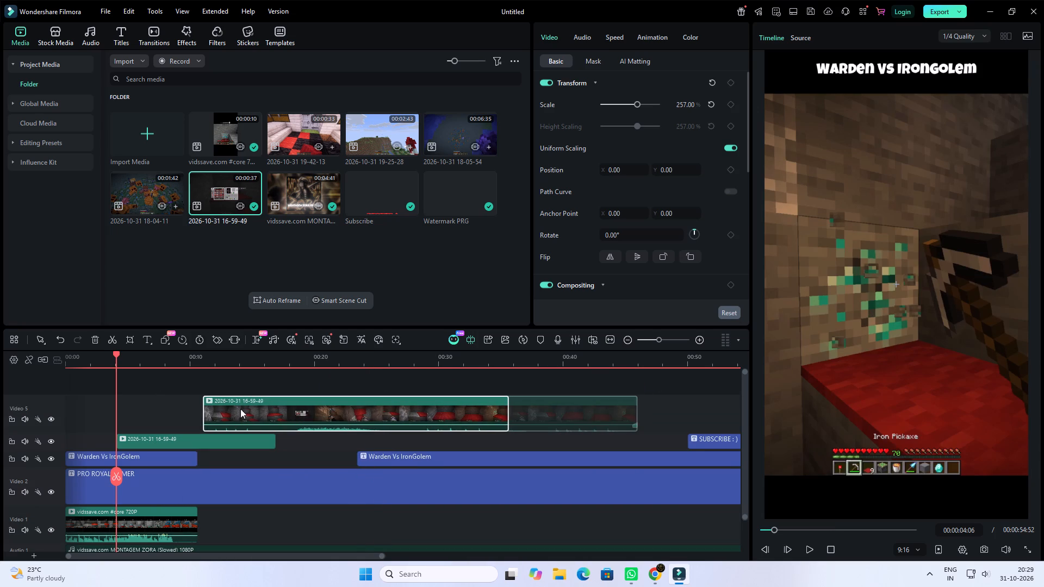
{"action": "left_click_drag", "start_coordinate": [206, 410], "coordinate": [451, 413]}
{"action": "left_click_drag", "start_coordinate": [477, 415], "coordinate": [164, 393]}
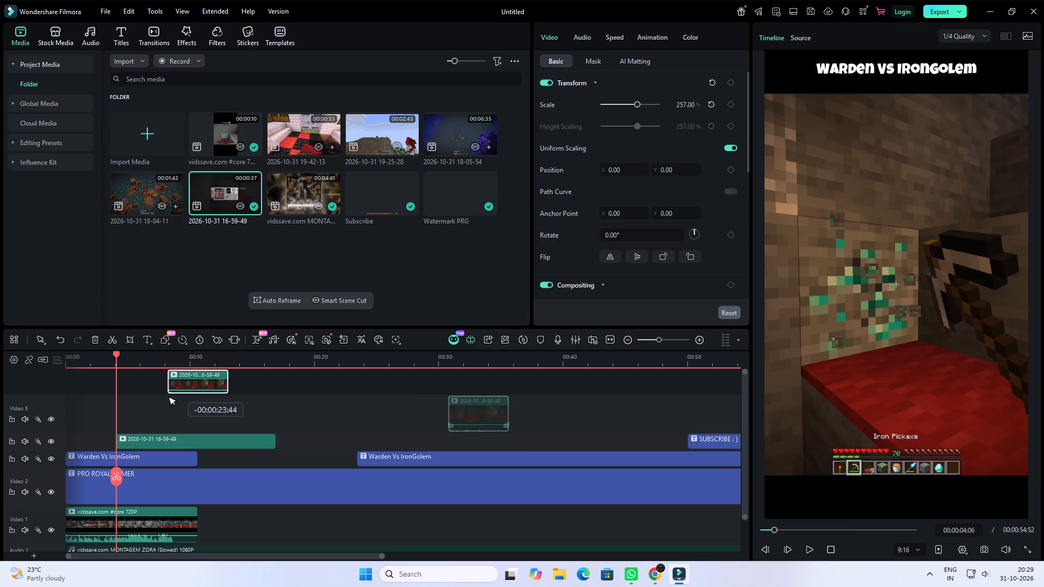
{"action": "left_click_drag", "start_coordinate": [164, 393], "coordinate": [90, 410]}
{"action": "left_click_drag", "start_coordinate": [67, 405], "coordinate": [77, 406]}
{"action": "left_click_drag", "start_coordinate": [98, 408], "coordinate": [84, 423]}
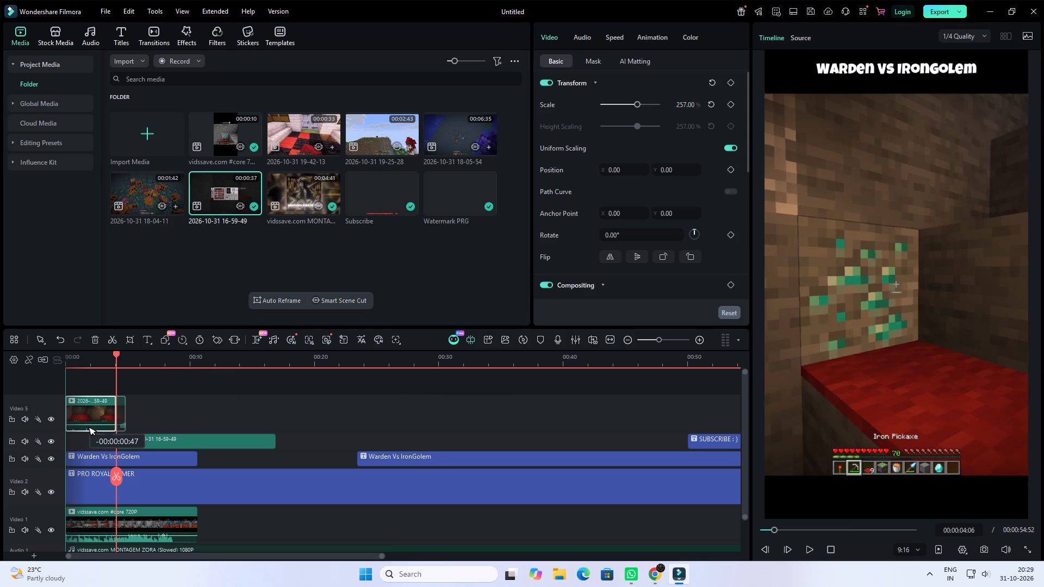
{"action": "left_click_drag", "start_coordinate": [84, 423], "coordinate": [83, 439]}
Close the gap between the two recording pieces by shifting the first one frame later and extending its start to 00:00.
{"action": "left_click", "coordinate": [670, 340]}
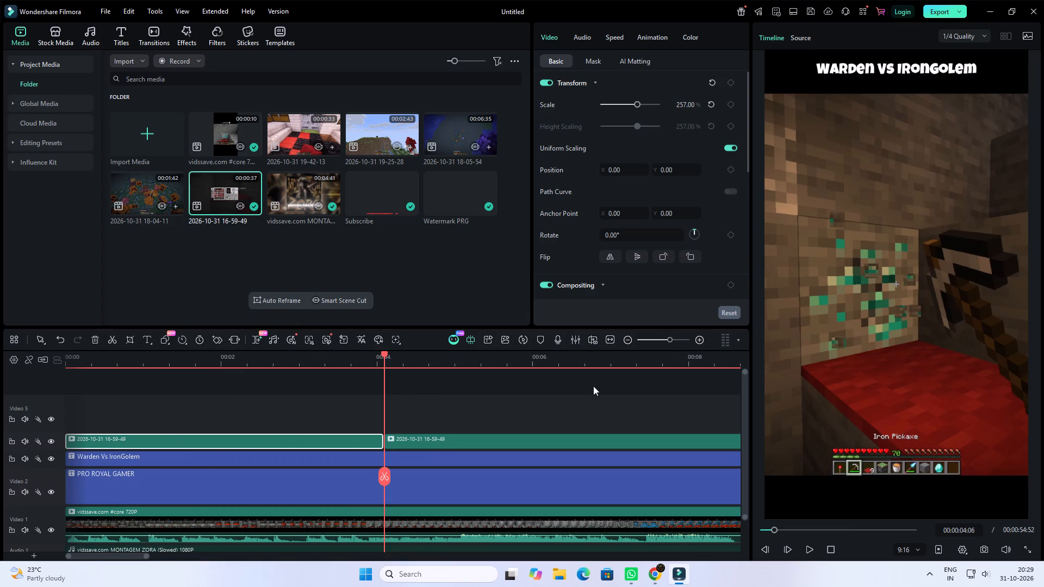
{"action": "left_click", "coordinate": [370, 404]}
{"action": "left_click", "coordinate": [368, 444]}
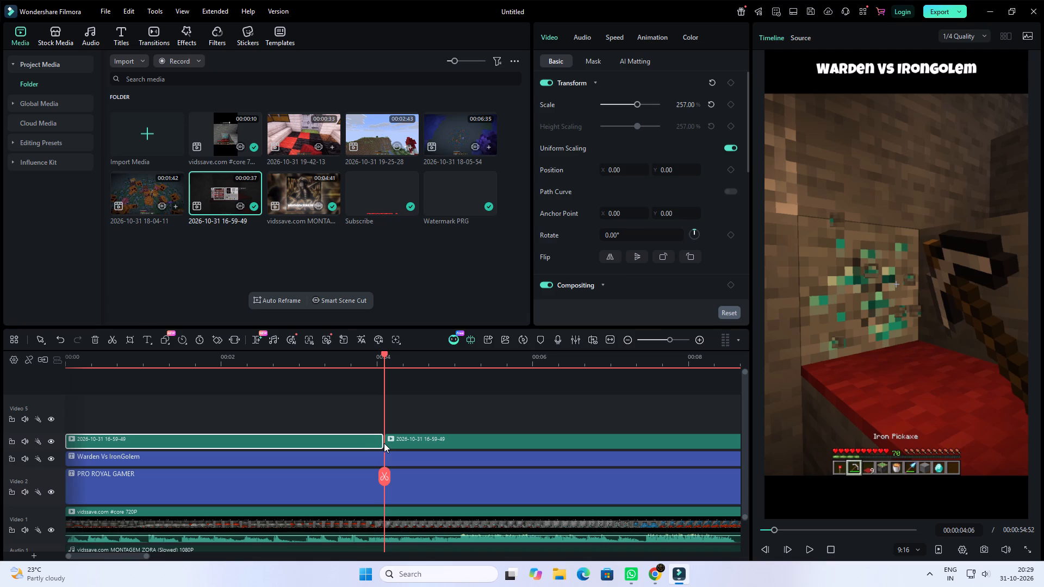
{"action": "left_click", "coordinate": [372, 441]}
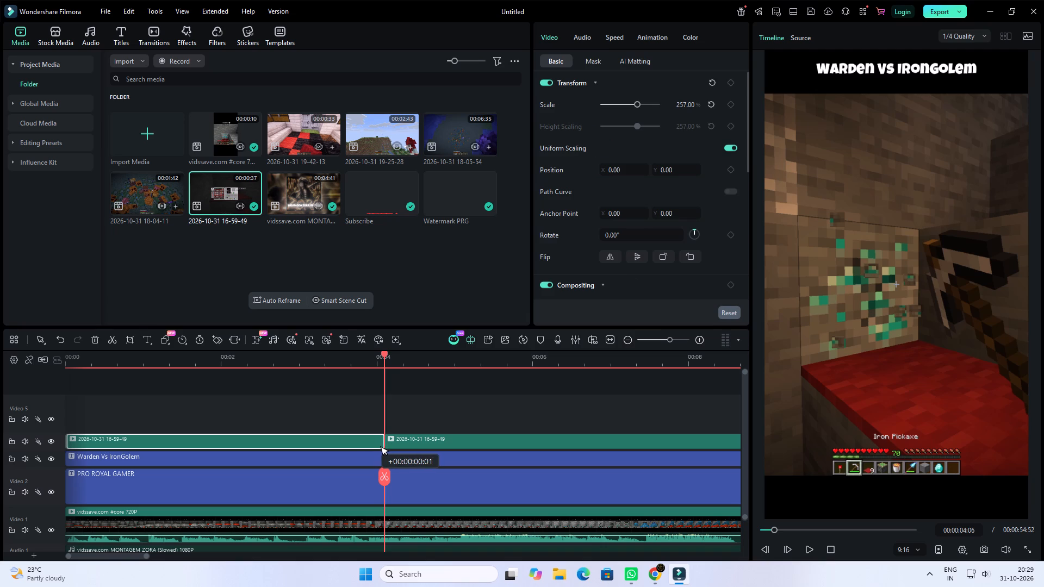
{"action": "left_click_drag", "start_coordinate": [68, 440], "coordinate": [55, 440]}
Play the edit from the beginning and mute the MONTAGEM ZORA music on the Audio 1 track.
{"action": "left_click_drag", "start_coordinate": [383, 477], "coordinate": [38, 474]}
{"action": "key", "text": "space"}
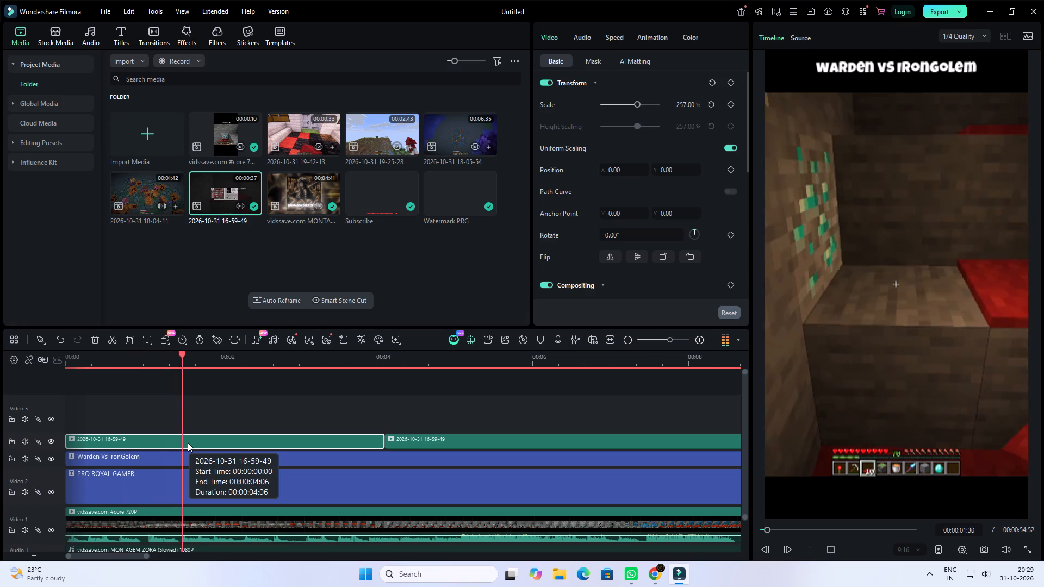
{"action": "key", "text": "space"}
{"action": "scroll", "coordinate": [495, 430], "scroll_direction": "down", "scroll_amount": 3}
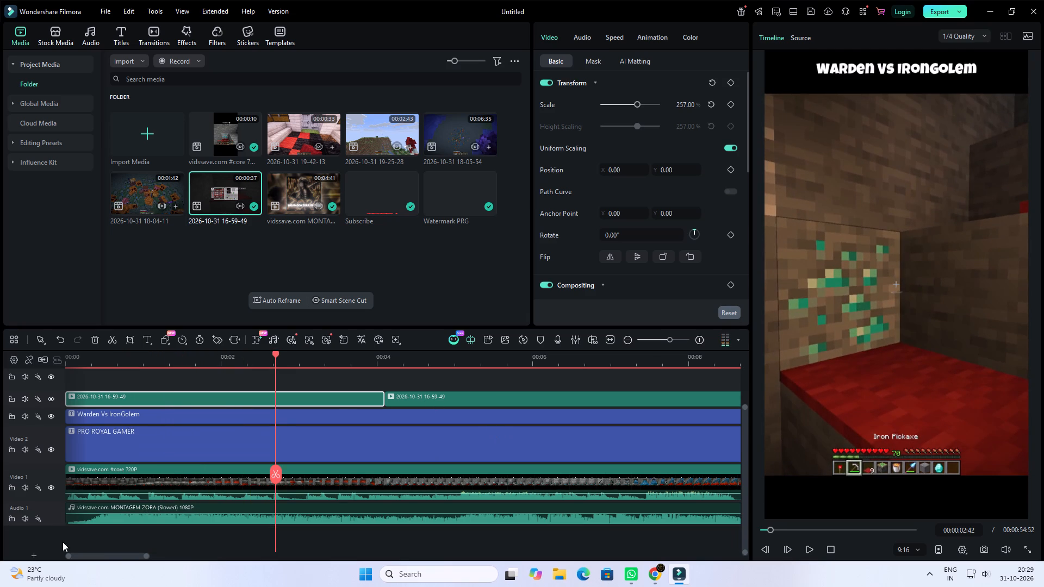
{"action": "left_click", "coordinate": [26, 521]}
{"action": "key", "text": "space"}
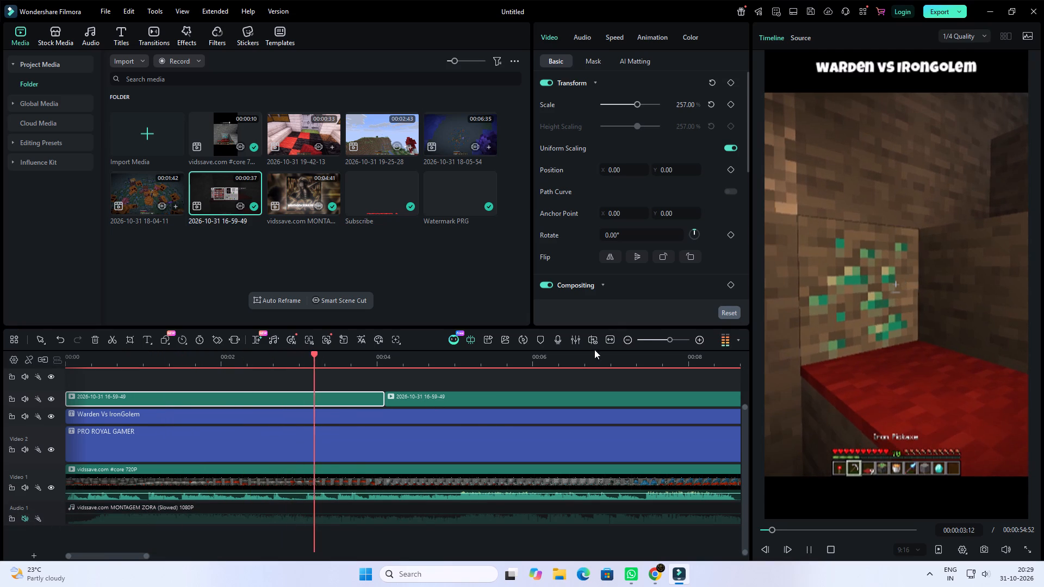
{"action": "left_click", "coordinate": [660, 340]}
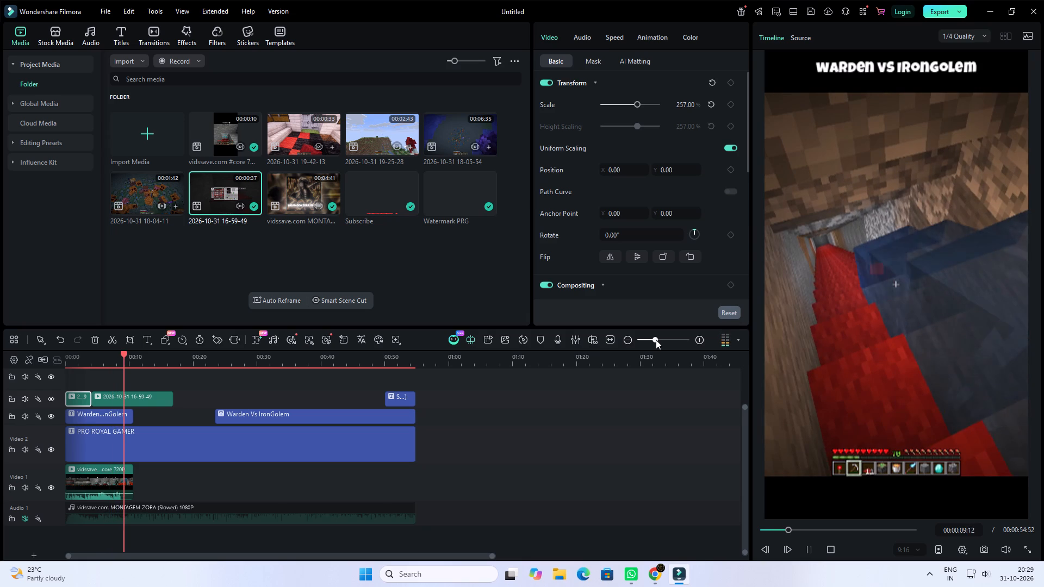
Split all tracks at the end of the #core clip, at 00:00:10:38, and delete everything after that point.
{"action": "key", "text": "space"}
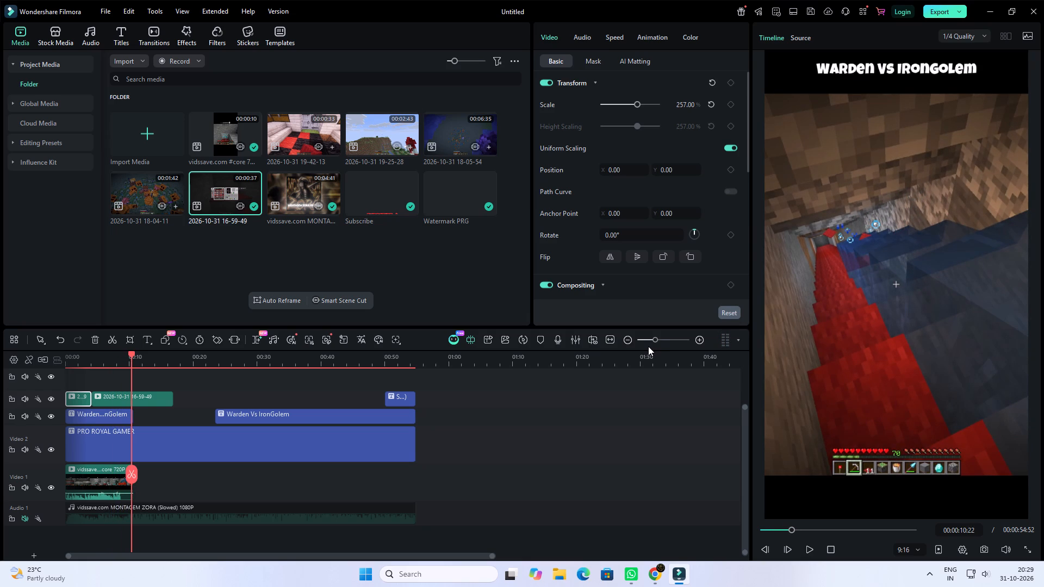
{"action": "key", "text": "space"}
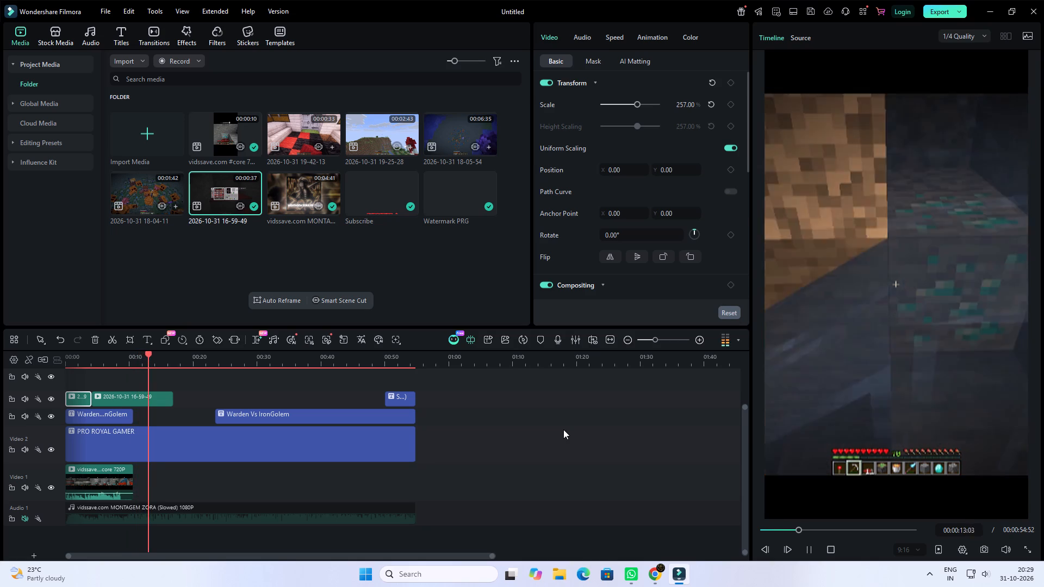
{"action": "key", "text": "space"}
{"action": "left_click_drag", "start_coordinate": [149, 475], "coordinate": [138, 471]}
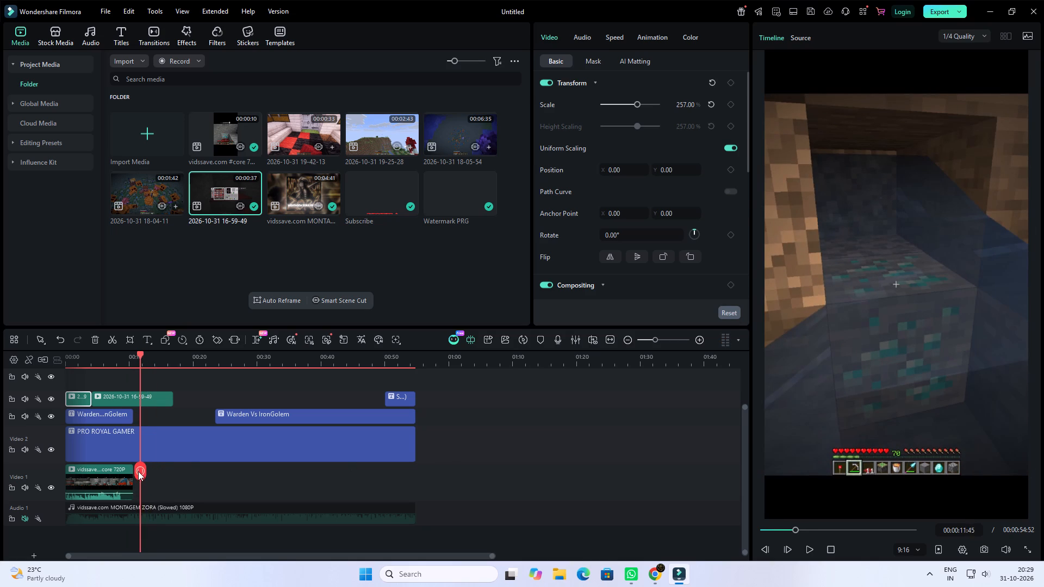
{"action": "left_click_drag", "start_coordinate": [138, 471], "coordinate": [135, 470]}
{"action": "left_click", "coordinate": [135, 470]}
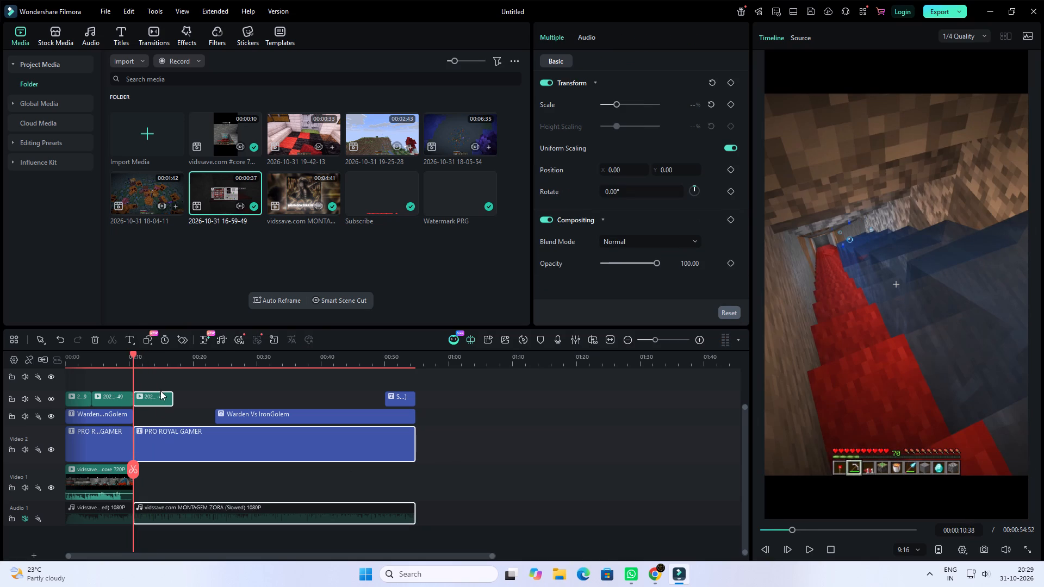
{"action": "left_click_drag", "start_coordinate": [158, 374], "coordinate": [436, 527]}
{"action": "key", "text": "Delete"}
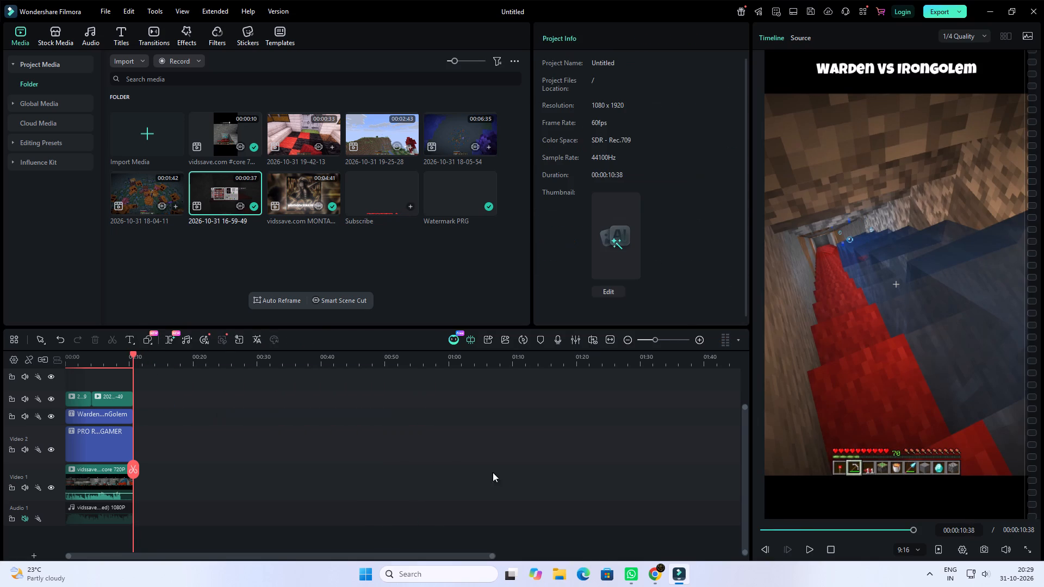
Move the PRO ROYAL GAMER and Warden Vs IronGolem titles to tracks above the recording, with the Warden title uppermost.
{"action": "left_click", "coordinate": [660, 340]}
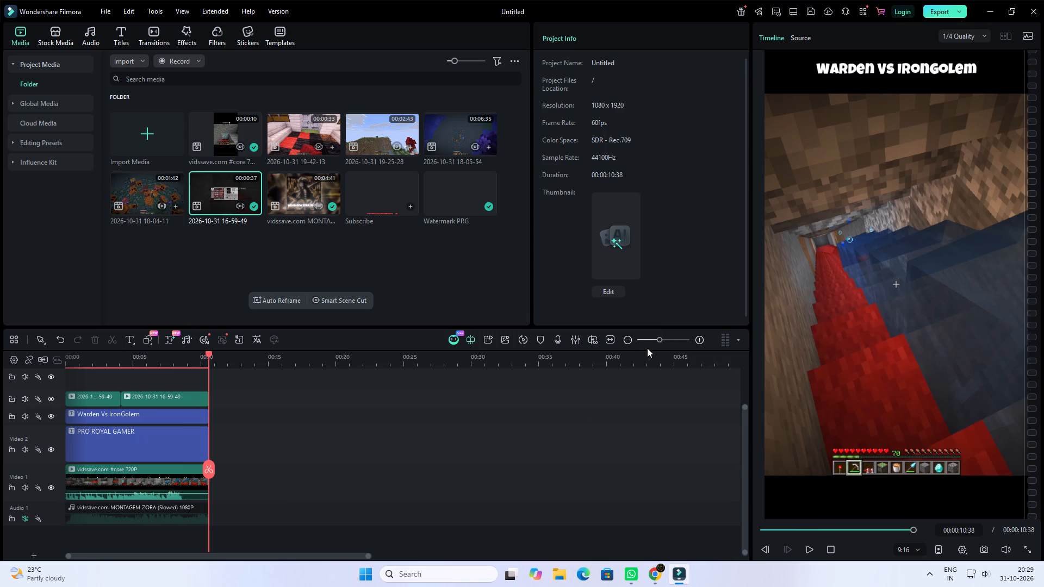
{"action": "left_click", "coordinate": [662, 342]}
{"action": "left_click_drag", "start_coordinate": [278, 469], "coordinate": [258, 472]}
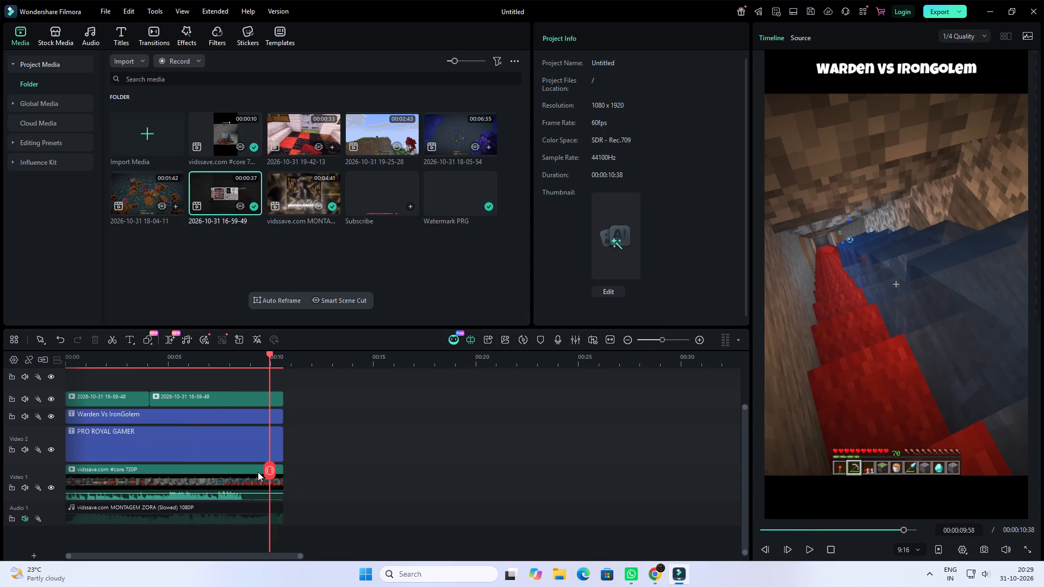
{"action": "left_click_drag", "start_coordinate": [258, 472], "coordinate": [217, 471]}
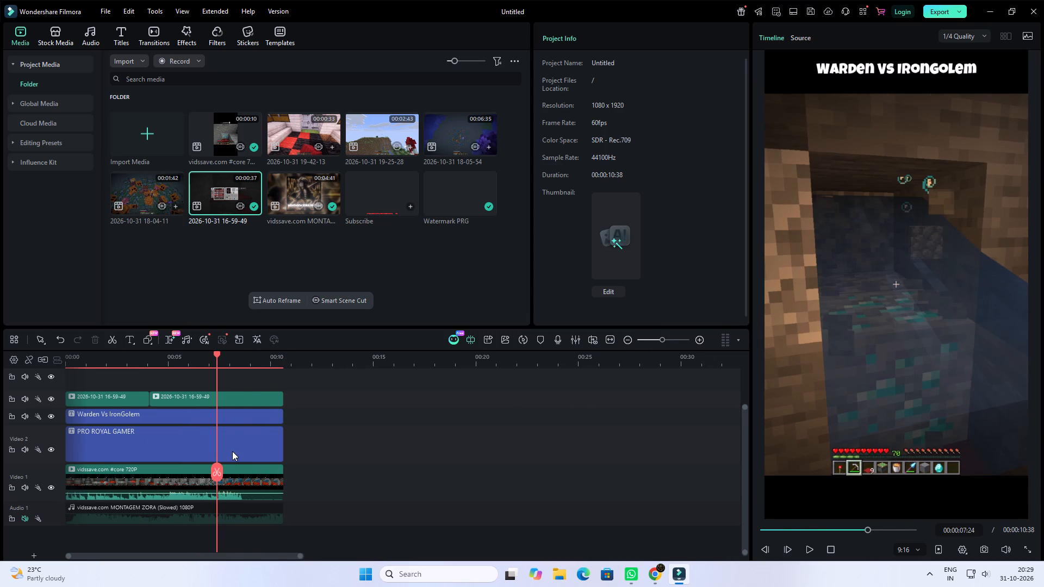
{"action": "left_click_drag", "start_coordinate": [232, 451], "coordinate": [217, 385]}
{"action": "scroll", "coordinate": [228, 461], "scroll_direction": "up", "scroll_amount": 2}
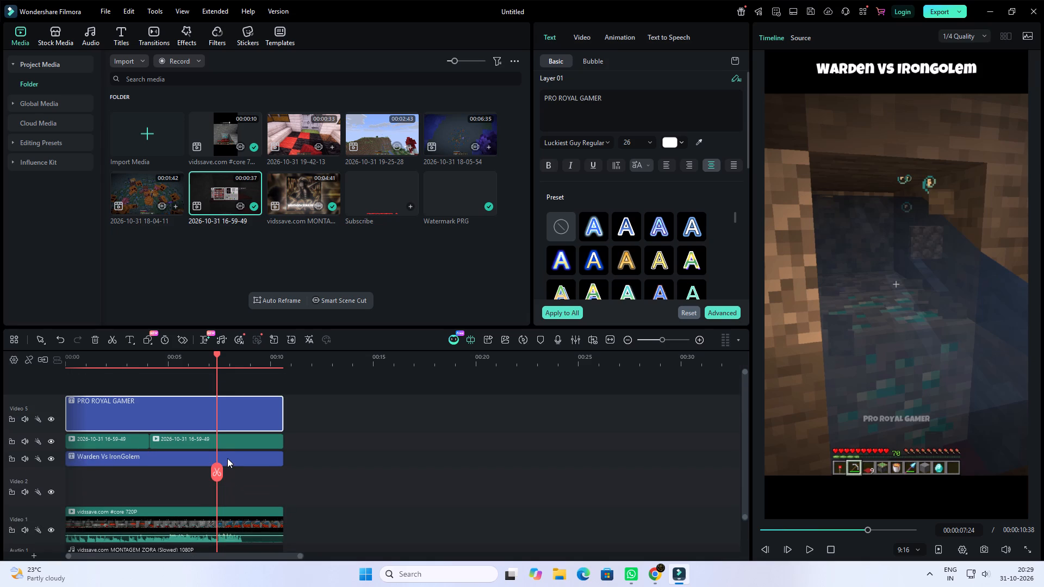
{"action": "left_click_drag", "start_coordinate": [227, 458], "coordinate": [218, 392]}
{"action": "scroll", "coordinate": [334, 435], "scroll_direction": "up", "scroll_amount": 2}
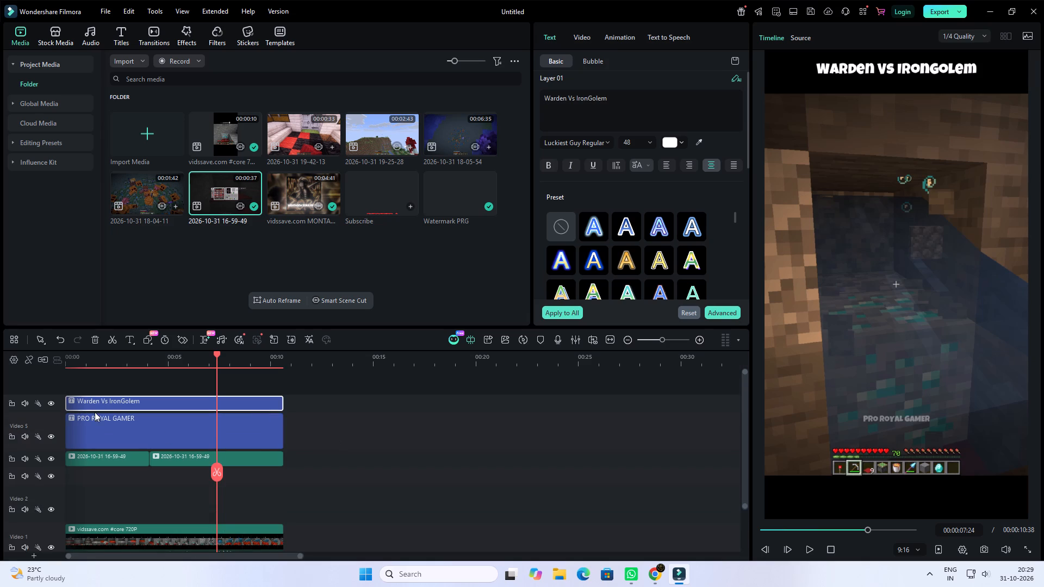
Replace the Warden Vs IronGolem title's text with "I use Brain" followed by the brain emoji.
{"action": "triple_click", "coordinate": [579, 103]}
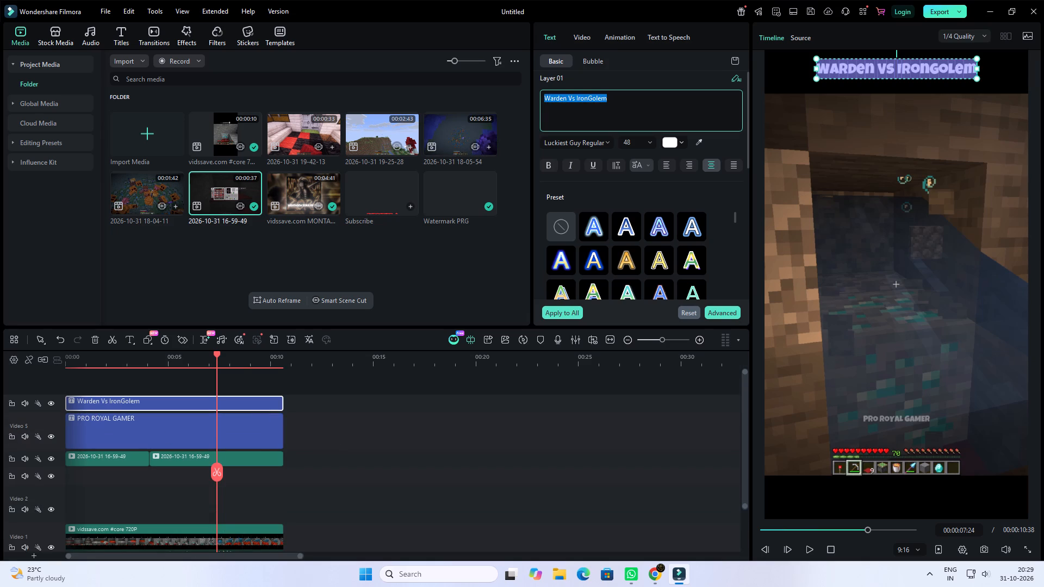
{"action": "key", "text": "BackSpace"}
{"action": "type", "text": "I"}
{"action": "key", "text": "space"}
{"action": "type", "text": "use"}
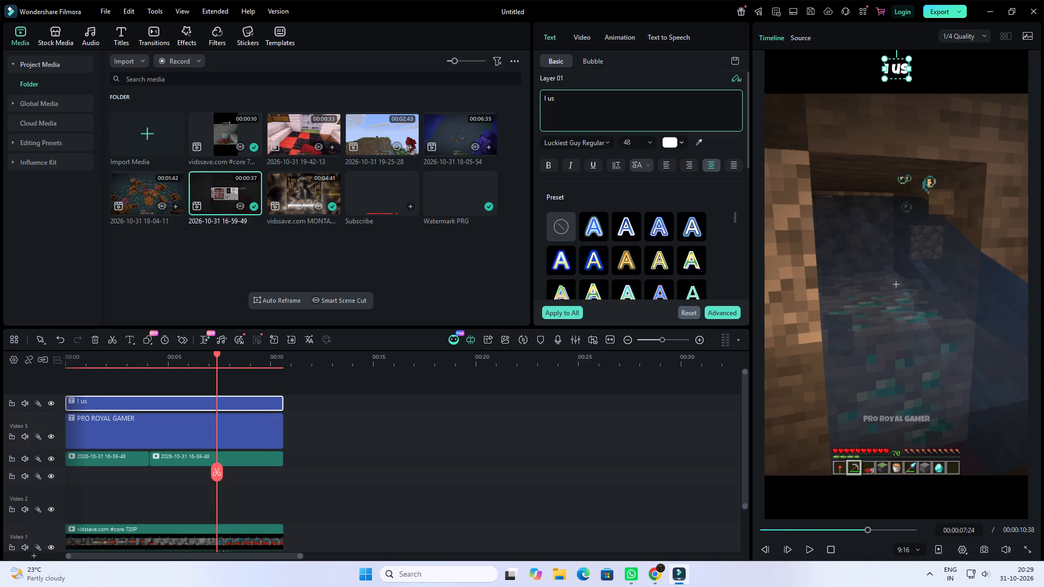
{"action": "key", "text": "space"}
{"action": "type", "text": "Brain"}
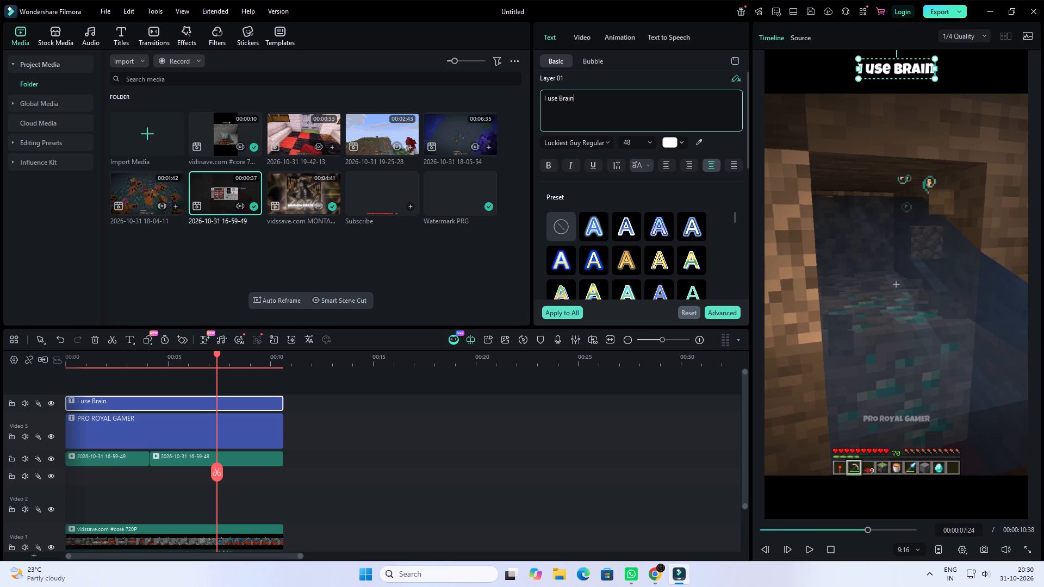
{"action": "key", "text": "space"}
{"action": "key", "text": "super+period"}
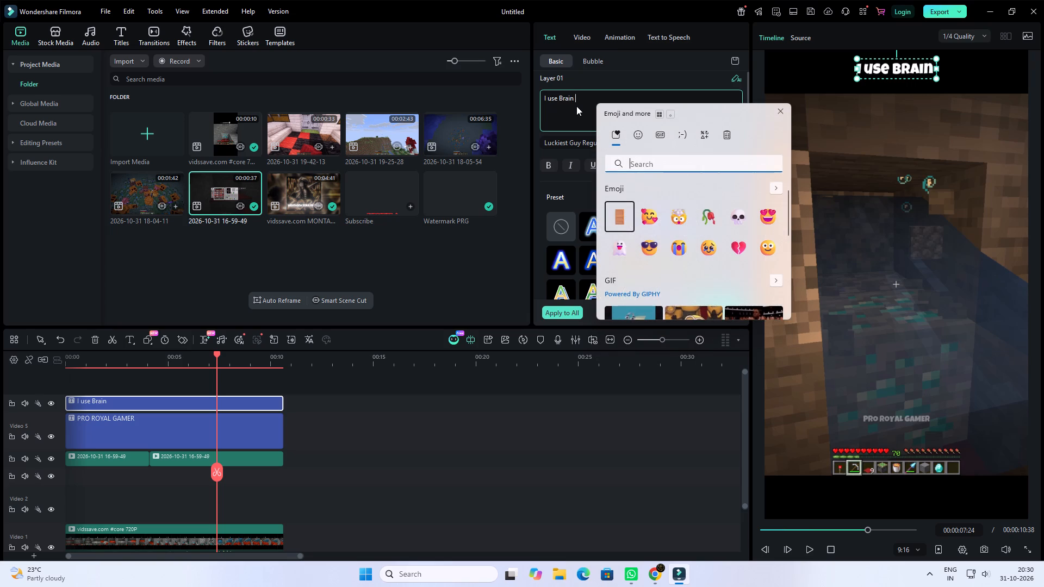
{"action": "type", "text": "bra"}
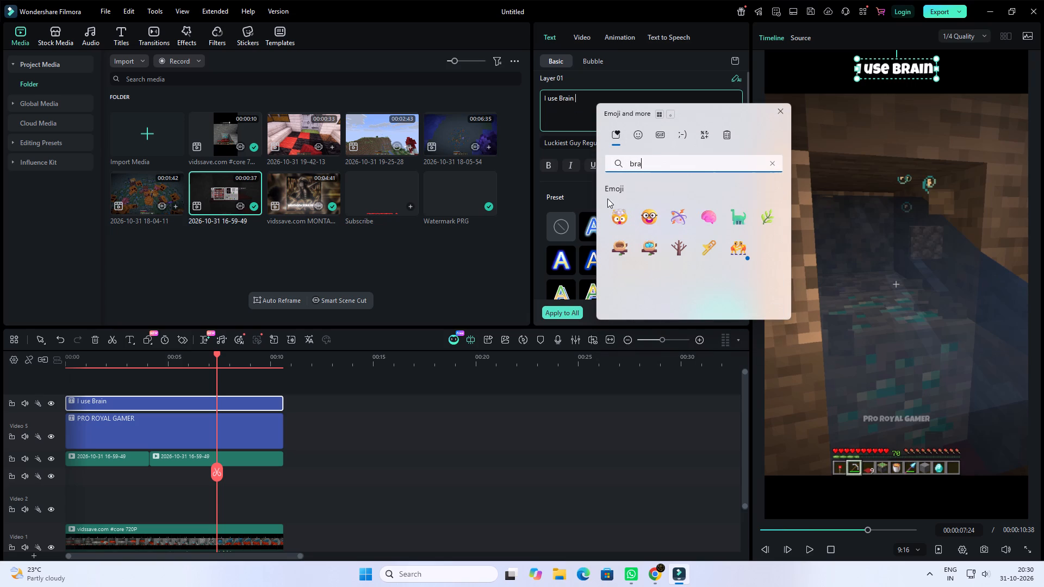
{"action": "type", "text": "in"}
{"action": "left_click", "coordinate": [621, 214]}
{"action": "left_click", "coordinate": [585, 410]}
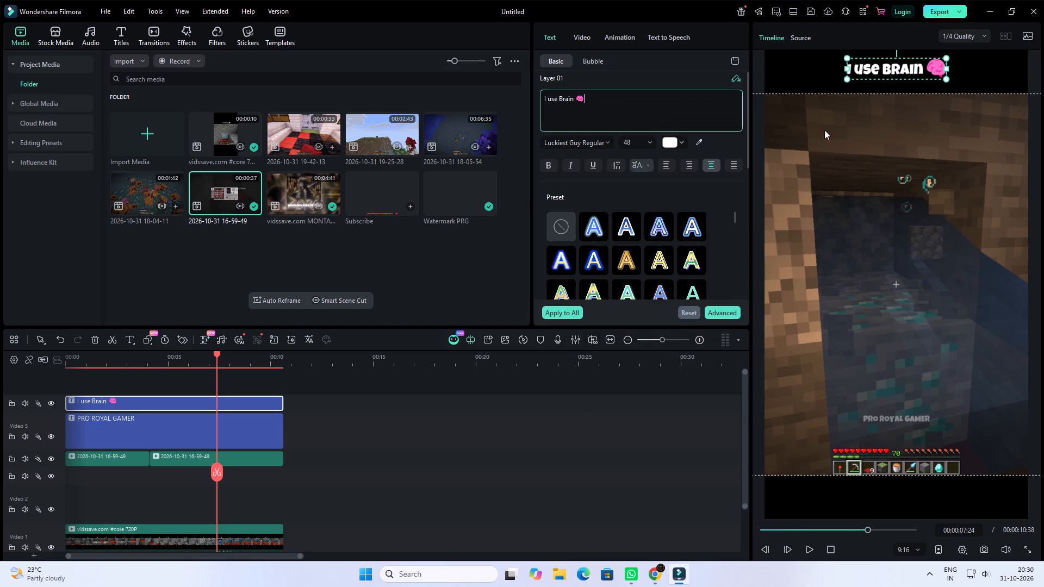
{"action": "left_click", "coordinate": [810, 66]}
Export the short as an MP4 titled #405 and close the export window once rendering completes.
{"action": "left_click", "coordinate": [942, 10]}
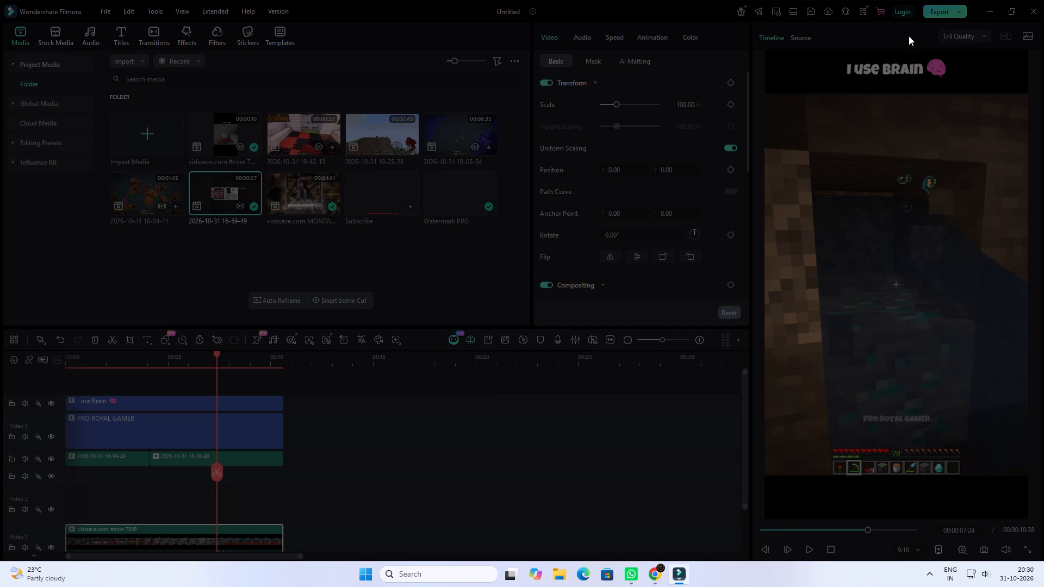
{"action": "left_click", "coordinate": [581, 145]}
{"action": "left_click", "coordinate": [584, 152]}
{"action": "key", "text": "BackSpace"}
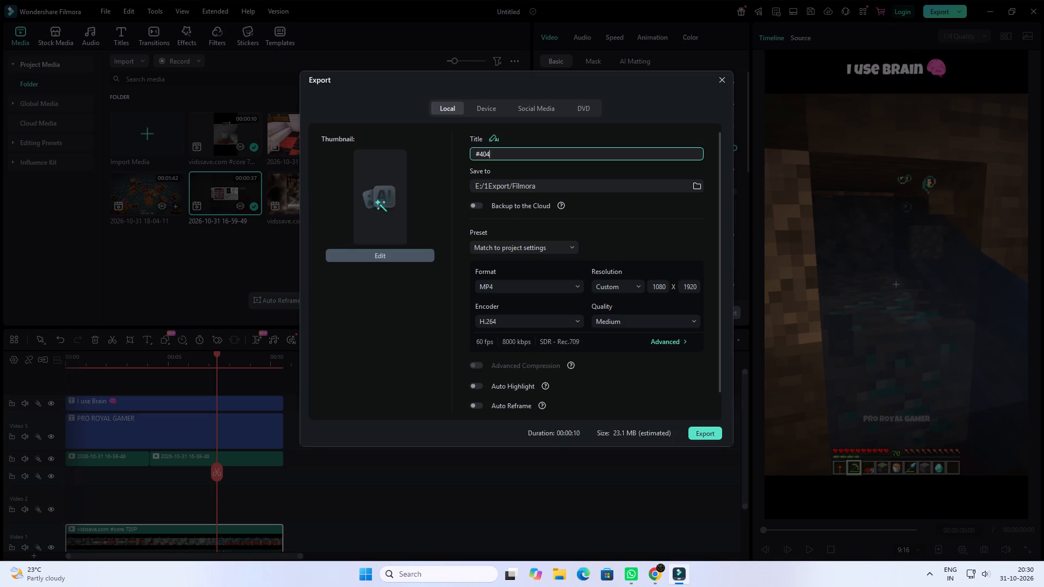
{"action": "key", "text": "5"}
{"action": "left_click", "coordinate": [705, 432]}
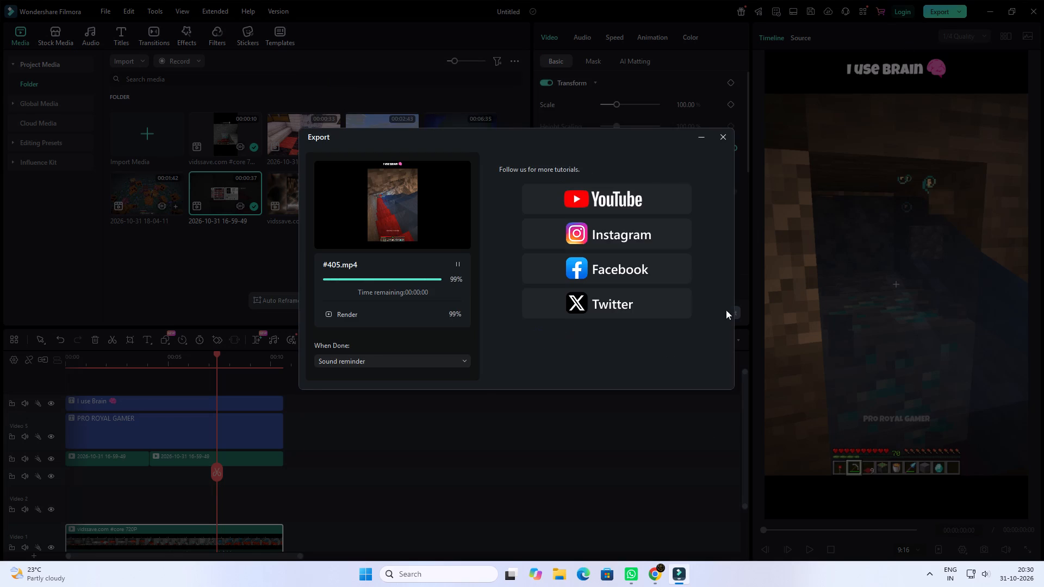
{"action": "left_click", "coordinate": [724, 136]}
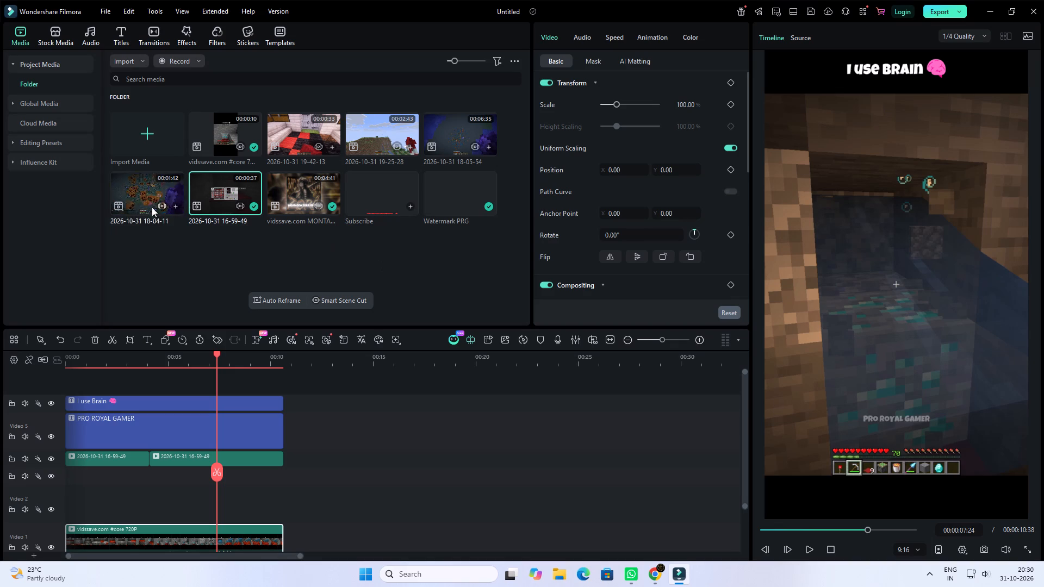
{"action": "left_click", "coordinate": [188, 238]}
{"action": "left_click", "coordinate": [222, 154]}
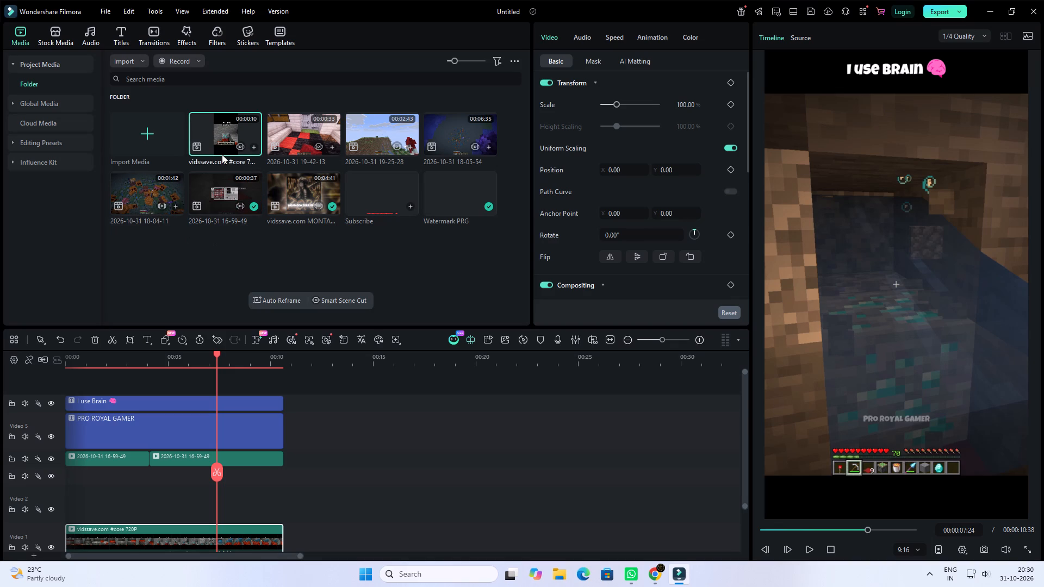
{"action": "key", "text": "Delete"}
{"action": "left_click", "coordinate": [571, 299]}
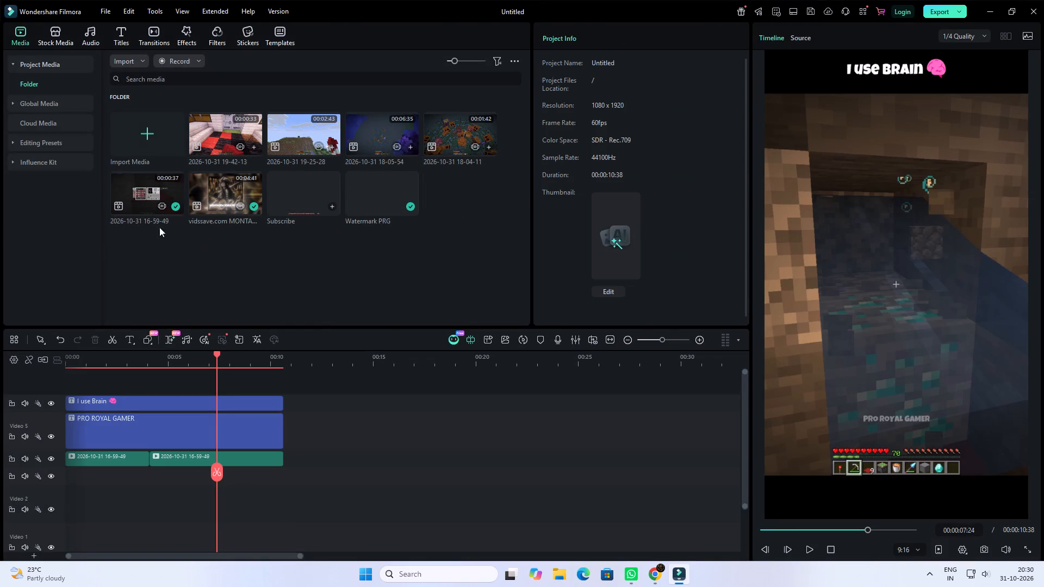
{"action": "left_click", "coordinate": [147, 204]}
{"action": "key", "text": "Delete"}
{"action": "left_click", "coordinate": [570, 303]}
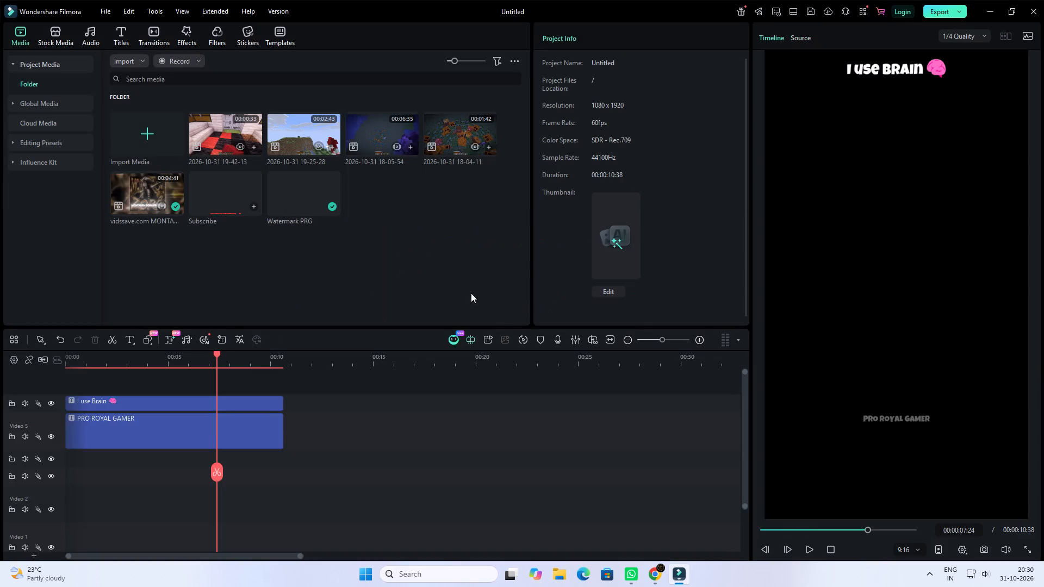
{"action": "left_click", "coordinate": [436, 269]}
Switch to Chrome, open SuzoMace's "You'll Never Forgive Yourself..." from the liked videos and copy its video URL.
{"action": "left_click", "coordinate": [651, 576]}
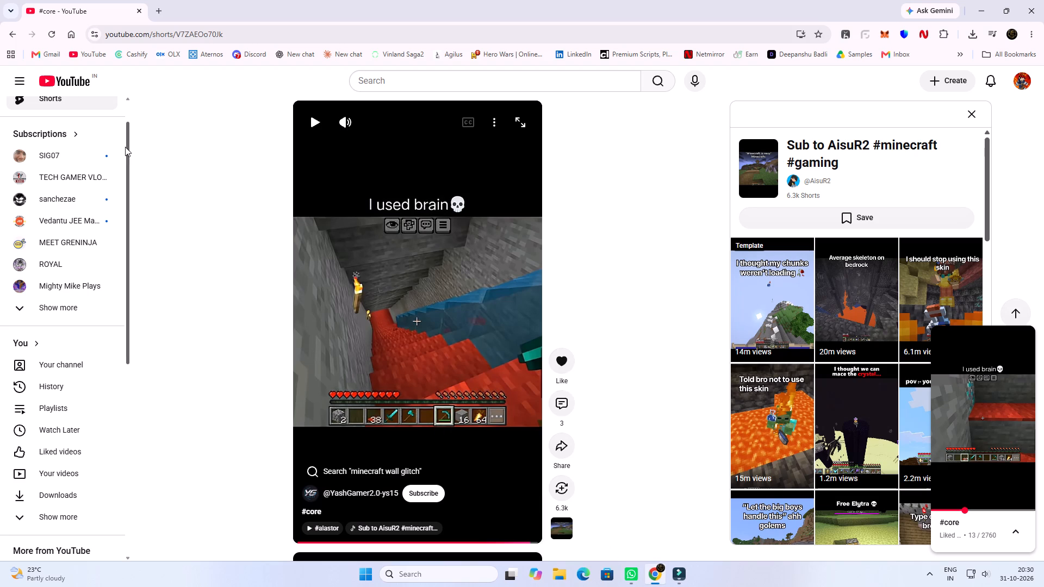
{"action": "left_click", "coordinate": [66, 448]}
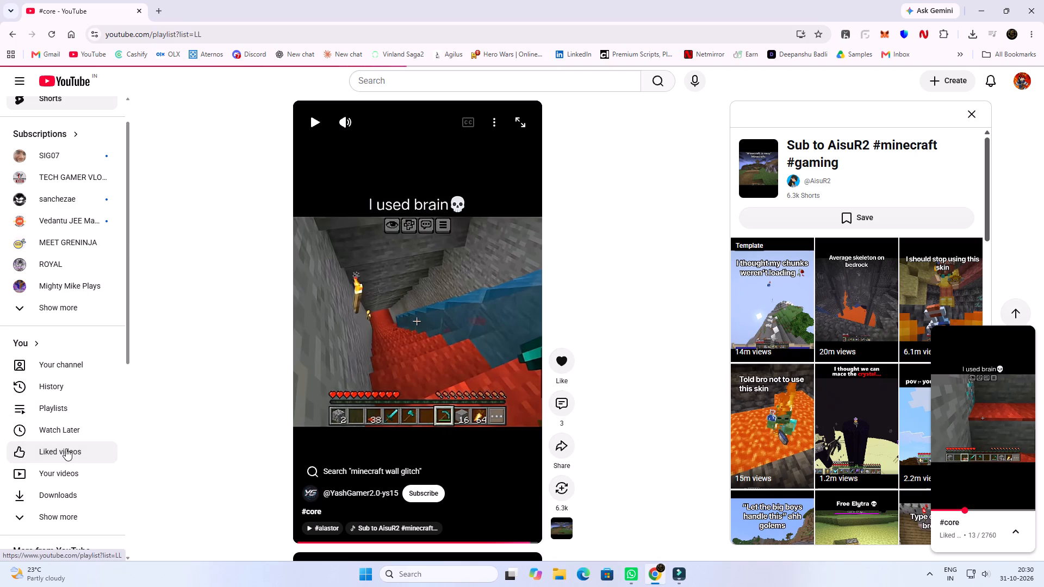
{"action": "scroll", "coordinate": [422, 390], "scroll_direction": "down", "scroll_amount": 20}
{"action": "scroll", "coordinate": [422, 390], "scroll_direction": "down", "scroll_amount": 8}
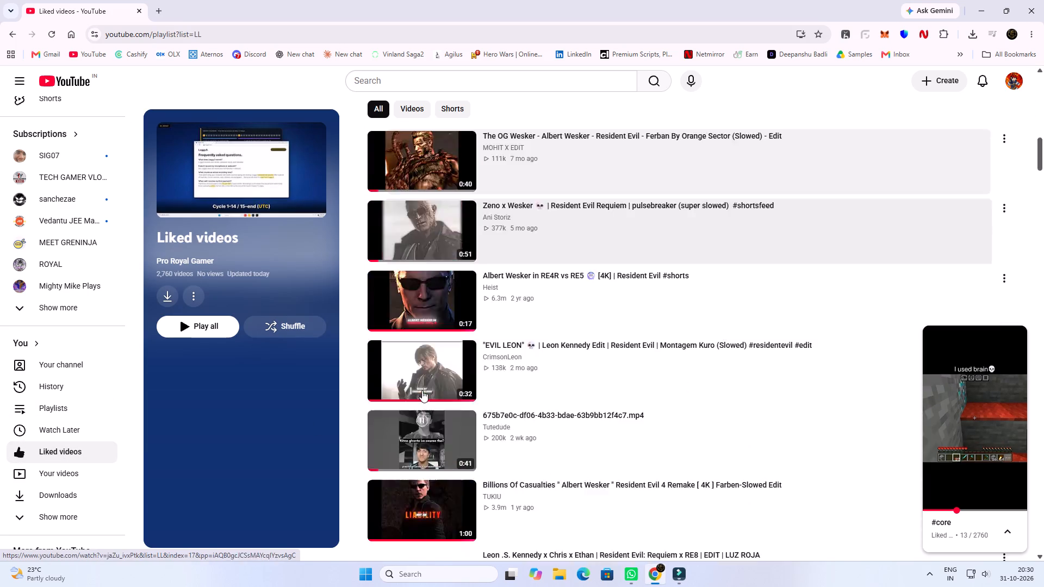
{"action": "scroll", "coordinate": [422, 390], "scroll_direction": "down", "scroll_amount": 14}
{"action": "scroll", "coordinate": [422, 390], "scroll_direction": "down", "scroll_amount": 7}
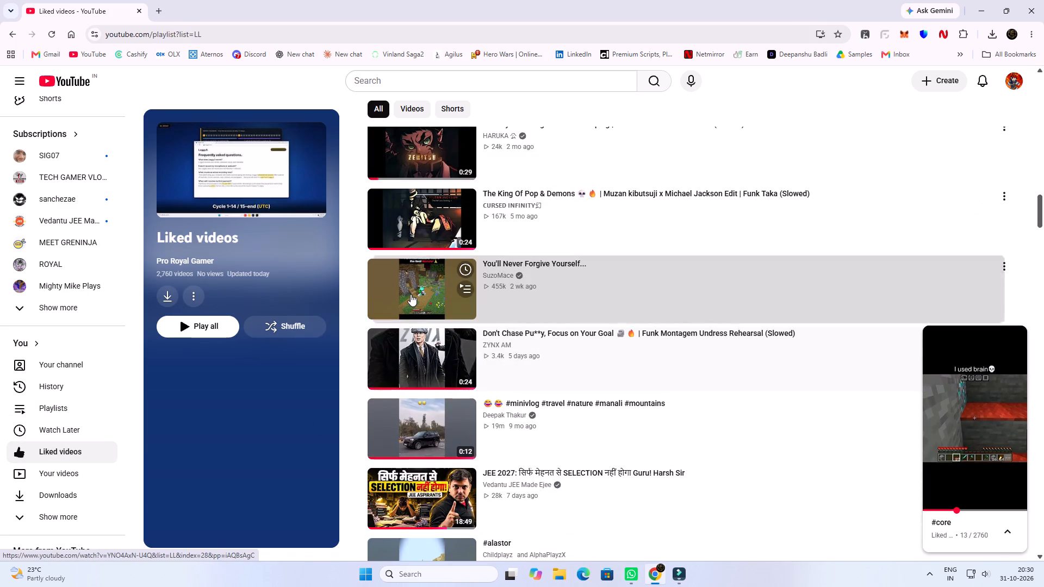
{"action": "left_click", "coordinate": [410, 292]}
{"action": "right_click", "coordinate": [413, 314]}
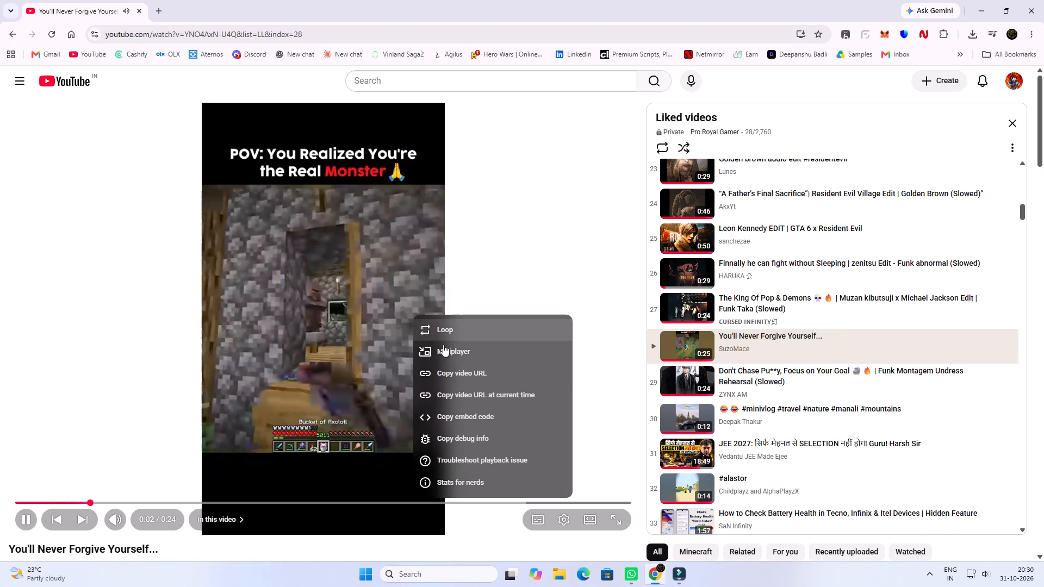
{"action": "left_click", "coordinate": [452, 373]}
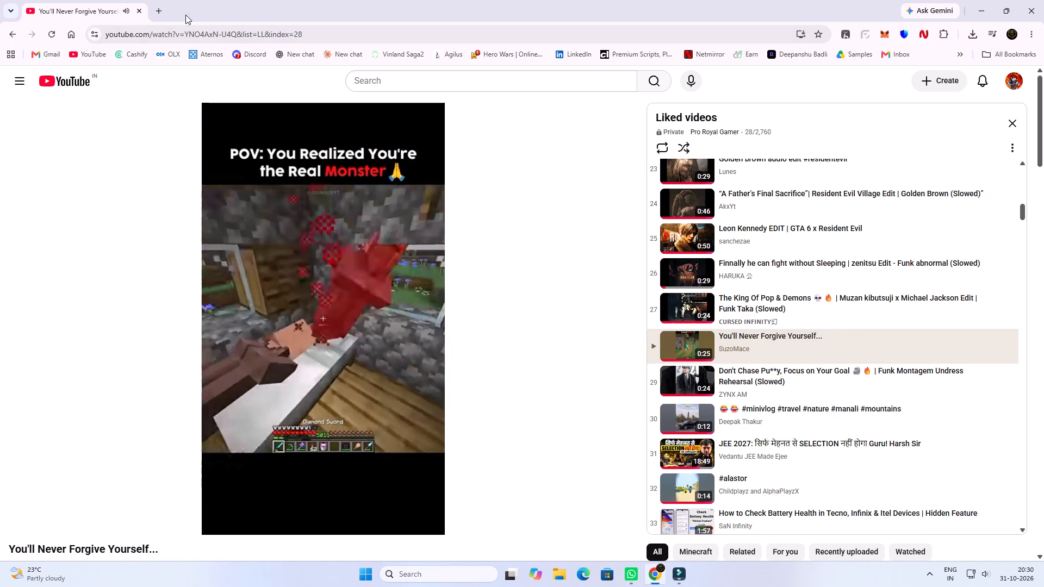
Examine the video's comments and expanded description, and watch the short through as a reference.
{"action": "scroll", "coordinate": [406, 218], "scroll_direction": "down", "scroll_amount": 4}
{"action": "scroll", "coordinate": [399, 284], "scroll_direction": "down", "scroll_amount": 4}
{"action": "scroll", "coordinate": [321, 313], "scroll_direction": "down", "scroll_amount": 12}
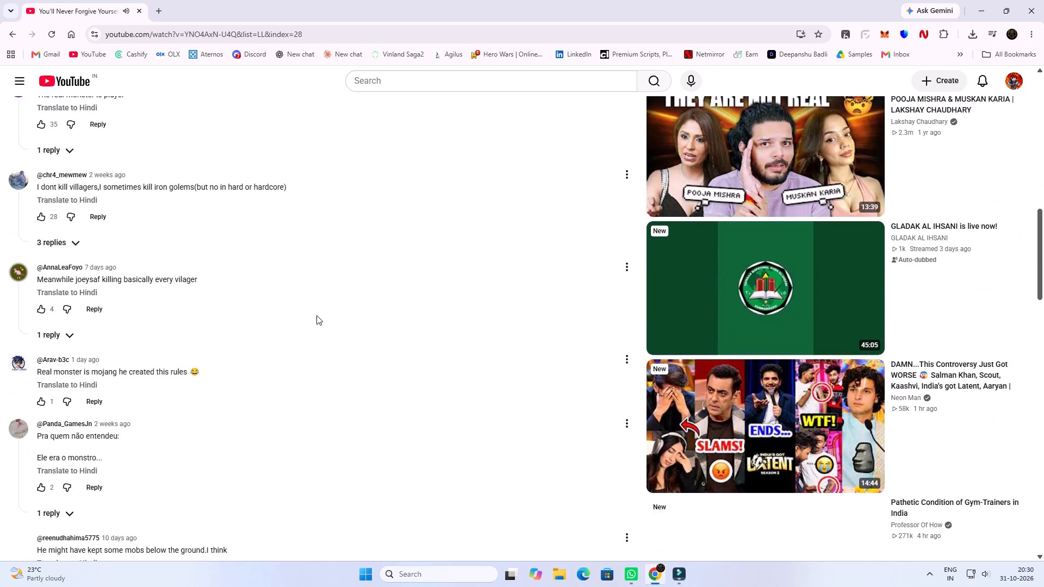
{"action": "scroll", "coordinate": [316, 315], "scroll_direction": "down", "scroll_amount": 7}
{"action": "scroll", "coordinate": [306, 333], "scroll_direction": "up", "scroll_amount": 17}
{"action": "scroll", "coordinate": [232, 383], "scroll_direction": "up", "scroll_amount": 3}
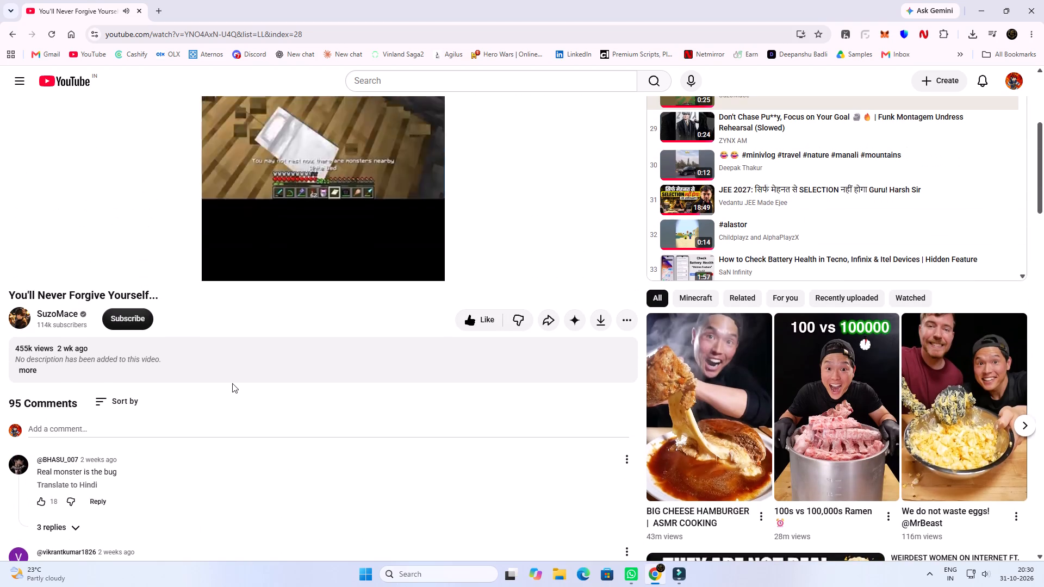
{"action": "left_click", "coordinate": [35, 371]}
{"action": "scroll", "coordinate": [237, 415], "scroll_direction": "up", "scroll_amount": 2}
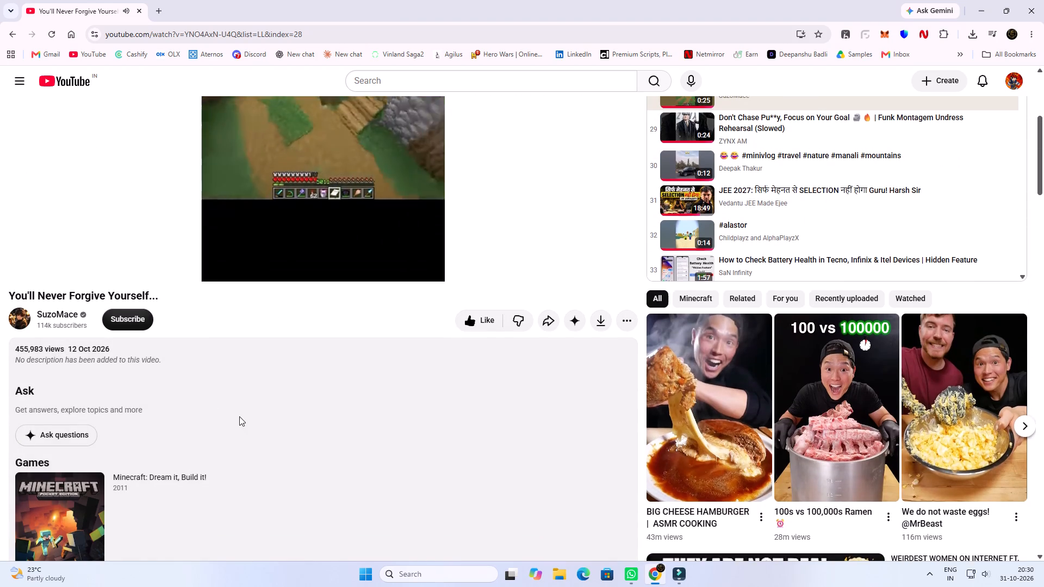
{"action": "scroll", "coordinate": [239, 416], "scroll_direction": "up", "scroll_amount": 5}
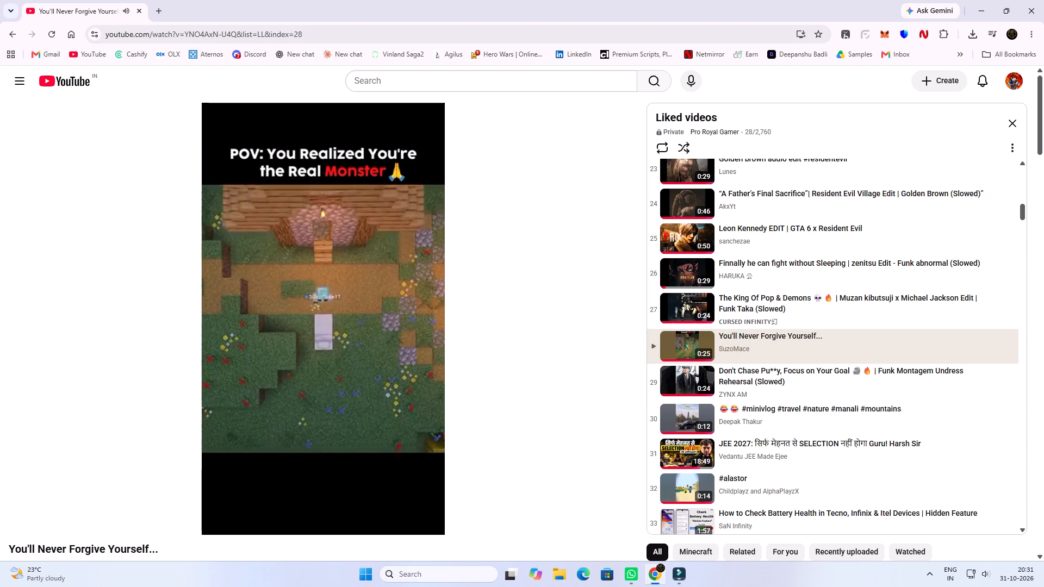
{"action": "left_click", "coordinate": [279, 292]}
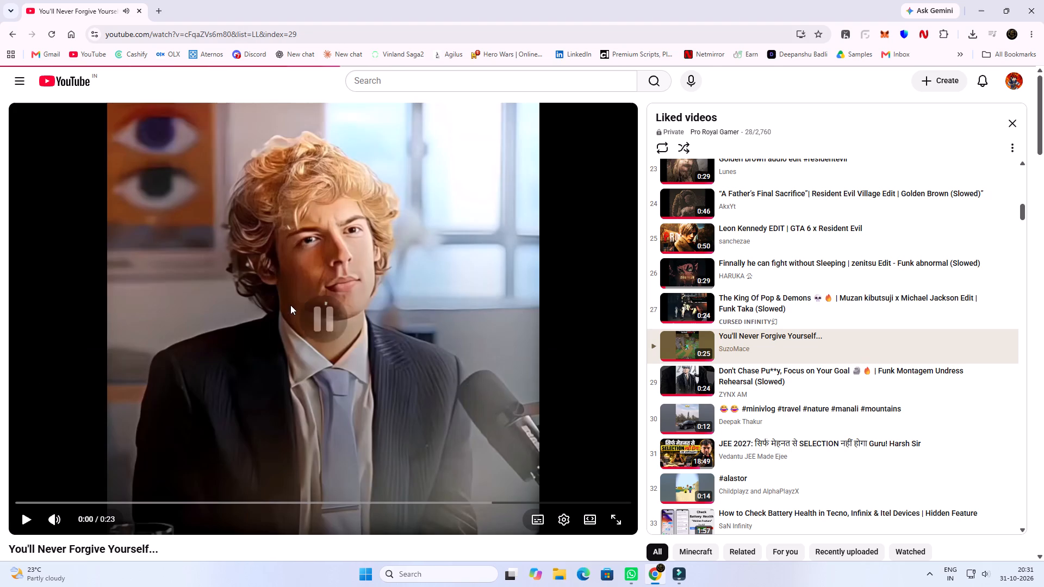
Reopen SuzoMace's "You'll Never Forgive Yourself..." from the liked videos, copy its video URL and pause playback.
{"action": "left_click", "coordinate": [685, 319]}
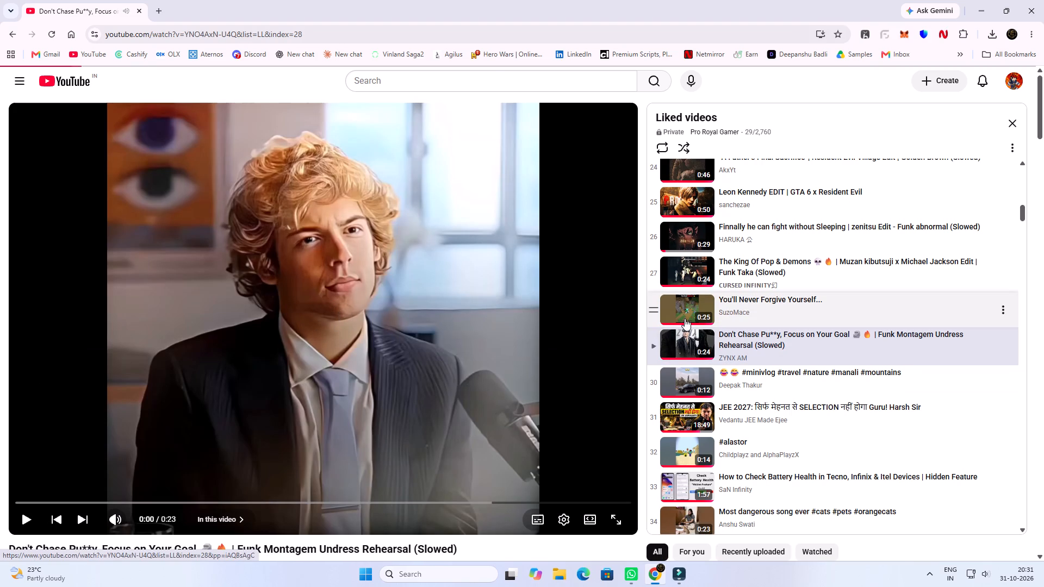
{"action": "right_click", "coordinate": [325, 292]}
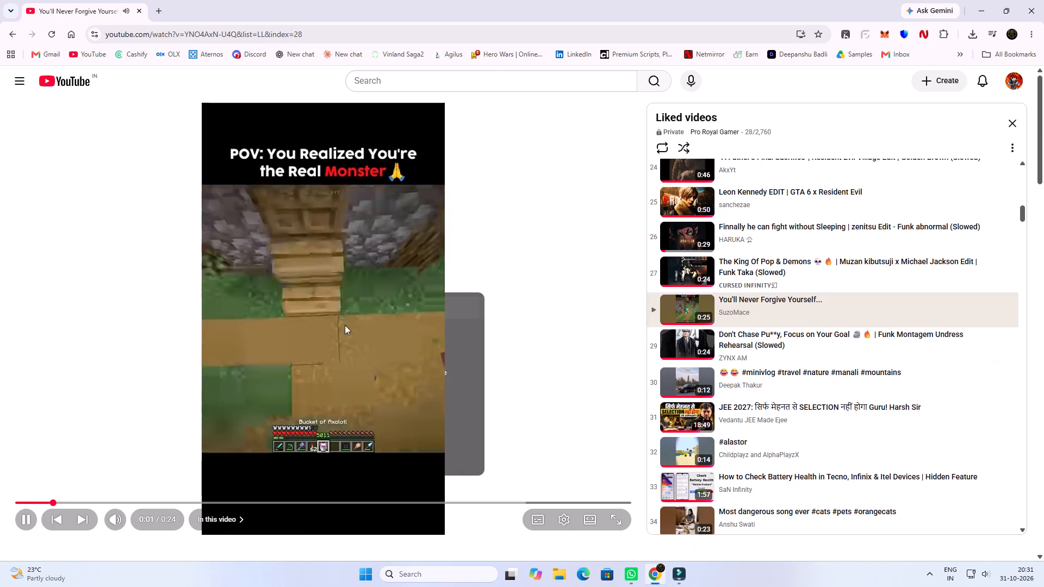
{"action": "right_click", "coordinate": [332, 305]}
{"action": "left_click", "coordinate": [266, 276]}
{"action": "right_click", "coordinate": [266, 276]}
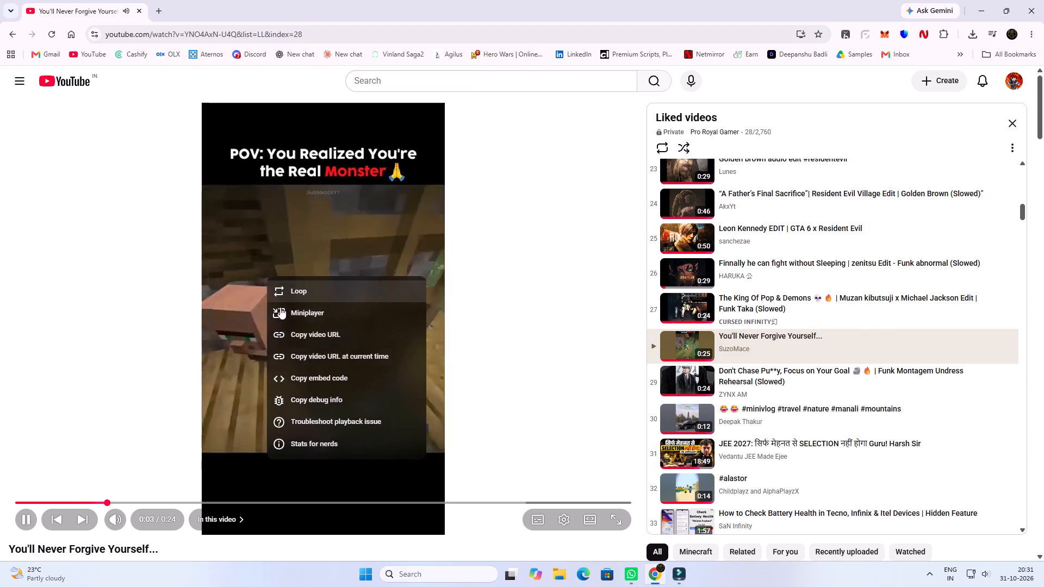
{"action": "left_click", "coordinate": [298, 335]}
{"action": "left_click", "coordinate": [214, 304]}
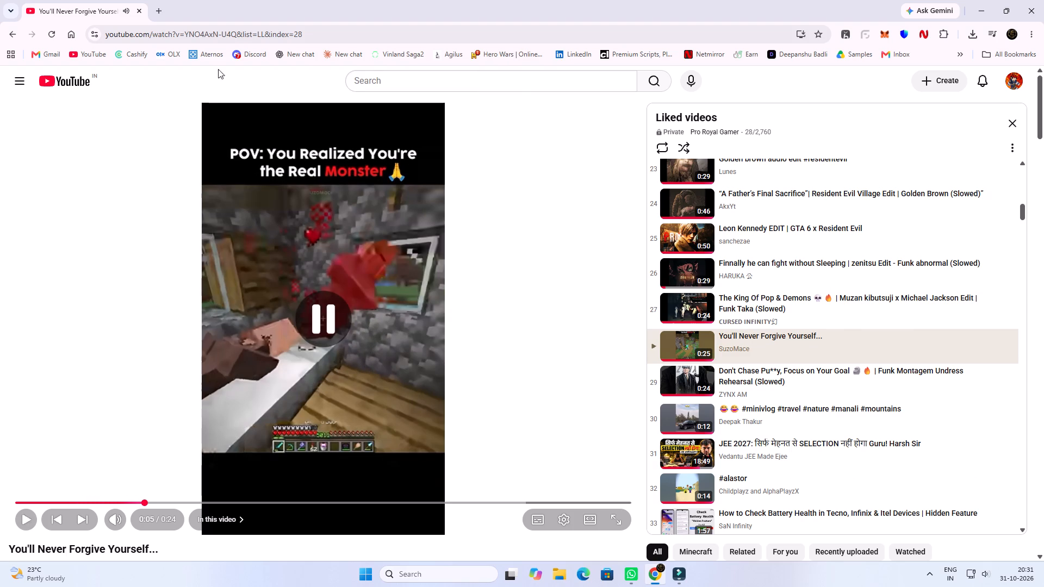
Search the web in a new tab for "yt video download" and open the VidsSave YouTube video downloader.
{"action": "left_click", "coordinate": [159, 8]}
{"action": "left_click", "coordinate": [368, 211]}
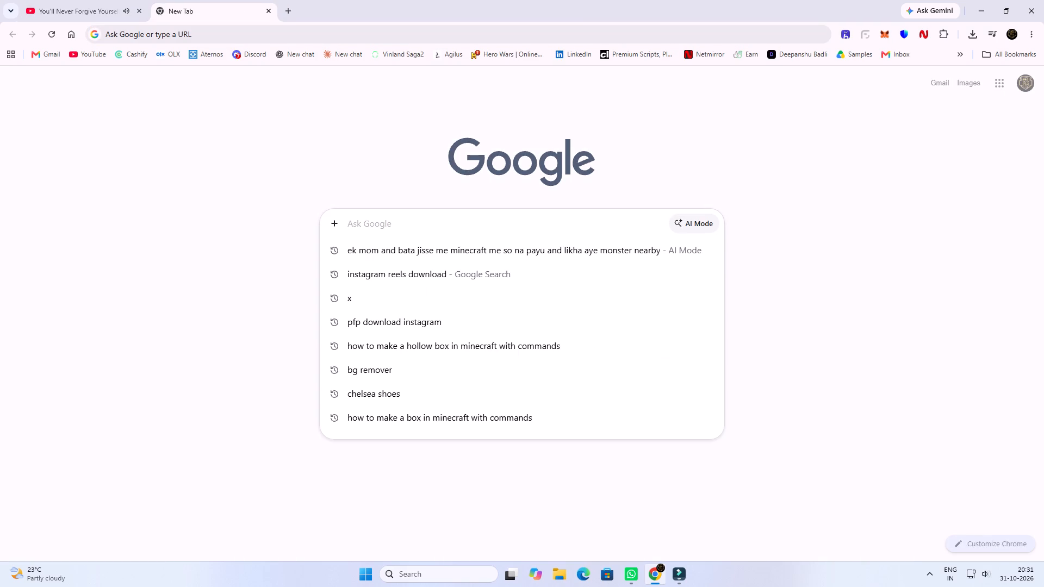
{"action": "type", "text": "yt video download"}
{"action": "key", "text": "space"}
{"action": "key", "text": "Return"}
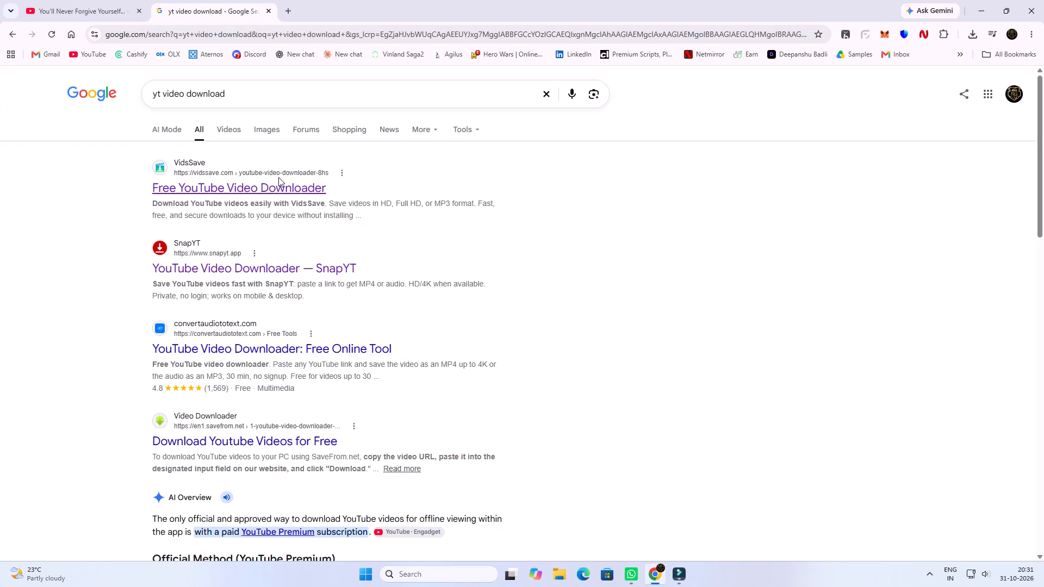
{"action": "left_click", "coordinate": [278, 177]}
Paste the copied link into VidsSave, save the 720P MP4 to the Downloads folder and close the downloader tab.
{"action": "left_click", "coordinate": [329, 288]}
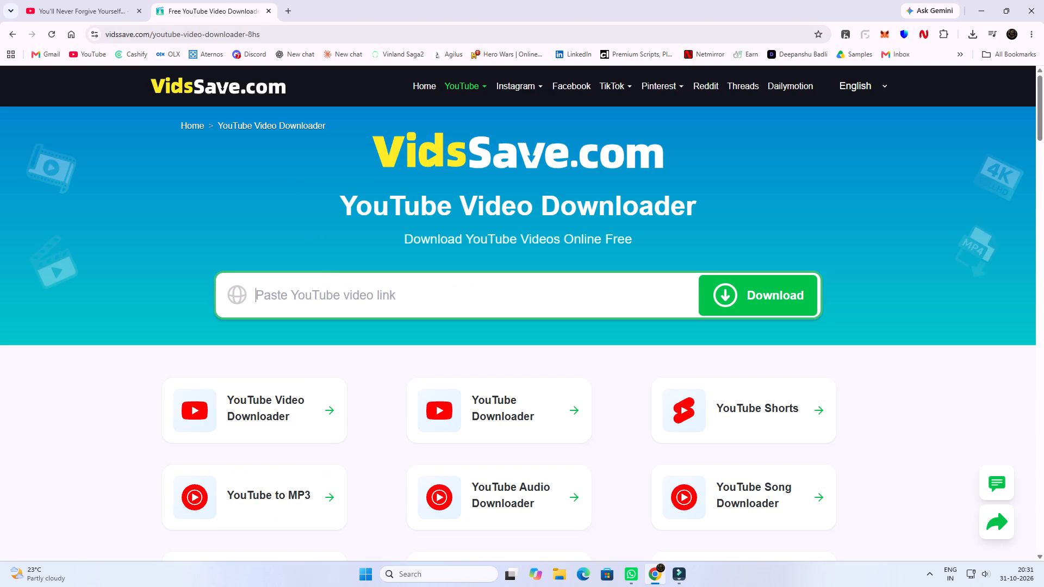
{"action": "key", "text": "ctrl+v"}
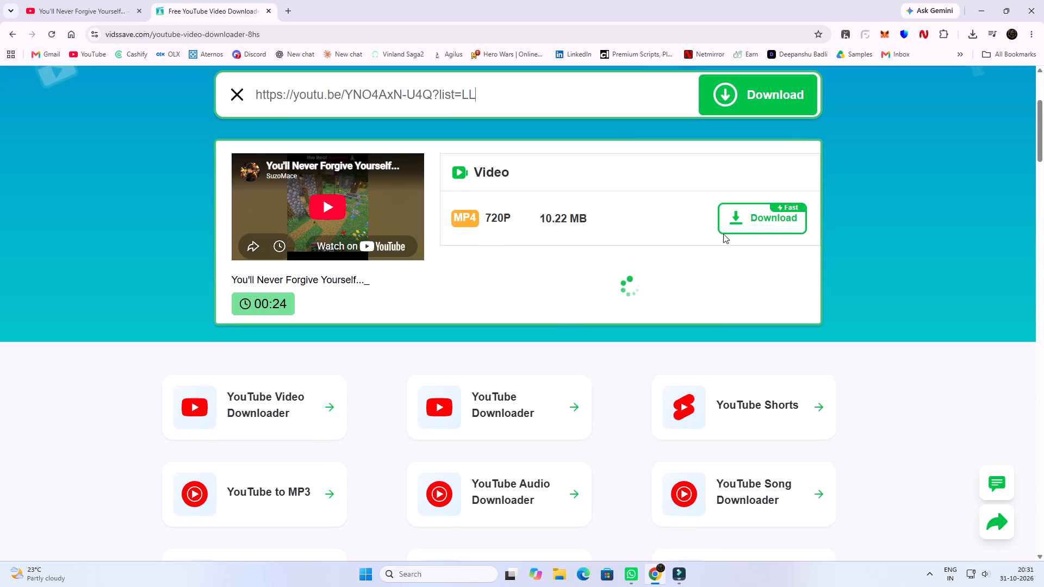
{"action": "left_click", "coordinate": [740, 218]}
{"action": "double_click", "coordinate": [401, 535]}
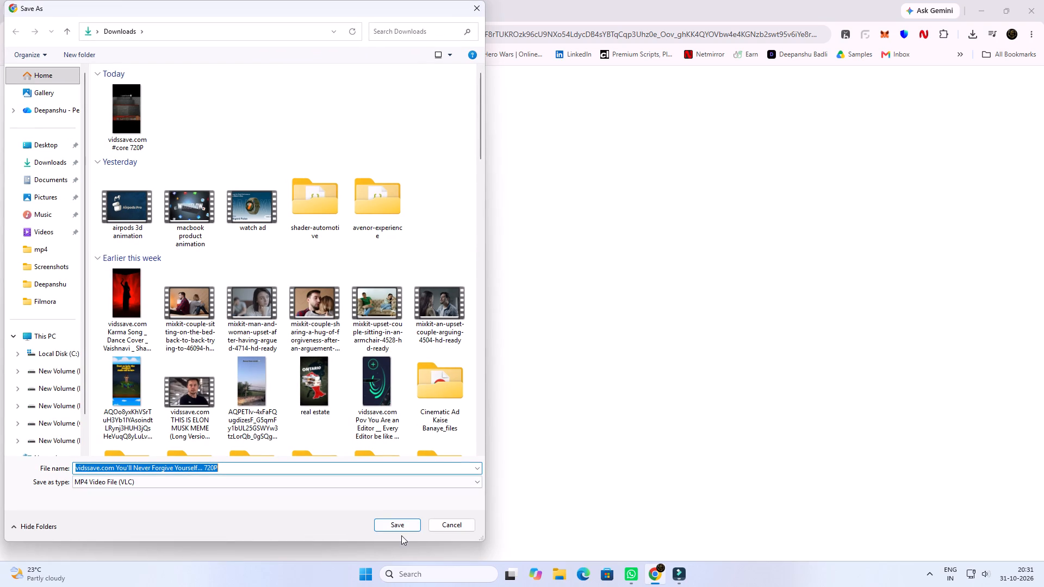
{"action": "left_click", "coordinate": [400, 528]}
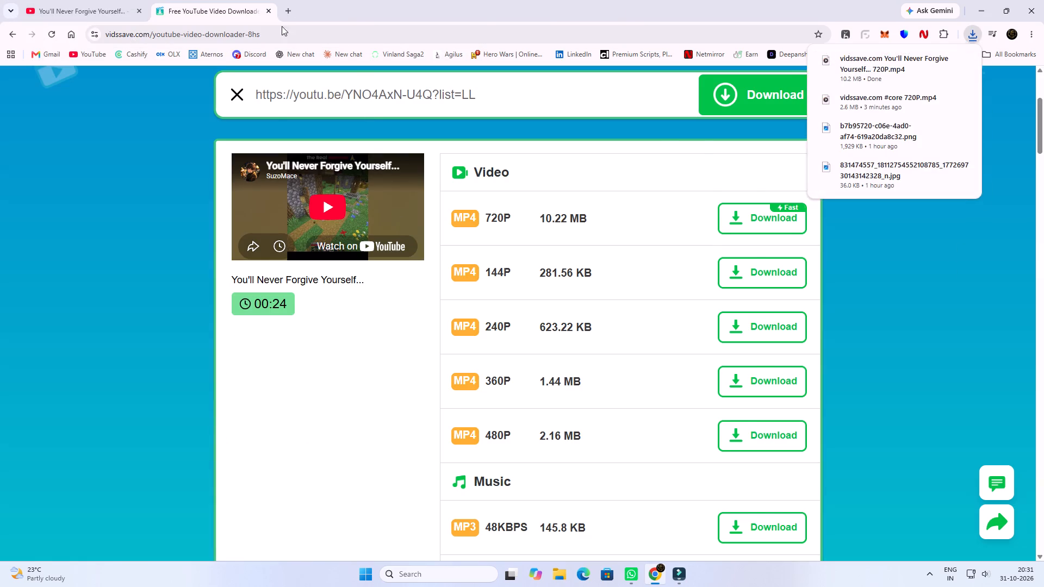
{"action": "middle_click", "coordinate": [204, 0]}
{"action": "left_click", "coordinate": [683, 584]}
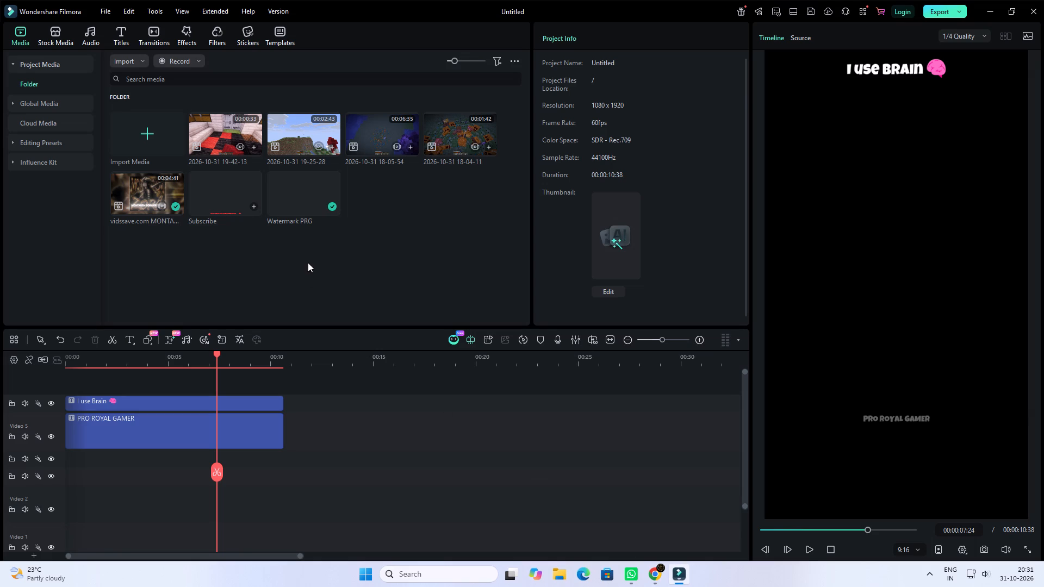
{"action": "left_click", "coordinate": [307, 259]}
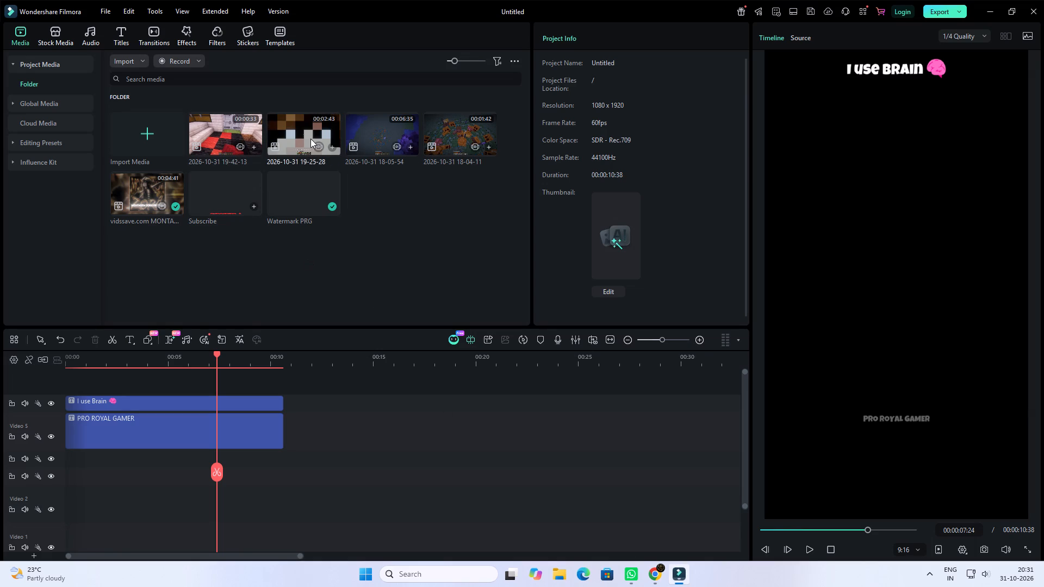
{"action": "left_click_drag", "start_coordinate": [310, 139], "coordinate": [54, 513]}
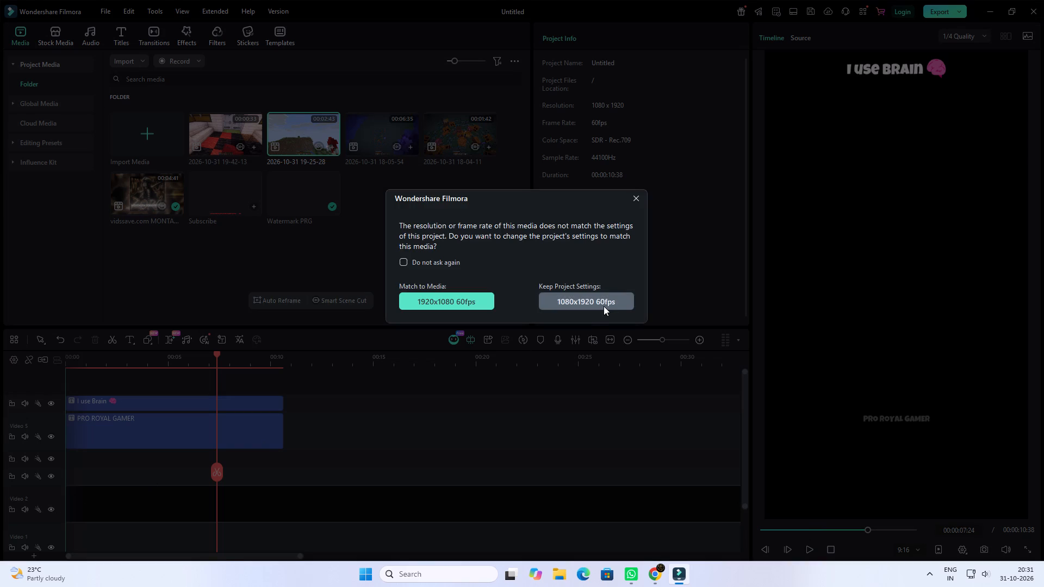
{"action": "left_click", "coordinate": [604, 306]}
Import the downloaded "You'll Never Forgive Yourself... 720P" video from Downloads and place it on a new track above the titles.
{"action": "left_click", "coordinate": [145, 141]}
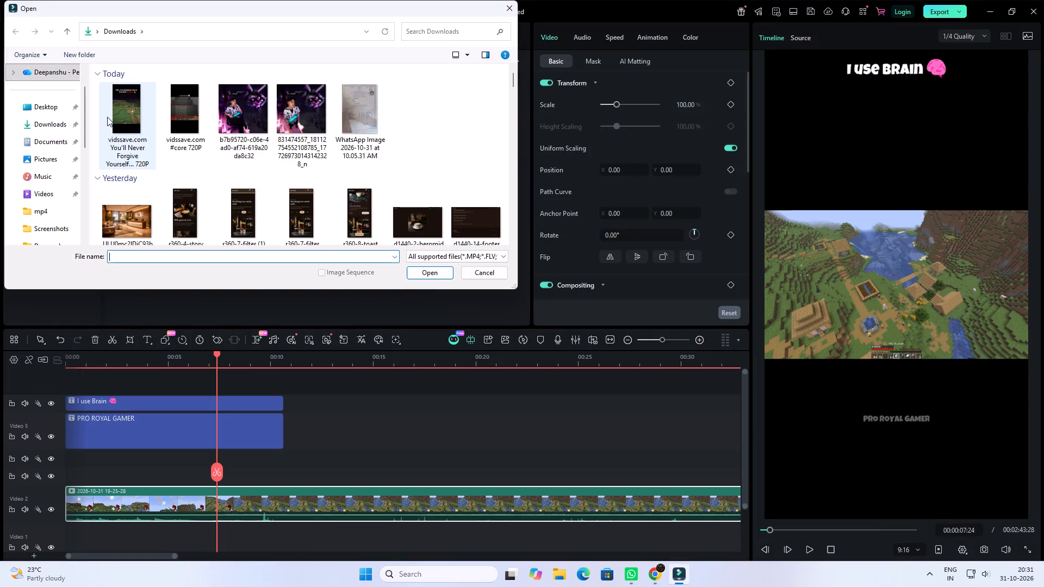
{"action": "double_click", "coordinate": [111, 117]}
{"action": "left_click_drag", "start_coordinate": [209, 134], "coordinate": [323, 428]}
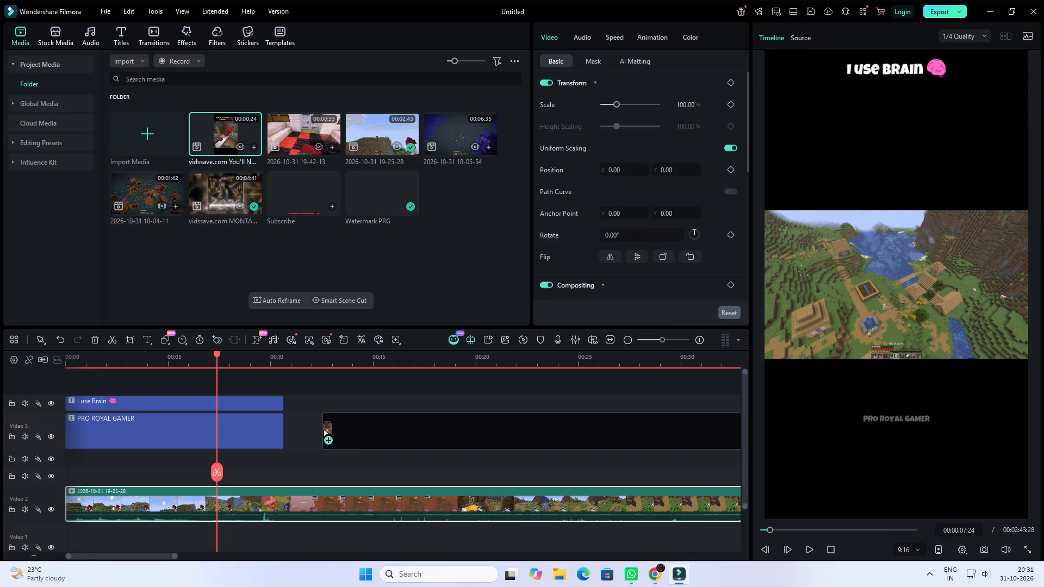
{"action": "left_click_drag", "start_coordinate": [323, 428], "coordinate": [335, 391]}
{"action": "left_click", "coordinate": [605, 301]}
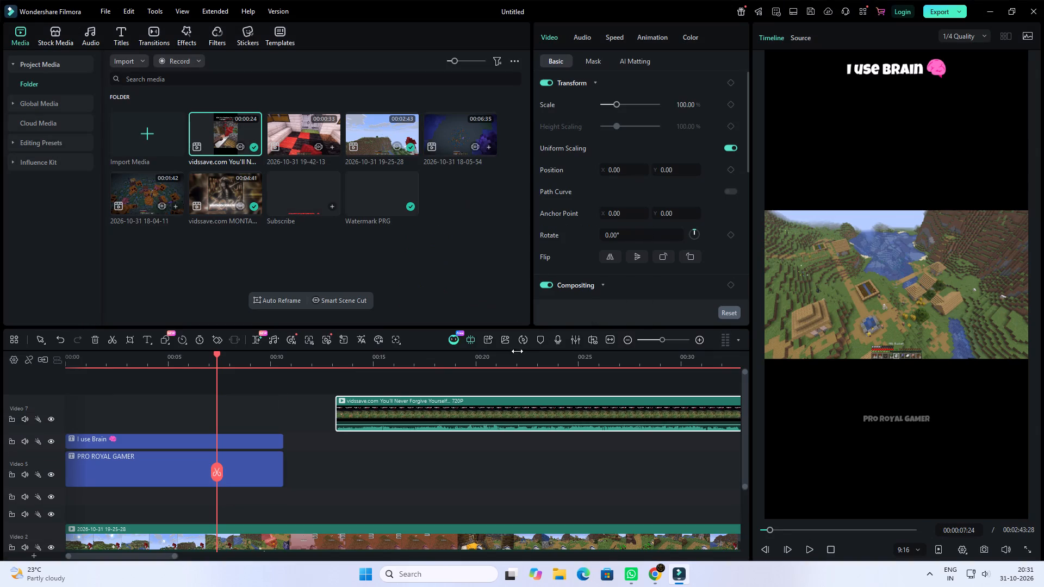
Move the reference short's clip to the start of the timeline, then mute and hide its Video 7 track.
{"action": "key", "text": "space"}
{"action": "left_click", "coordinate": [460, 364]}
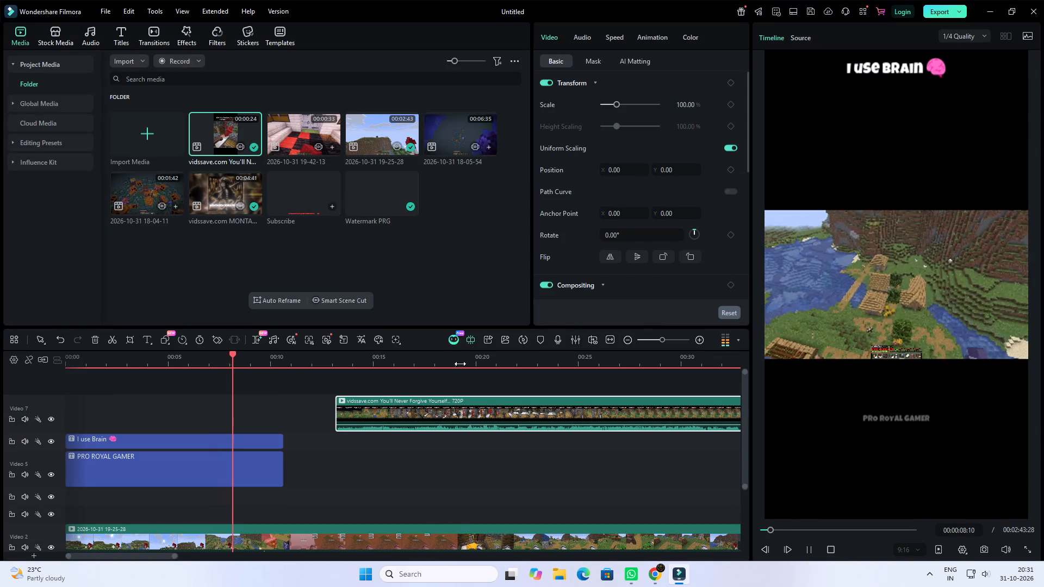
{"action": "key", "text": "space"}
{"action": "left_click_drag", "start_coordinate": [479, 418], "coordinate": [212, 416]}
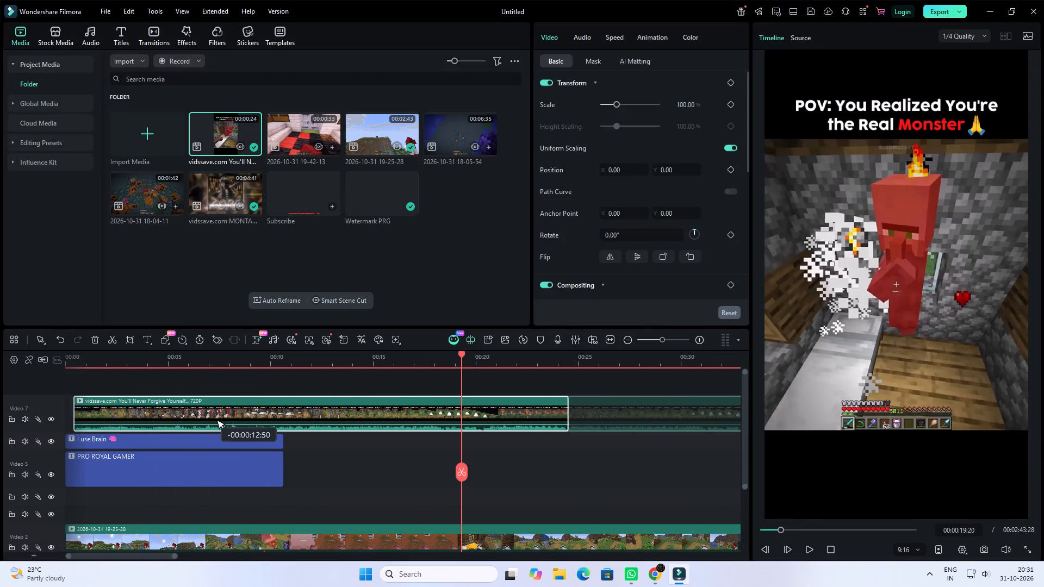
{"action": "left_click_drag", "start_coordinate": [212, 416], "coordinate": [192, 416]}
{"action": "left_click", "coordinate": [22, 421]}
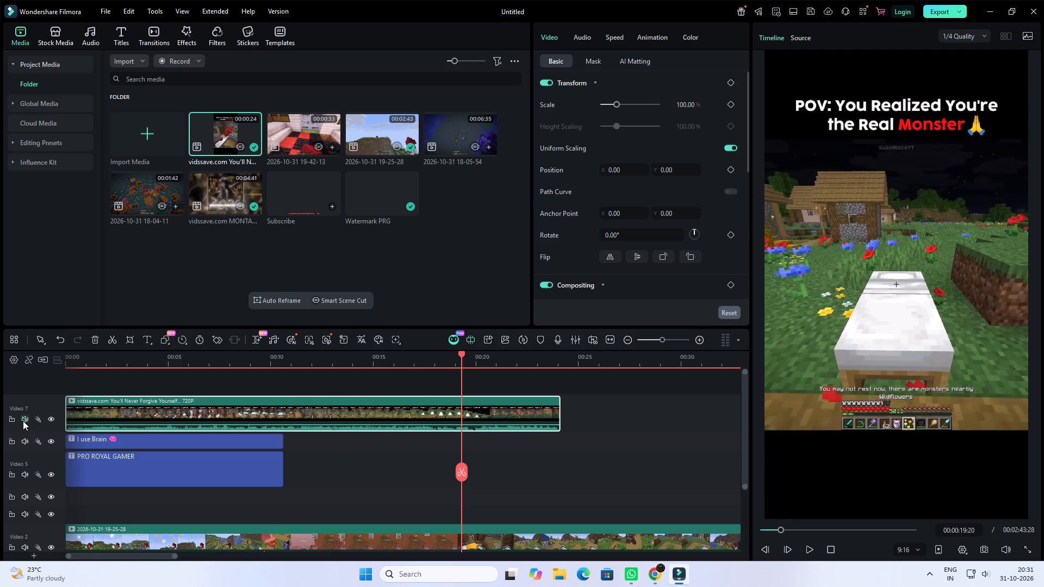
{"action": "left_click", "coordinate": [53, 418]}
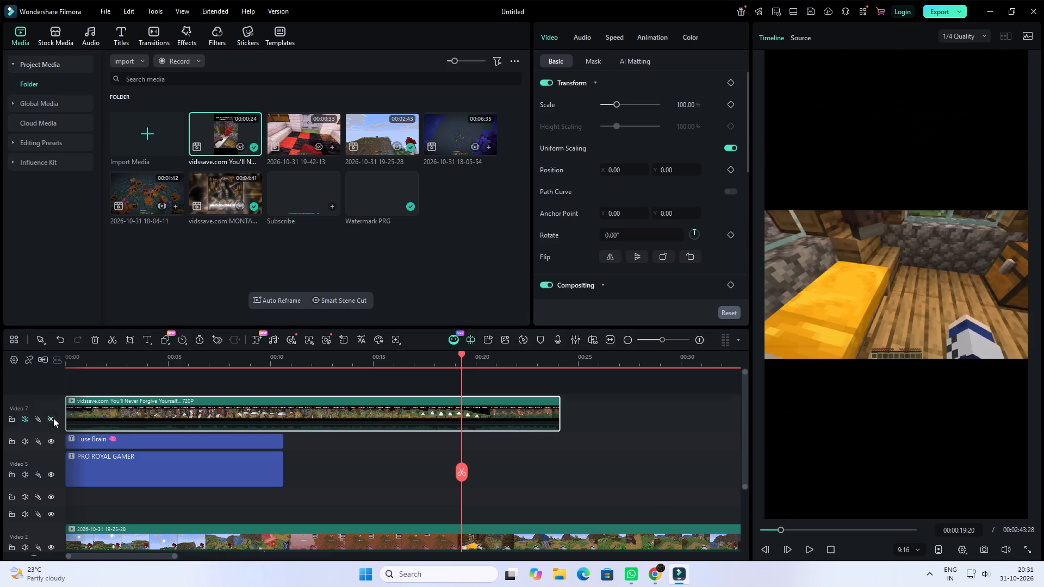
{"action": "key", "text": "space"}
{"action": "key", "text": "space"}
{"action": "scroll", "coordinate": [524, 491], "scroll_direction": "down", "scroll_amount": 3}
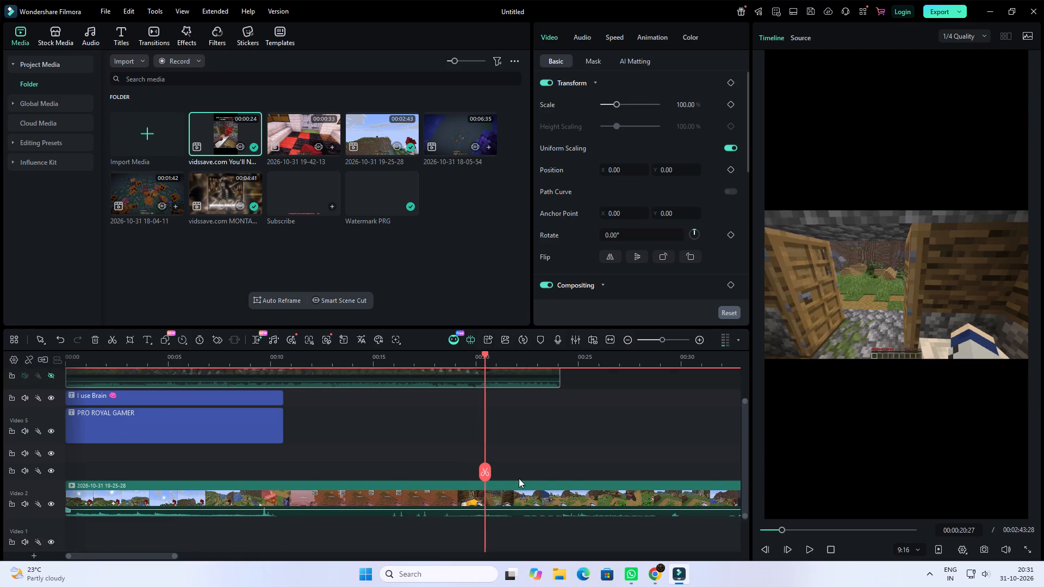
{"action": "left_click", "coordinate": [519, 468]}
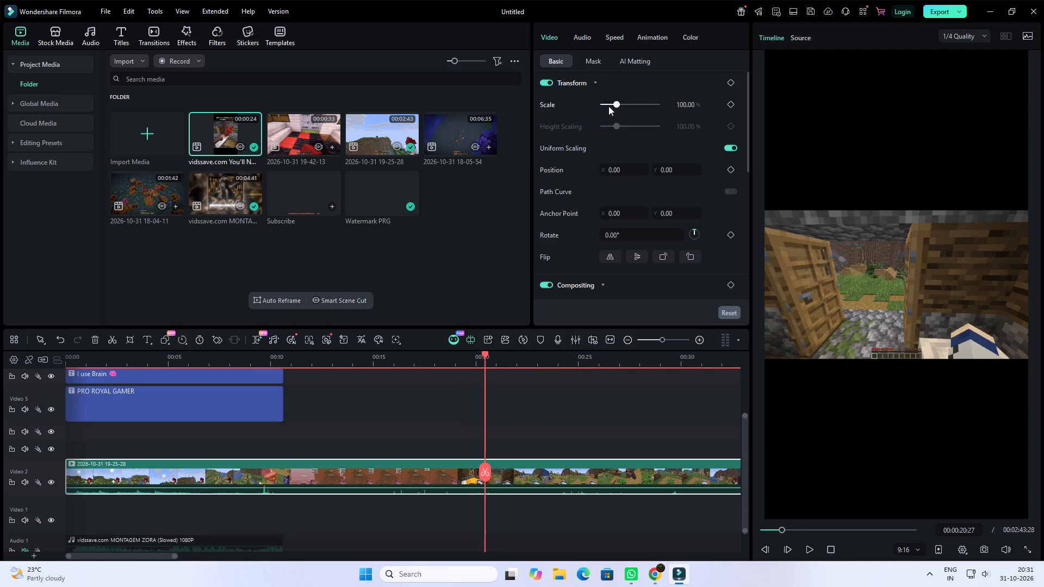
{"action": "left_click_drag", "start_coordinate": [616, 105], "coordinate": [635, 109]}
Split the gameplay clip at about 00:00:47:52, delete the earlier part and move the remainder to the timeline start.
{"action": "left_click_drag", "start_coordinate": [656, 340], "coordinate": [648, 339]}
{"action": "left_click", "coordinate": [178, 364]}
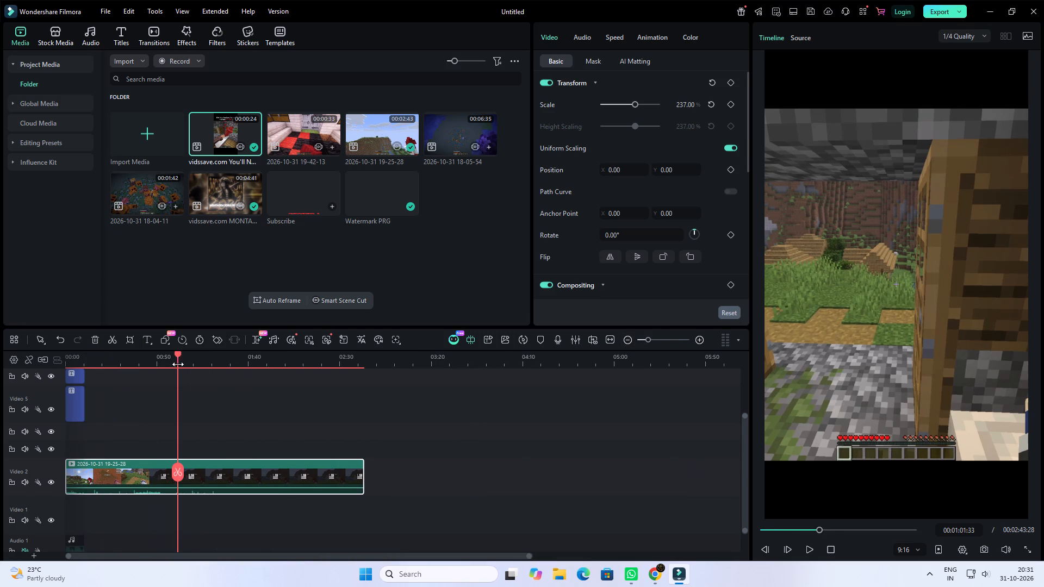
{"action": "left_click", "coordinate": [202, 364]}
{"action": "left_click", "coordinate": [231, 365]}
{"action": "left_click", "coordinate": [262, 366]}
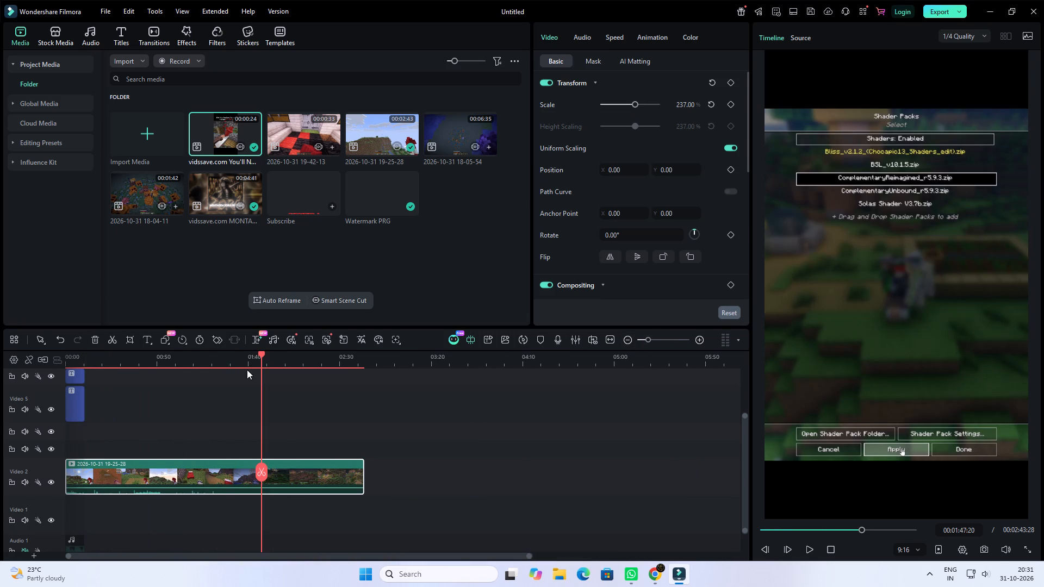
{"action": "left_click", "coordinate": [132, 362]}
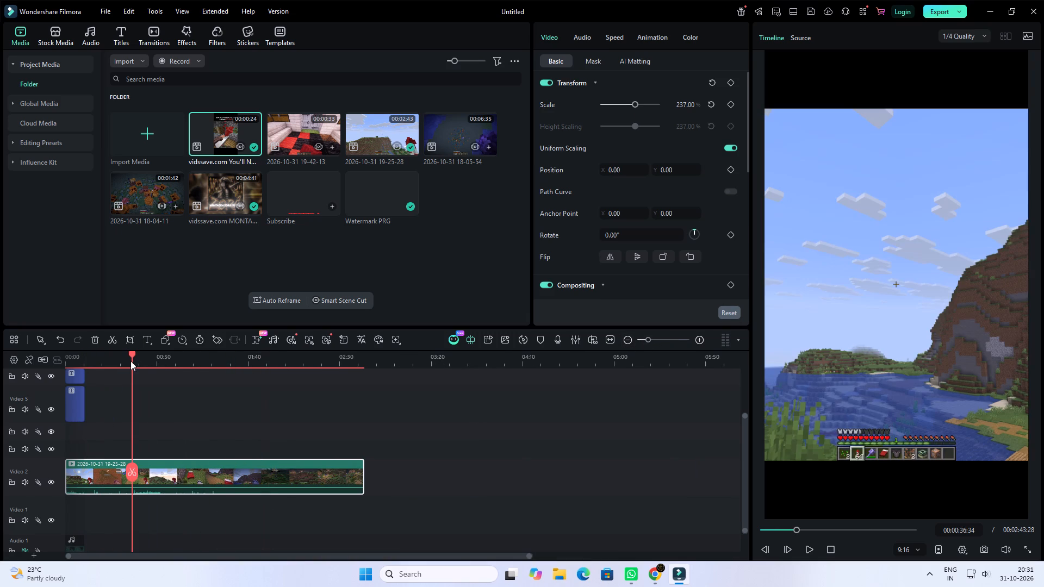
{"action": "left_click_drag", "start_coordinate": [132, 469], "coordinate": [98, 459]}
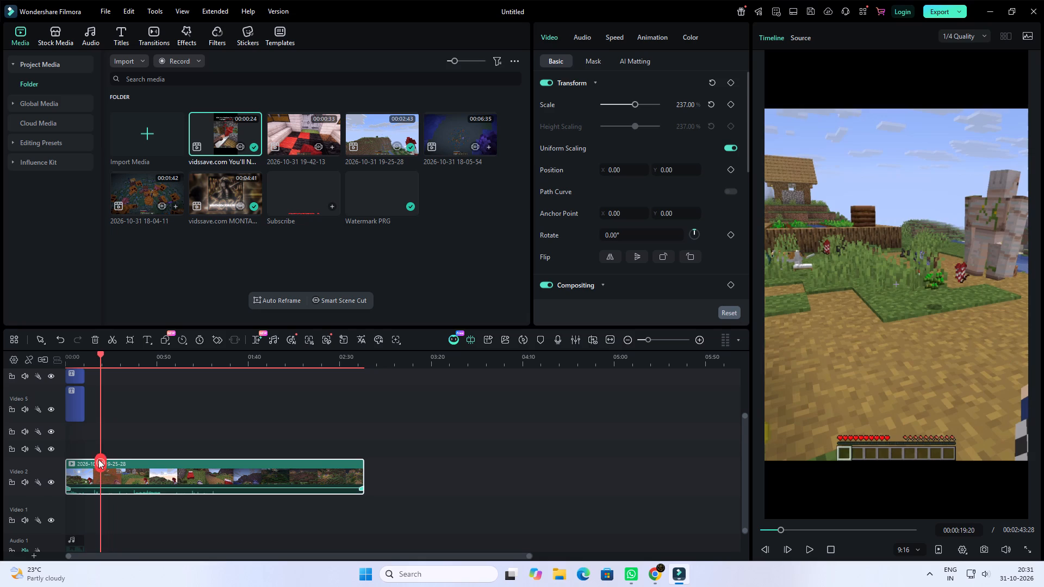
{"action": "left_click_drag", "start_coordinate": [98, 459], "coordinate": [144, 471]}
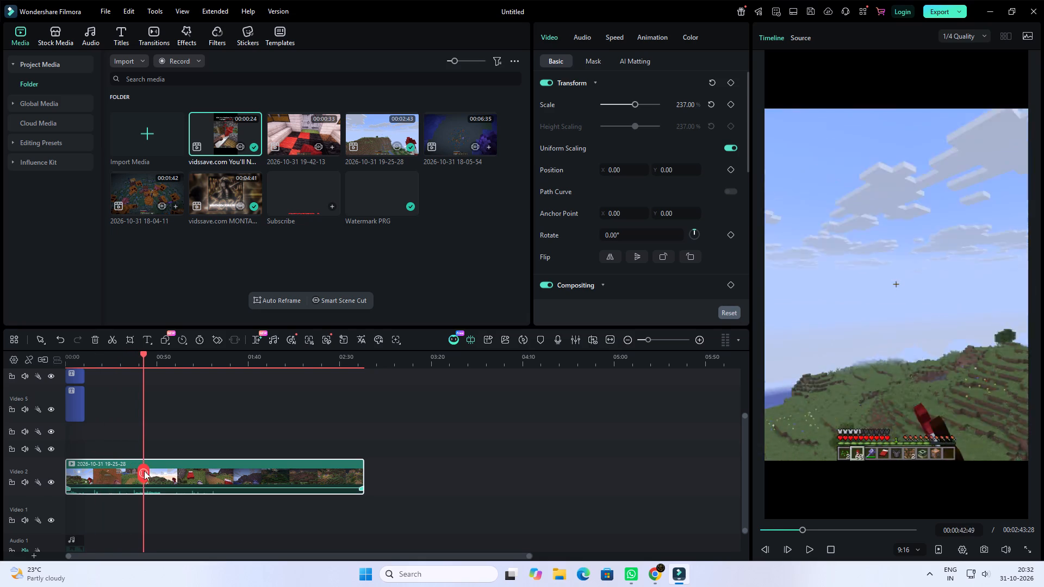
{"action": "left_click_drag", "start_coordinate": [144, 471], "coordinate": [153, 472]}
{"action": "left_click", "coordinate": [153, 472]}
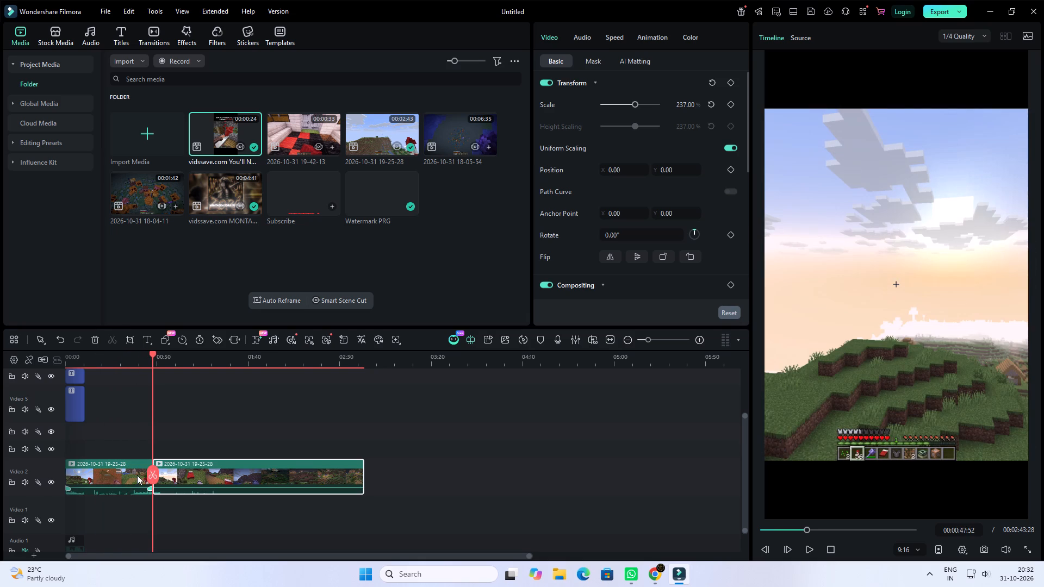
{"action": "left_click", "coordinate": [137, 475]}
{"action": "key", "text": "Delete"}
{"action": "left_click_drag", "start_coordinate": [219, 472], "coordinate": [106, 477]}
Show the reference short's track, detach the clip's audio and hide its video track again.
{"action": "left_click_drag", "start_coordinate": [148, 471], "coordinate": [60, 473]}
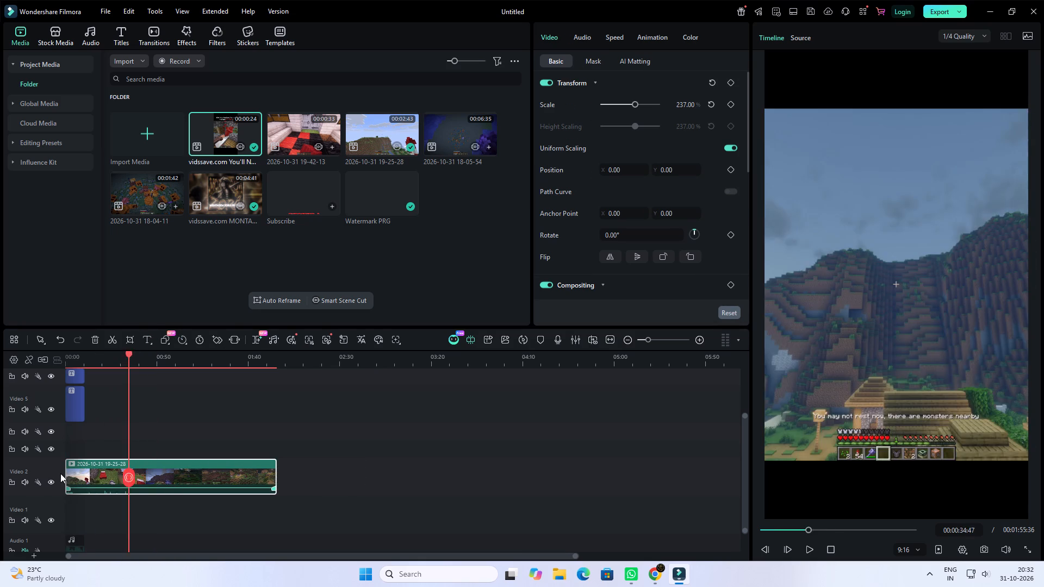
{"action": "left_click_drag", "start_coordinate": [60, 473], "coordinate": [40, 473]}
{"action": "scroll", "coordinate": [232, 422], "scroll_direction": "up", "scroll_amount": 6}
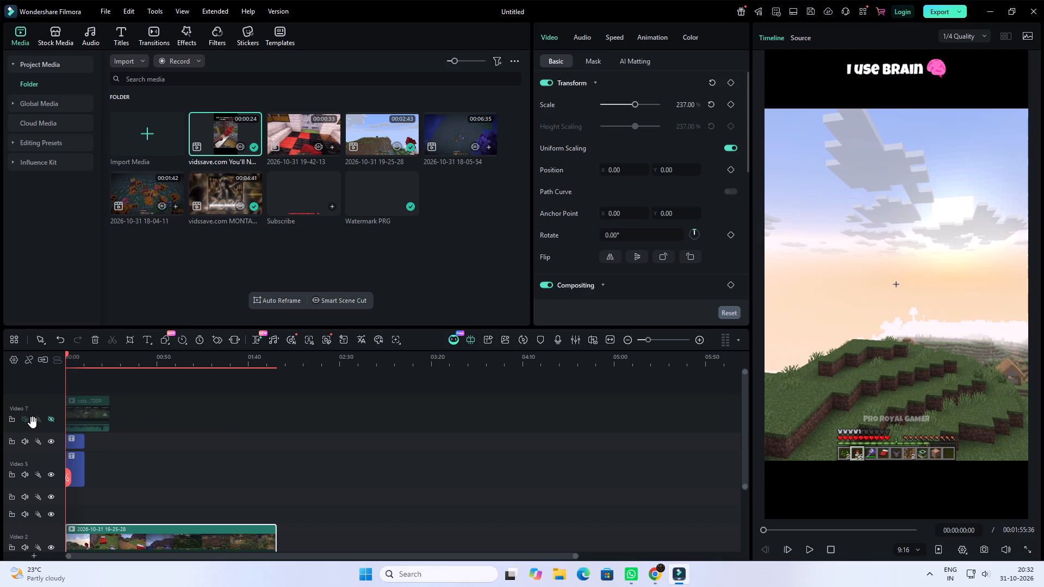
{"action": "left_click", "coordinate": [27, 422]}
{"action": "left_click", "coordinate": [49, 421]}
{"action": "left_click", "coordinate": [24, 422]}
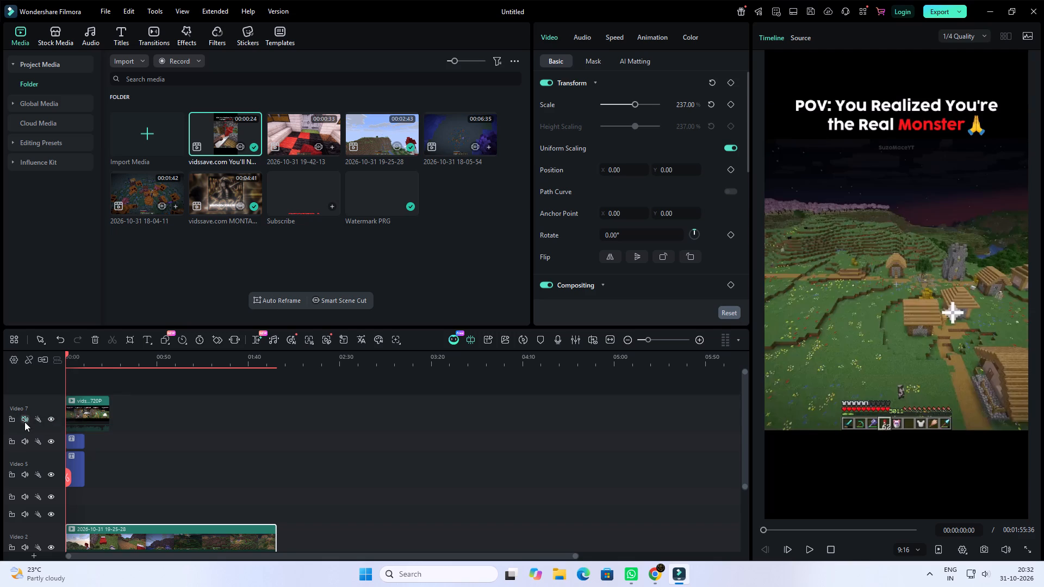
{"action": "right_click", "coordinate": [103, 413]}
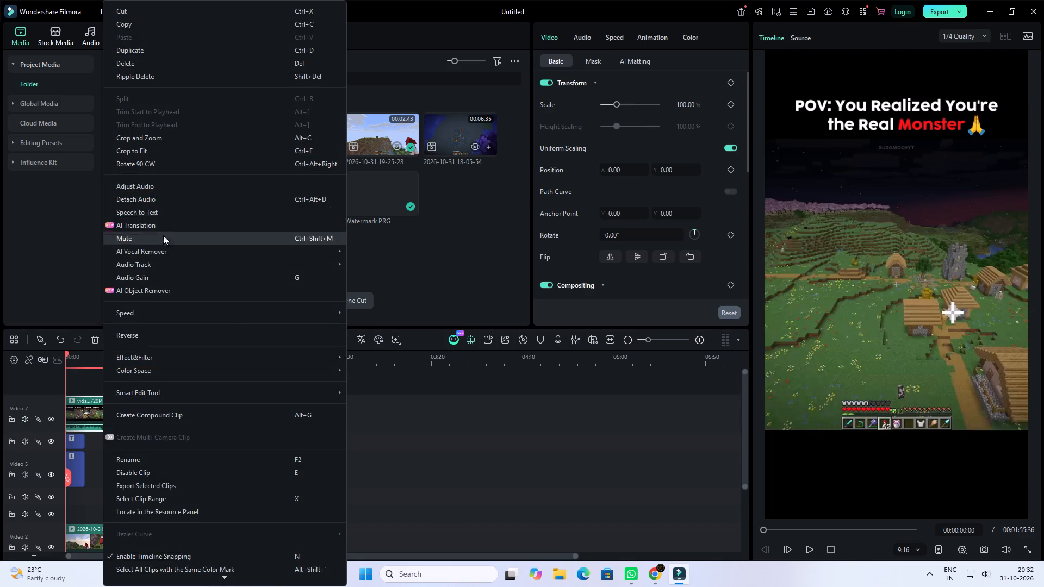
{"action": "left_click", "coordinate": [156, 201]}
{"action": "left_click", "coordinate": [49, 420]}
Preview the gameplay clip on Video 2, then split it at 00:00:24:47 and again at about 28 seconds.
{"action": "key", "text": "space"}
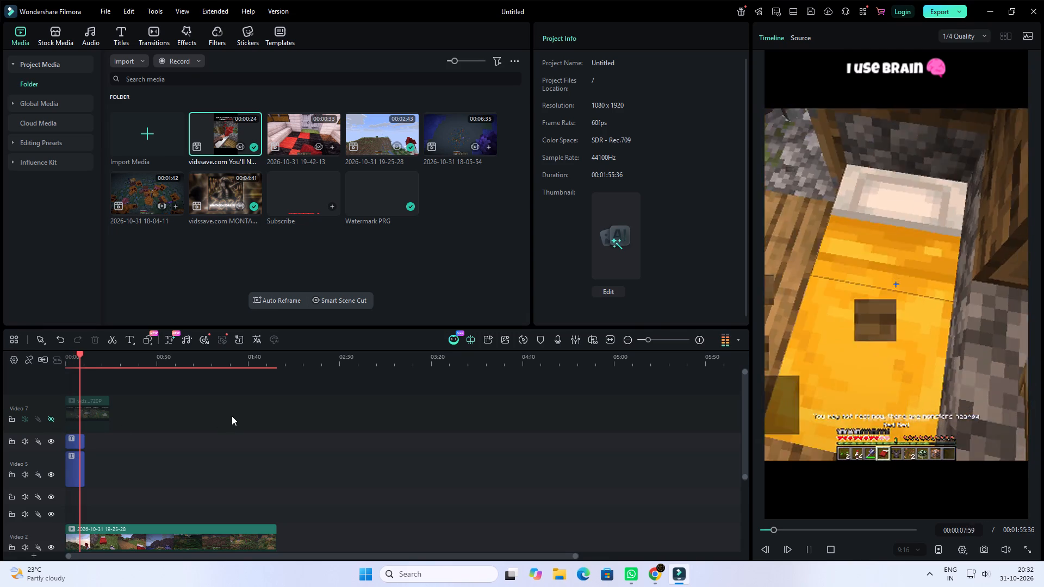
{"action": "scroll", "coordinate": [260, 417], "scroll_direction": "down", "scroll_amount": 3}
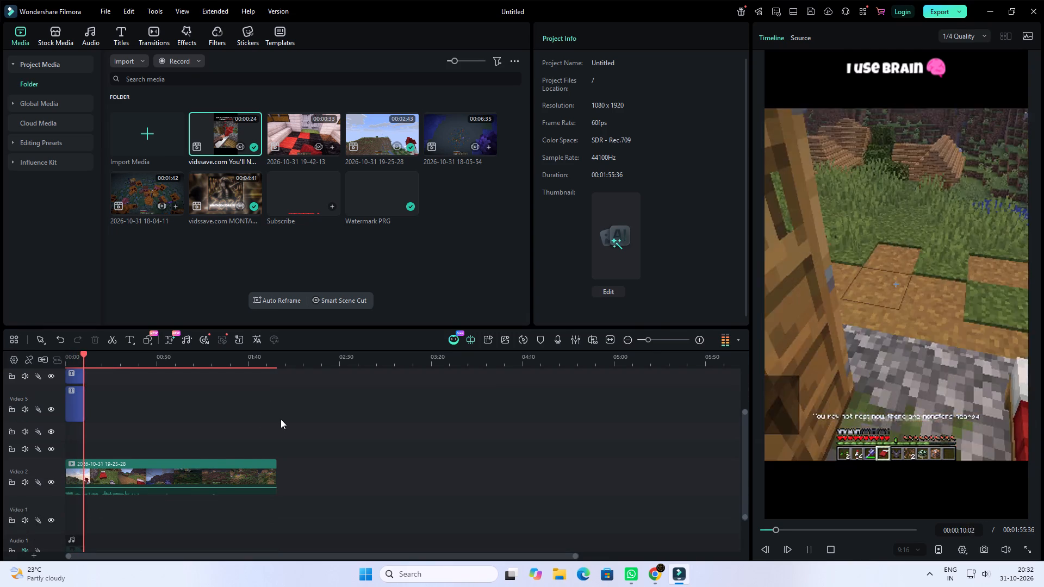
{"action": "left_click_drag", "start_coordinate": [649, 341], "coordinate": [658, 341]}
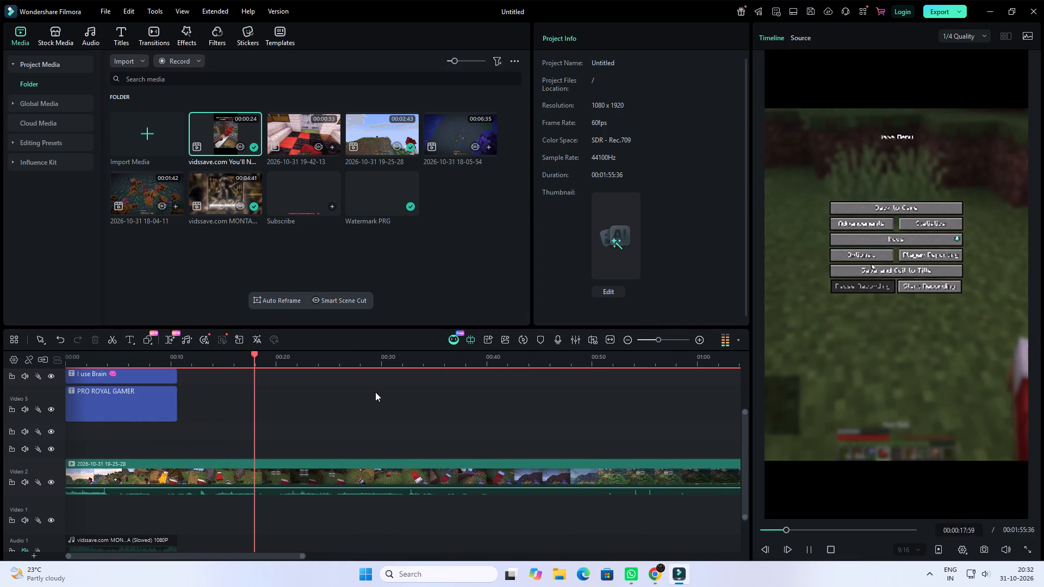
{"action": "key", "text": "space"}
{"action": "left_click", "coordinate": [256, 478]}
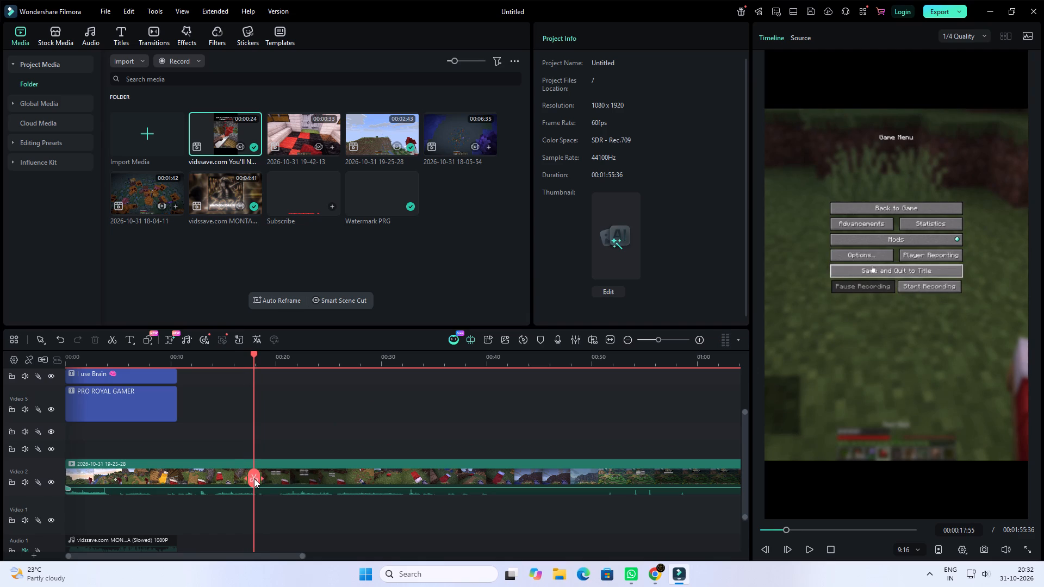
{"action": "left_click_drag", "start_coordinate": [254, 478], "coordinate": [311, 480]}
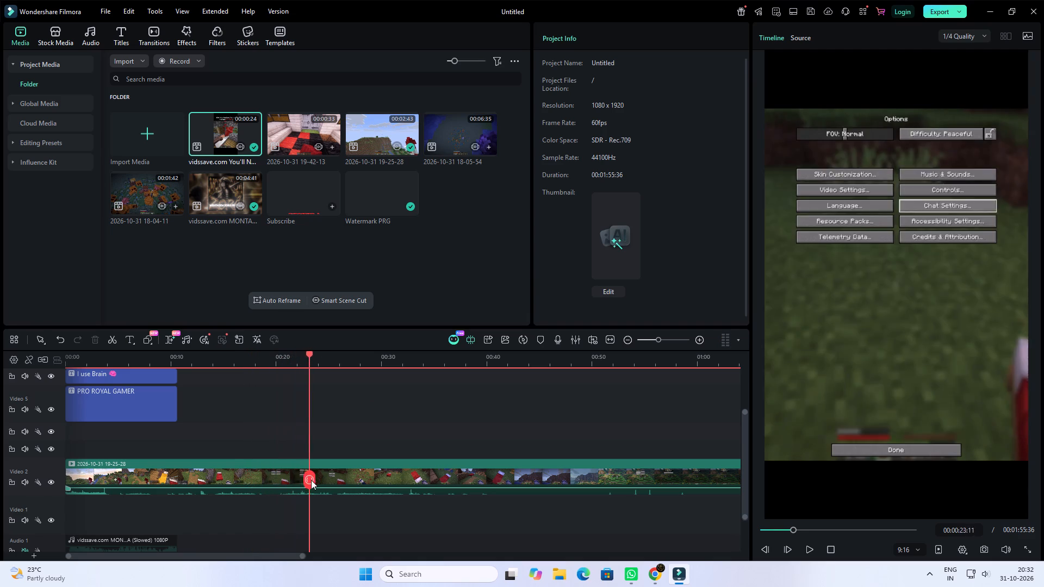
{"action": "left_click_drag", "start_coordinate": [311, 480], "coordinate": [326, 479]}
{"action": "left_click", "coordinate": [326, 479]}
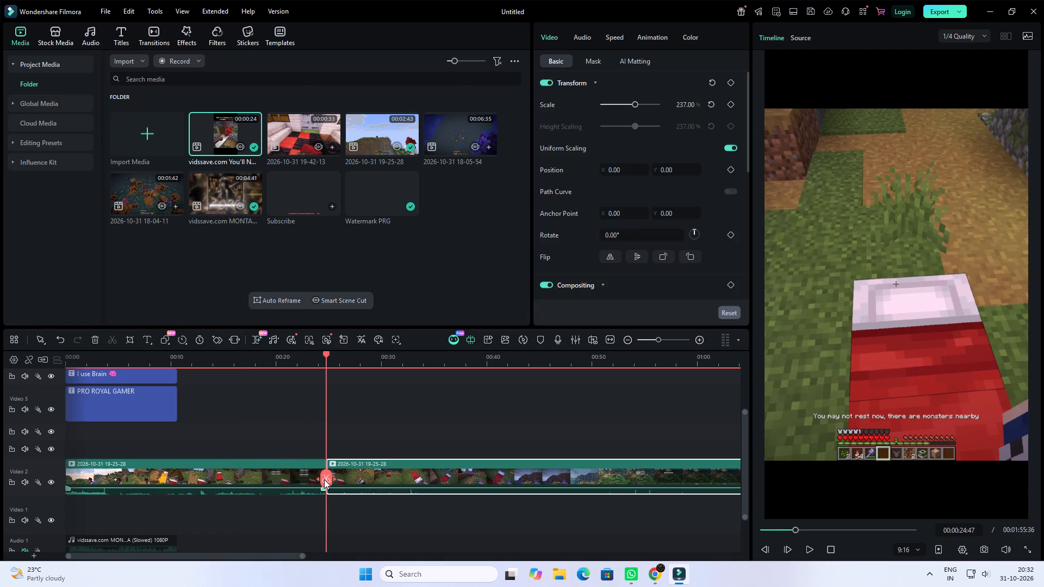
{"action": "left_click_drag", "start_coordinate": [324, 479], "coordinate": [367, 479]}
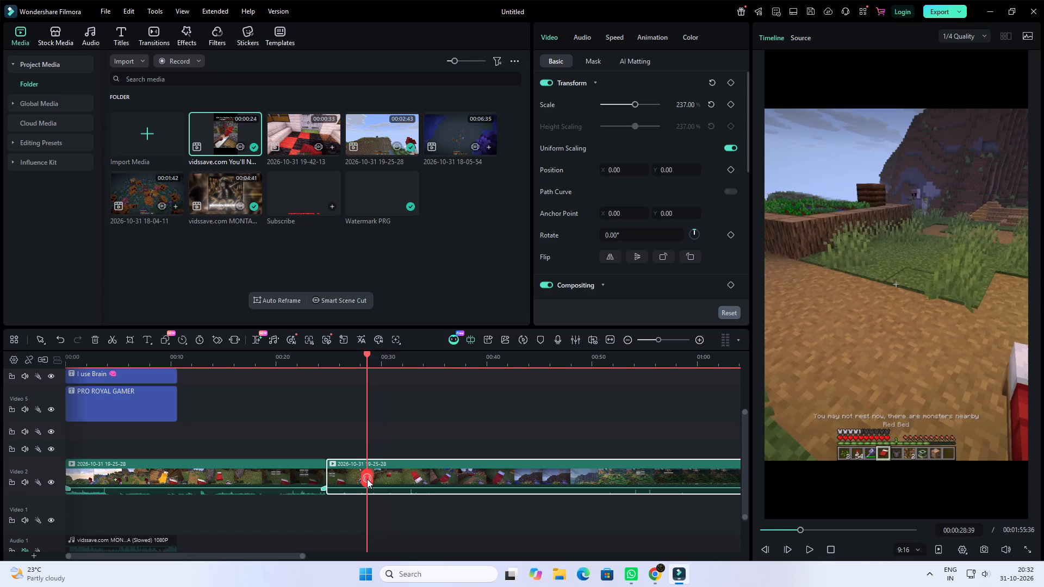
{"action": "left_click_drag", "start_coordinate": [367, 479], "coordinate": [358, 481]}
{"action": "left_click", "coordinate": [358, 481]}
Split the gameplay clip at 00:00:19:53 and delete the game-menu section between there and 00:00:24:47.
{"action": "left_click", "coordinate": [275, 364]}
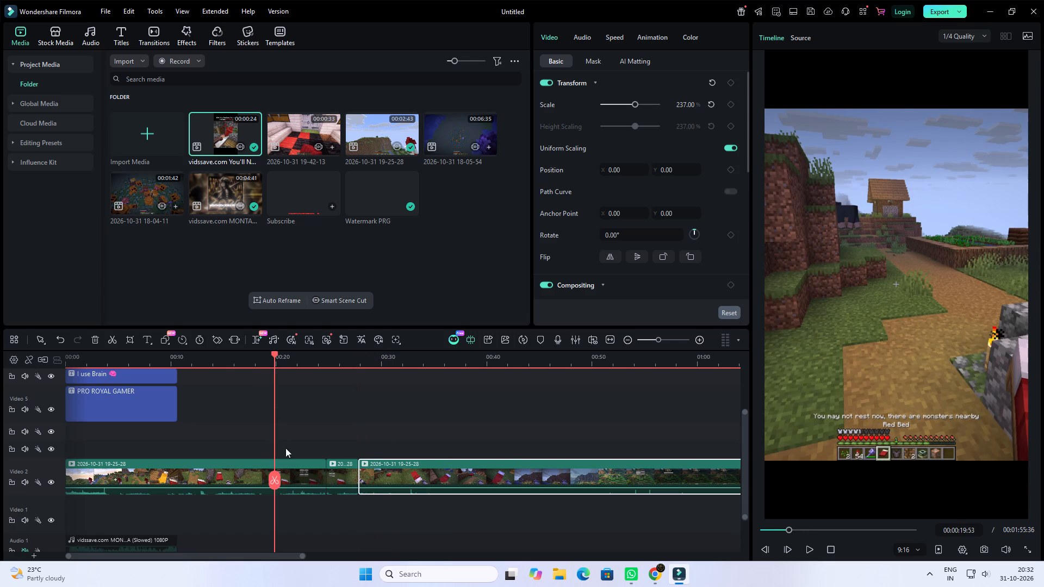
{"action": "left_click", "coordinate": [272, 483]}
{"action": "left_click", "coordinate": [302, 484]}
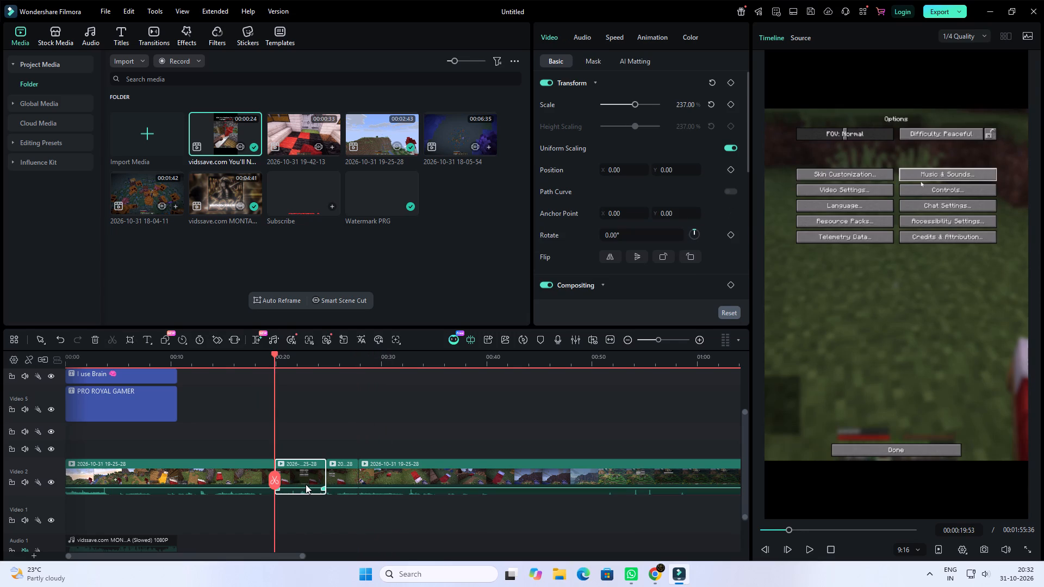
{"action": "key", "text": "Delete"}
Close the gap on Video 2 by moving the short bed segment to 00:00:19:53 and the remaining gameplay directly behind it.
{"action": "left_click_drag", "start_coordinate": [345, 479], "coordinate": [294, 477]}
{"action": "left_click_drag", "start_coordinate": [402, 476], "coordinate": [396, 476]}
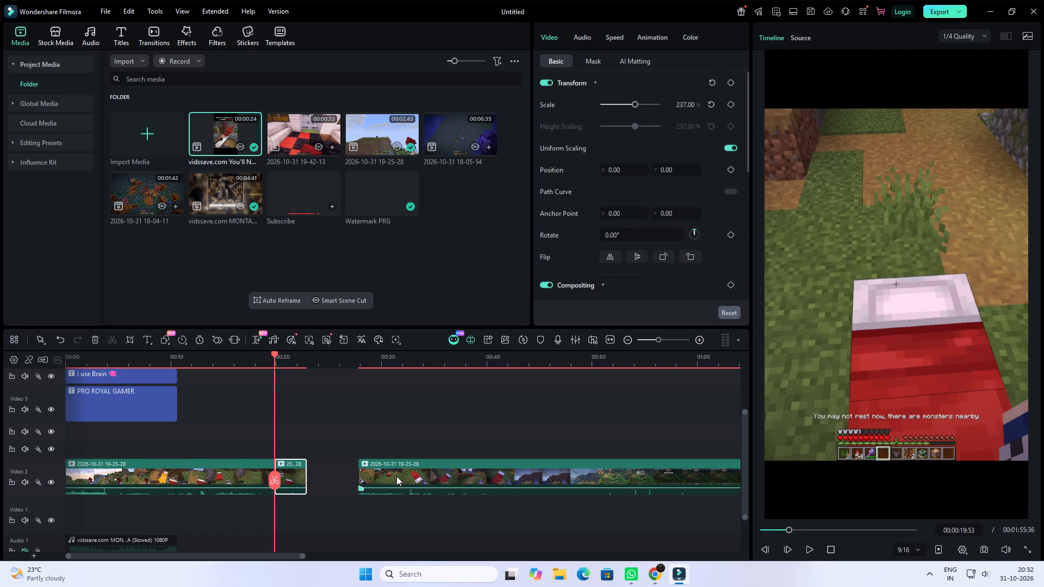
{"action": "left_click_drag", "start_coordinate": [396, 476], "coordinate": [349, 476]}
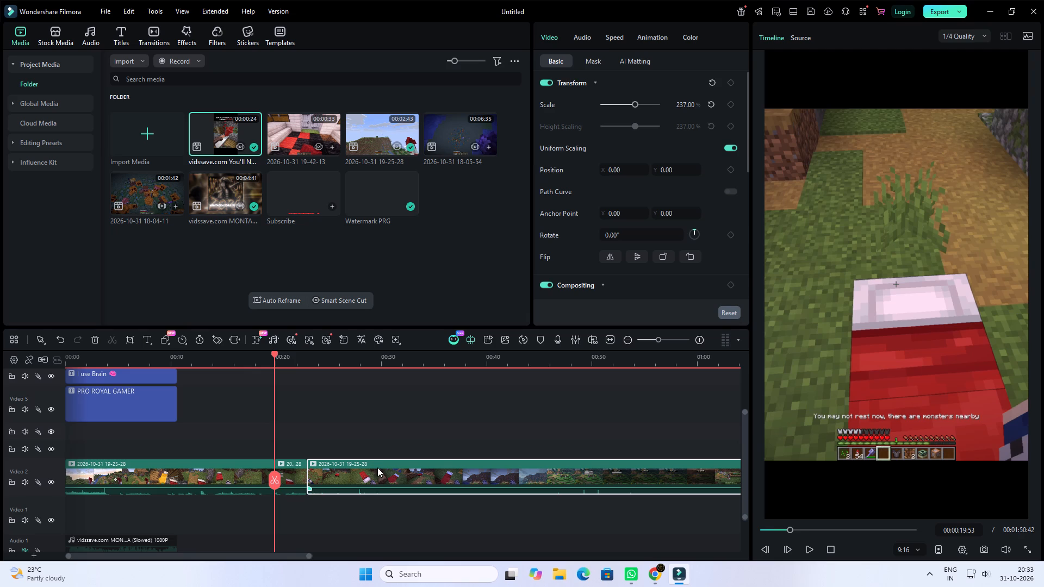
{"action": "left_click", "coordinate": [450, 429]}
Review the gameplay around the joined cuts, then replay the bed scenes from about 12 seconds.
{"action": "left_click", "coordinate": [303, 364]}
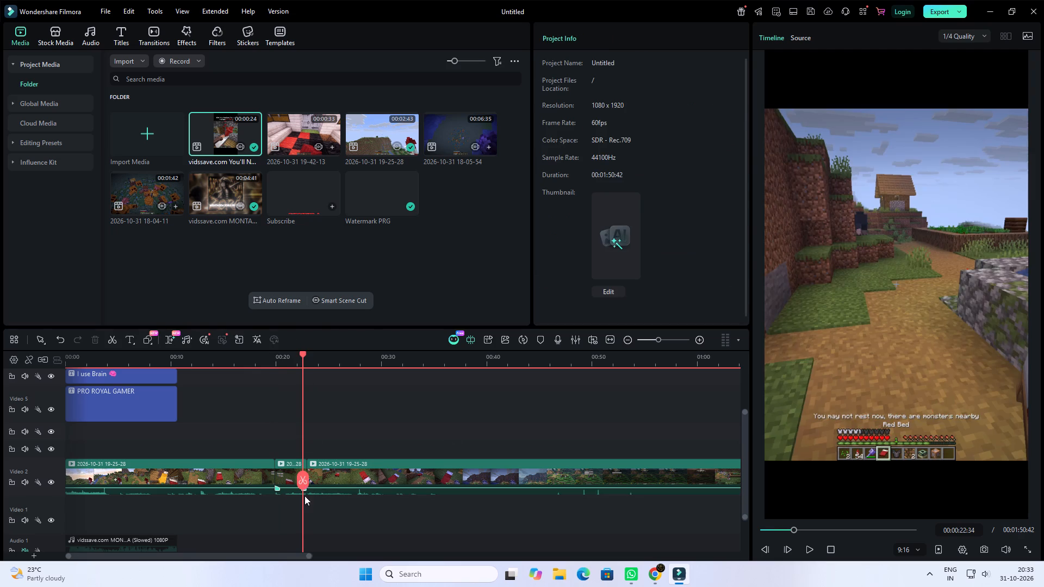
{"action": "left_click_drag", "start_coordinate": [302, 483], "coordinate": [352, 471]}
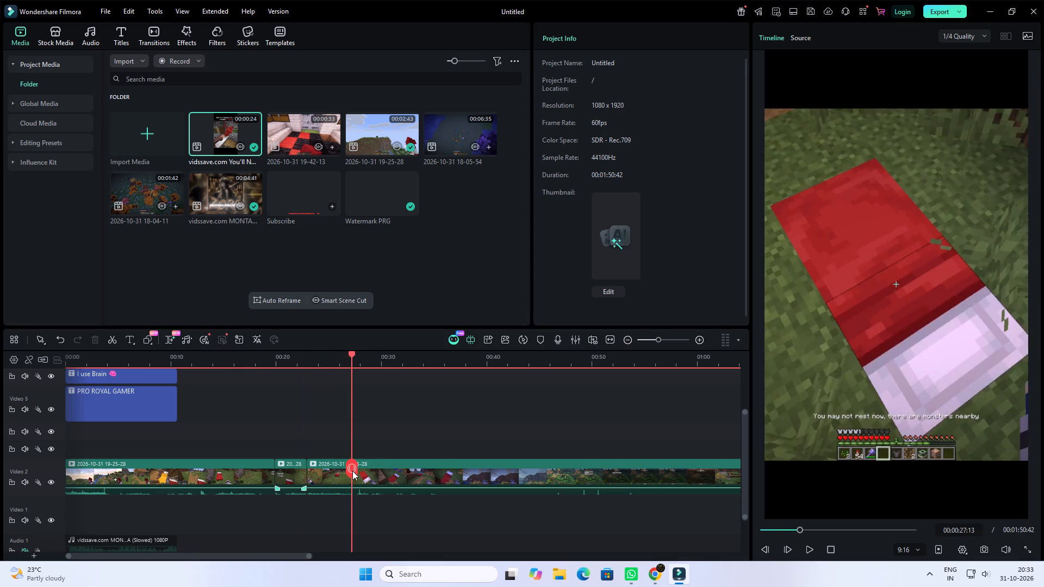
{"action": "left_click_drag", "start_coordinate": [352, 471], "coordinate": [338, 457]}
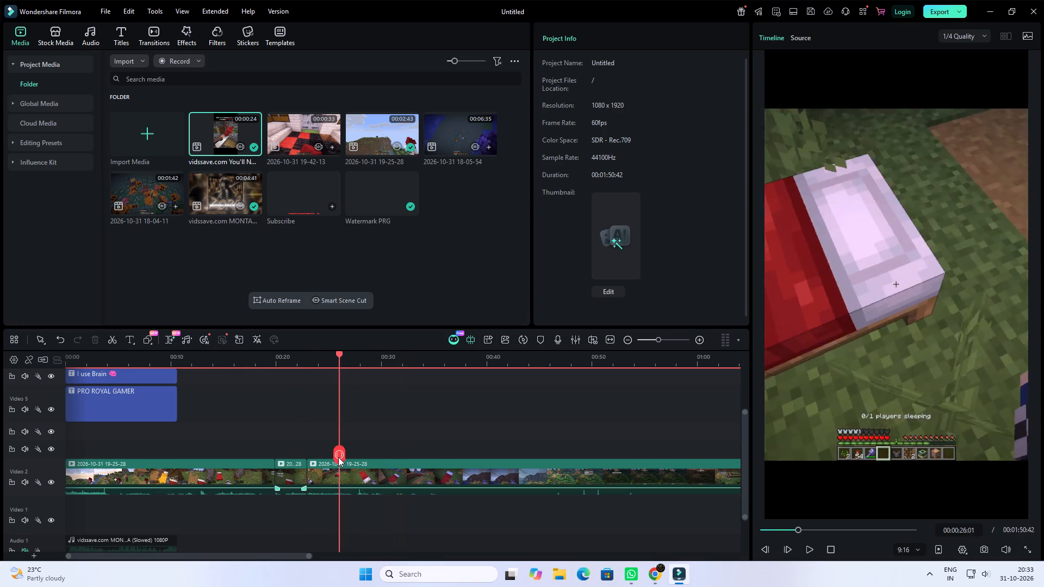
{"action": "left_click_drag", "start_coordinate": [338, 457], "coordinate": [315, 457]}
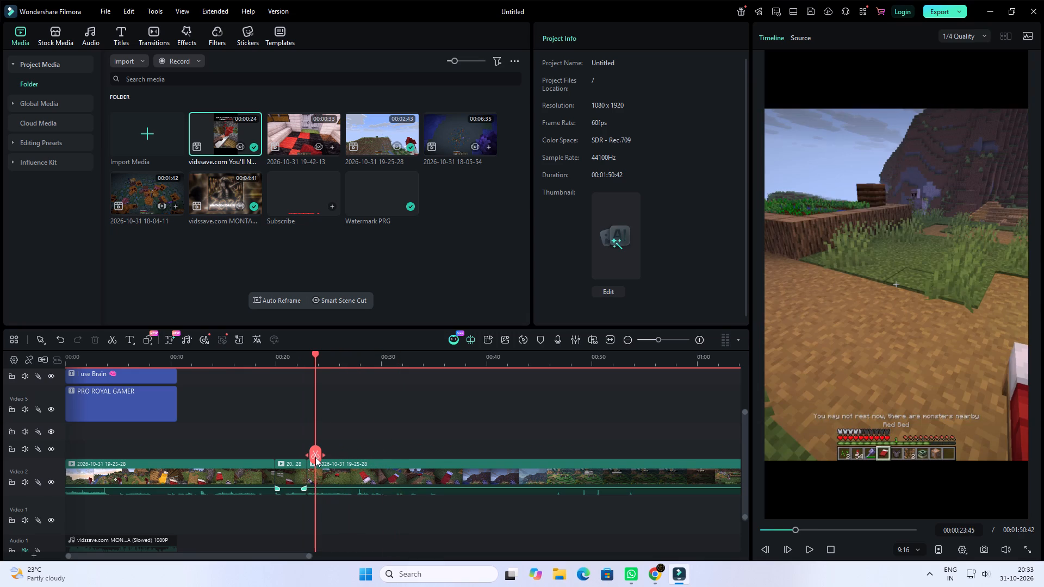
{"action": "key", "text": "space"}
{"action": "scroll", "coordinate": [356, 439], "scroll_direction": "up", "scroll_amount": 5}
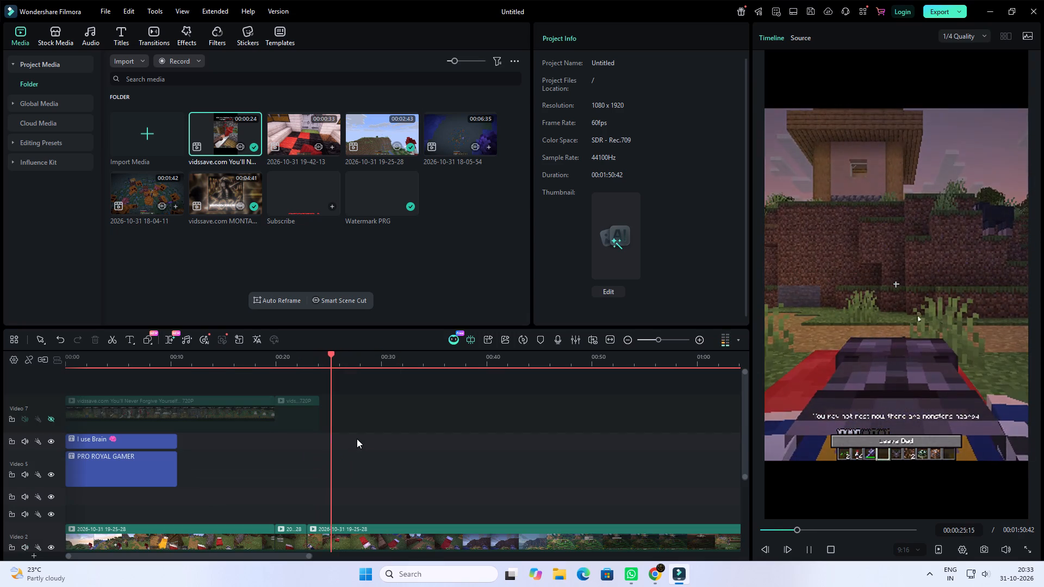
{"action": "scroll", "coordinate": [357, 439], "scroll_direction": "up", "scroll_amount": 2}
{"action": "key", "text": "space"}
{"action": "left_click", "coordinate": [190, 359]}
{"action": "key", "text": "space"}
{"action": "scroll", "coordinate": [339, 424], "scroll_direction": "down", "scroll_amount": 1}
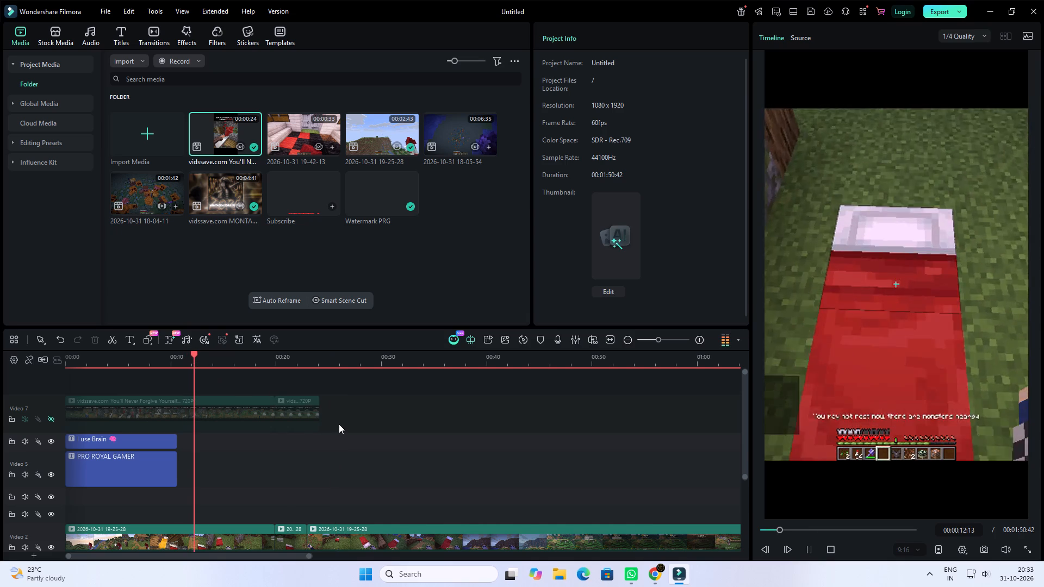
{"action": "scroll", "coordinate": [339, 424], "scroll_direction": "down", "scroll_amount": 2}
{"action": "scroll", "coordinate": [339, 424], "scroll_direction": "up", "scroll_amount": 5}
{"action": "key", "text": "space"}
Show the reference short's Video 7 track and play it through its scene change at about 00:00:20, checking its detached audio.
{"action": "left_click", "coordinate": [49, 416]}
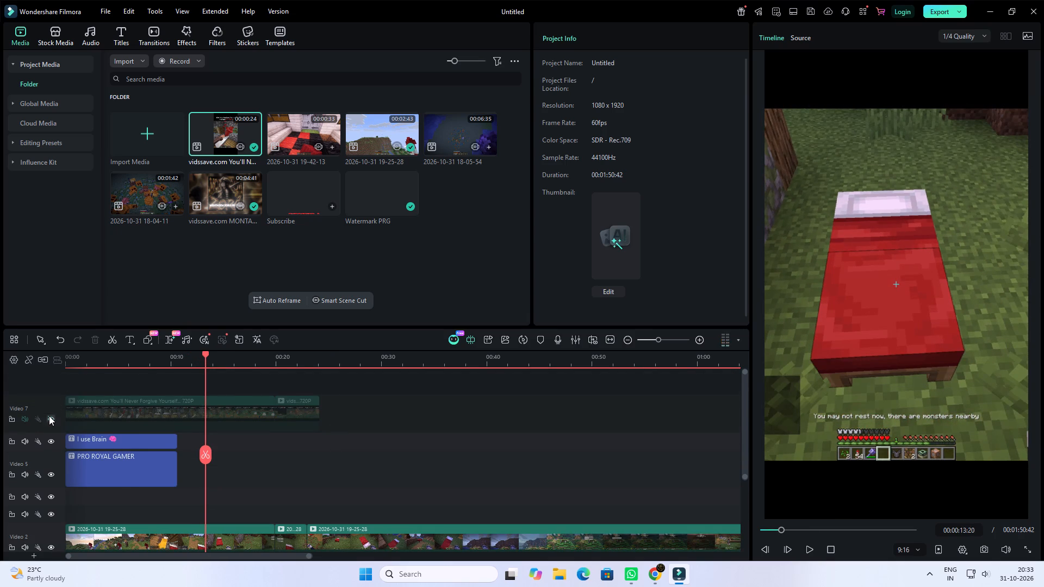
{"action": "key", "text": "space"}
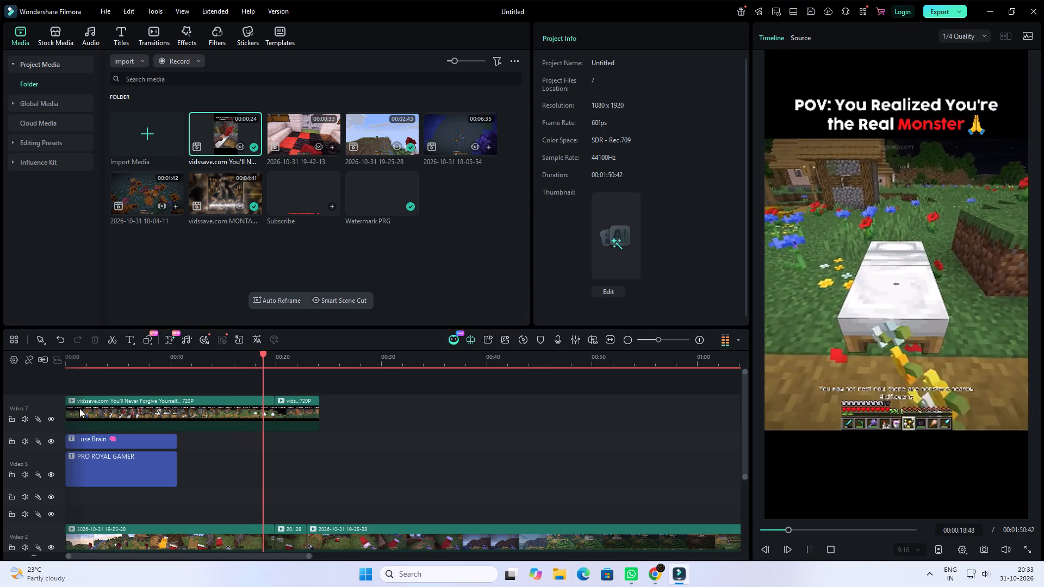
{"action": "key", "text": "space"}
{"action": "scroll", "coordinate": [350, 446], "scroll_direction": "down", "scroll_amount": 6}
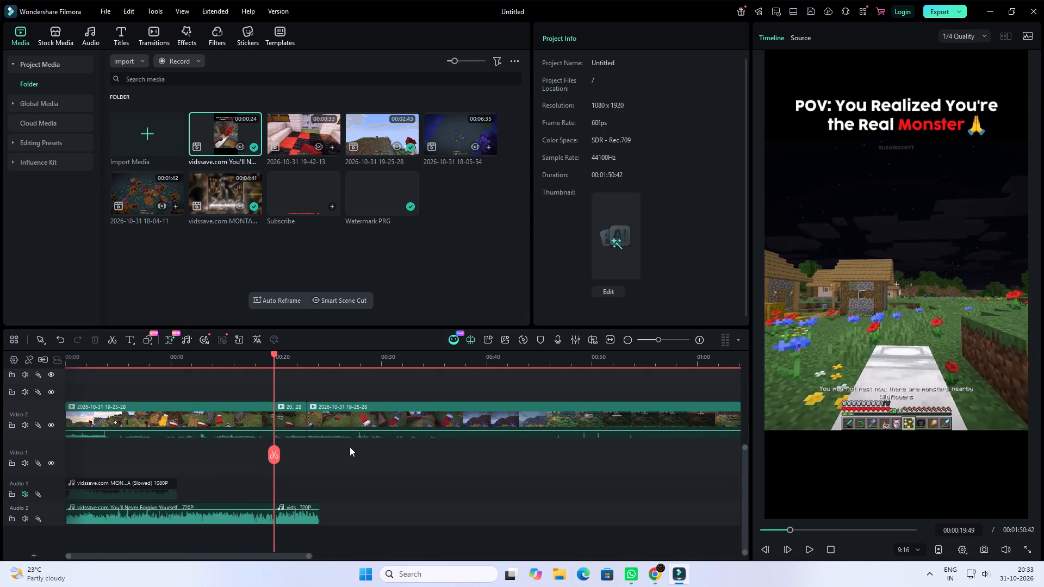
{"action": "left_click", "coordinate": [283, 515]}
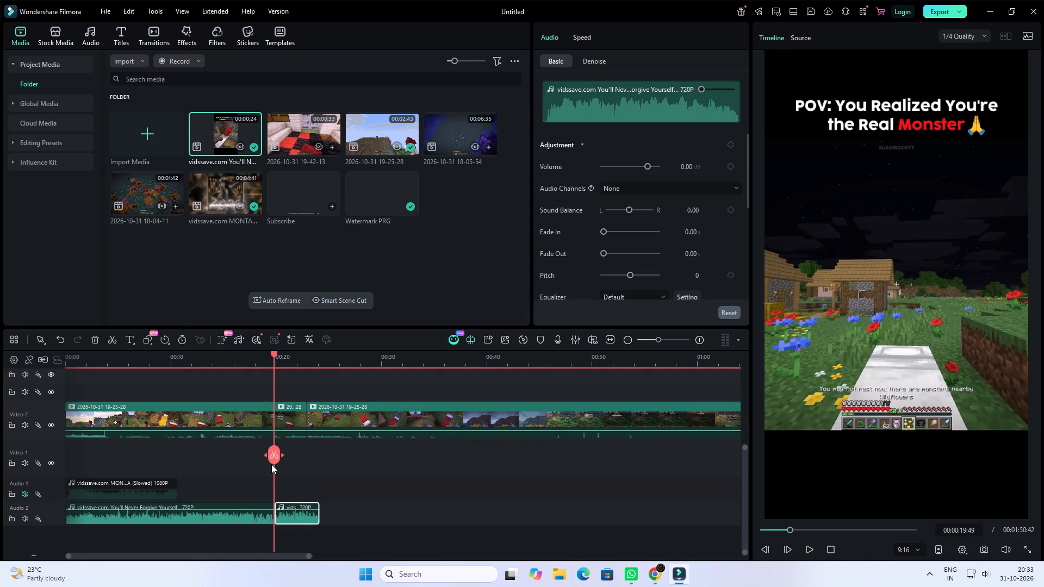
{"action": "key", "text": "space"}
{"action": "key", "text": "space"}
Place the playhead at about 00:00:20:33 and hide the reference short's Video 7 track again.
{"action": "scroll", "coordinate": [88, 422], "scroll_direction": "up", "scroll_amount": 1}
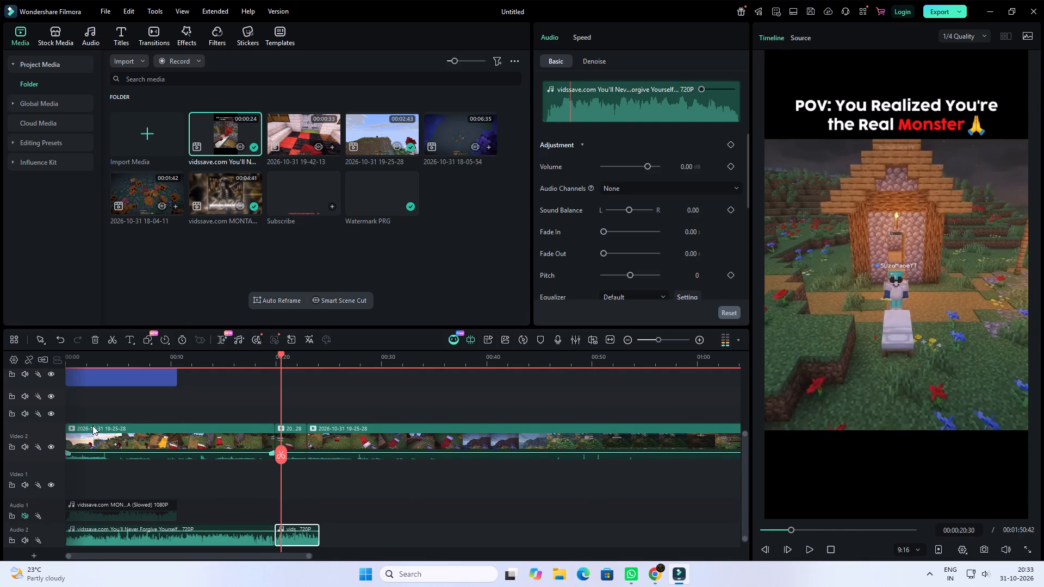
{"action": "scroll", "coordinate": [69, 411], "scroll_direction": "up", "scroll_amount": 3}
{"action": "left_click", "coordinate": [54, 389]}
{"action": "scroll", "coordinate": [412, 467], "scroll_direction": "down", "scroll_amount": 2}
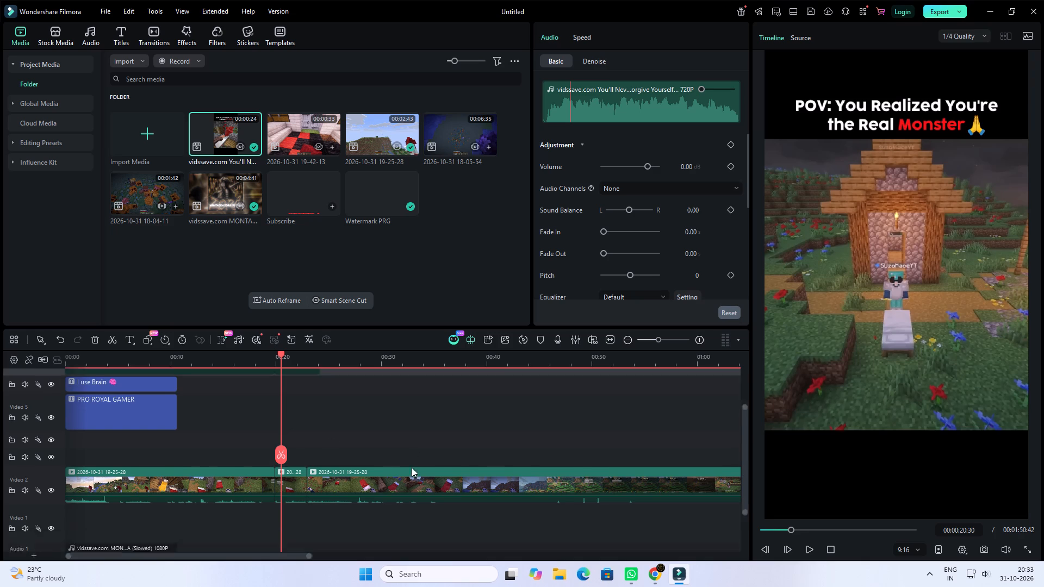
{"action": "scroll", "coordinate": [412, 467], "scroll_direction": "down", "scroll_amount": 1}
{"action": "left_click", "coordinate": [278, 455]}
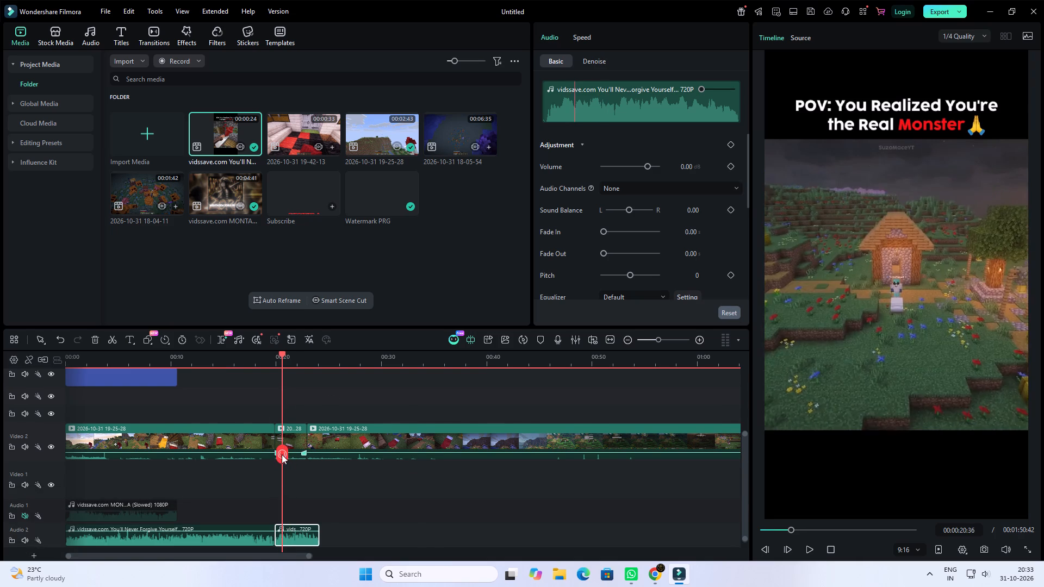
{"action": "scroll", "coordinate": [63, 399], "scroll_direction": "up", "scroll_amount": 4}
{"action": "left_click", "coordinate": [51, 404]}
{"action": "scroll", "coordinate": [169, 452], "scroll_direction": "down", "scroll_amount": 6}
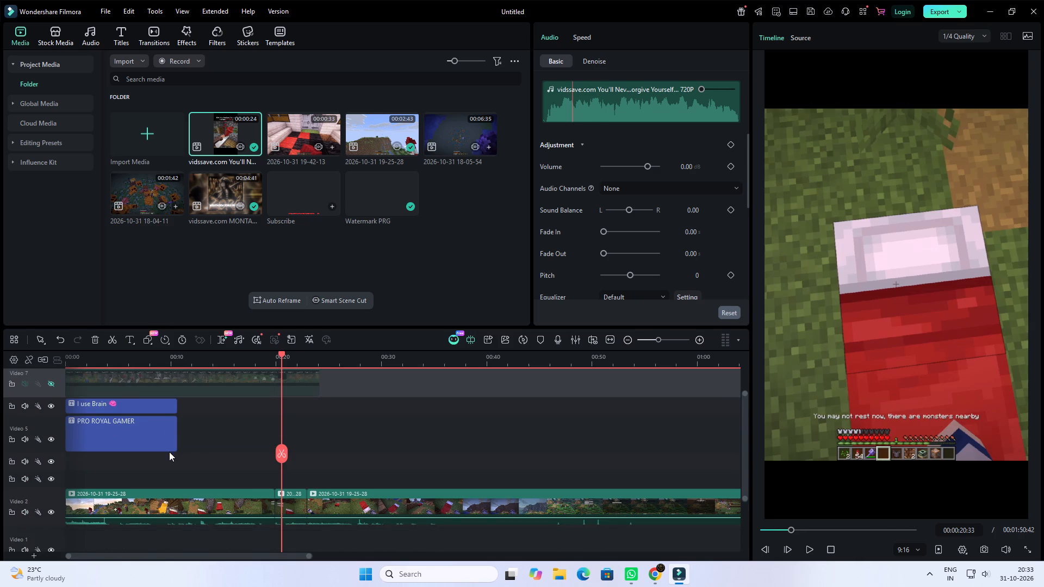
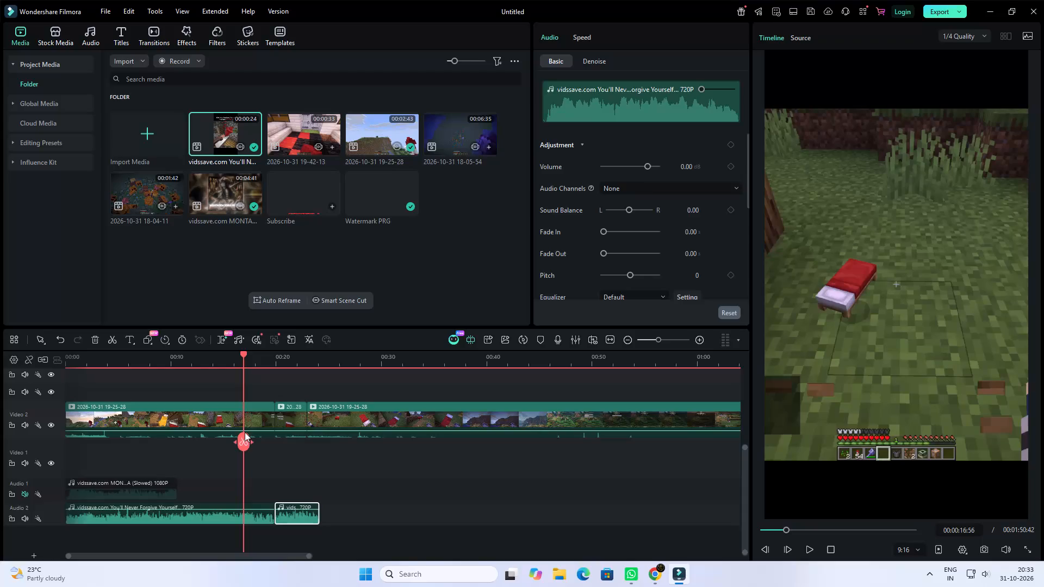
Cut the Video 2 gameplay at 00:00:16:56, delete the part before the bed segment, move that segment up to the cut and replay the join.
{"action": "left_click", "coordinate": [253, 419]}
{"action": "left_click", "coordinate": [243, 444]}
{"action": "key", "text": "Delete"}
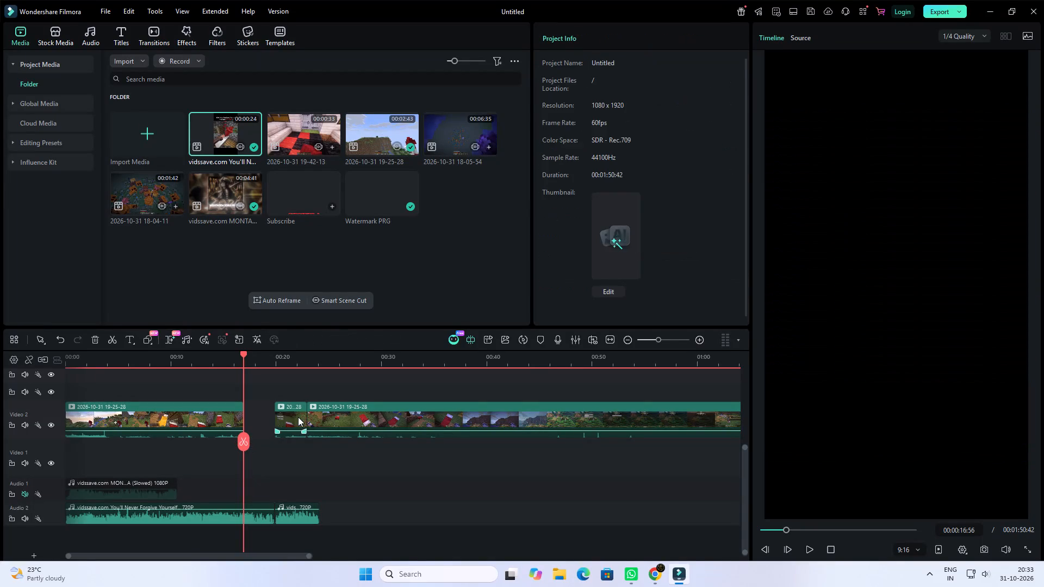
{"action": "left_click_drag", "start_coordinate": [295, 416], "coordinate": [264, 414]}
{"action": "left_click_drag", "start_coordinate": [245, 438], "coordinate": [230, 438]}
{"action": "key", "text": "space"}
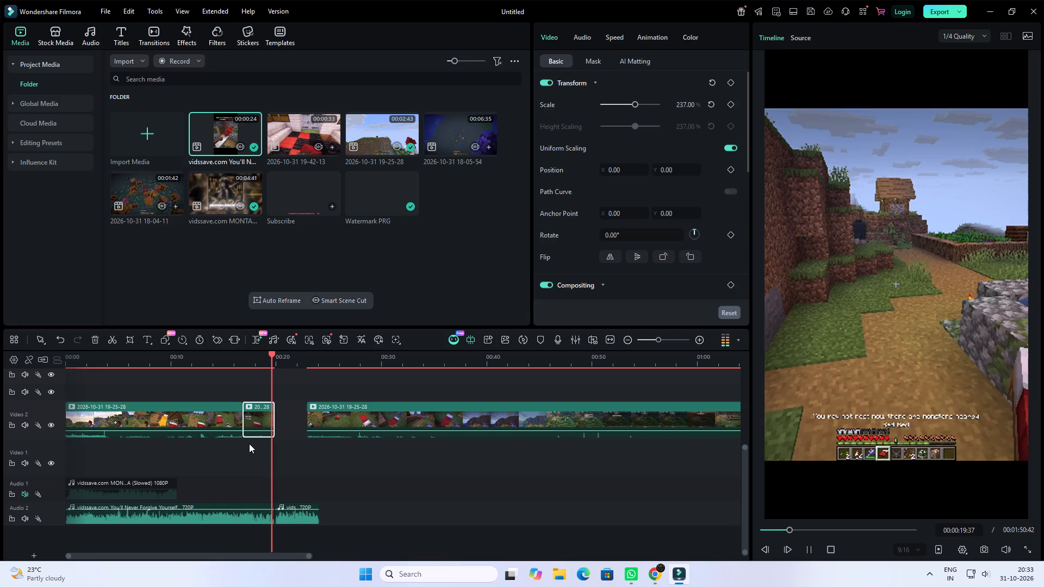
{"action": "key", "text": "space"}
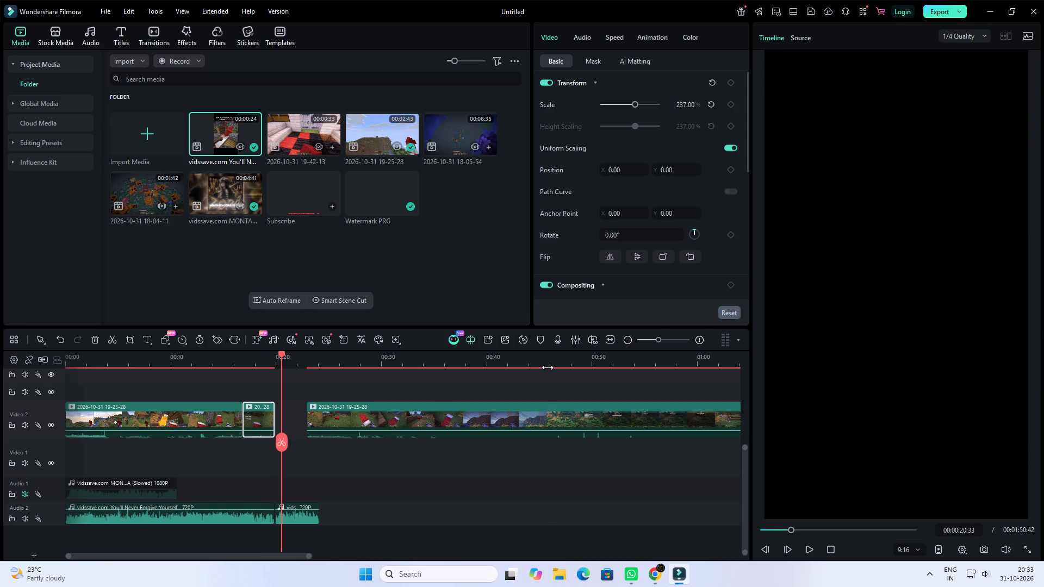
Split the remaining Video 2 gameplay at 00:00:45:11, delete the part before the cut and move the rest directly behind the bed segment.
{"action": "left_click", "coordinate": [548, 367]}
{"action": "left_click", "coordinate": [542, 365]}
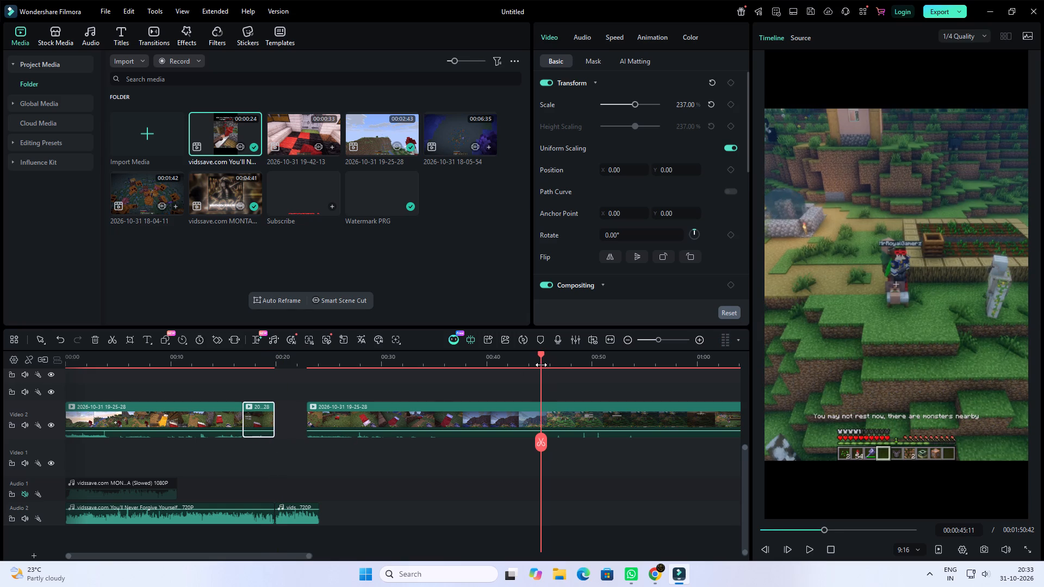
{"action": "left_click", "coordinate": [540, 436]}
{"action": "left_click", "coordinate": [511, 426]}
{"action": "key", "text": "Delete"}
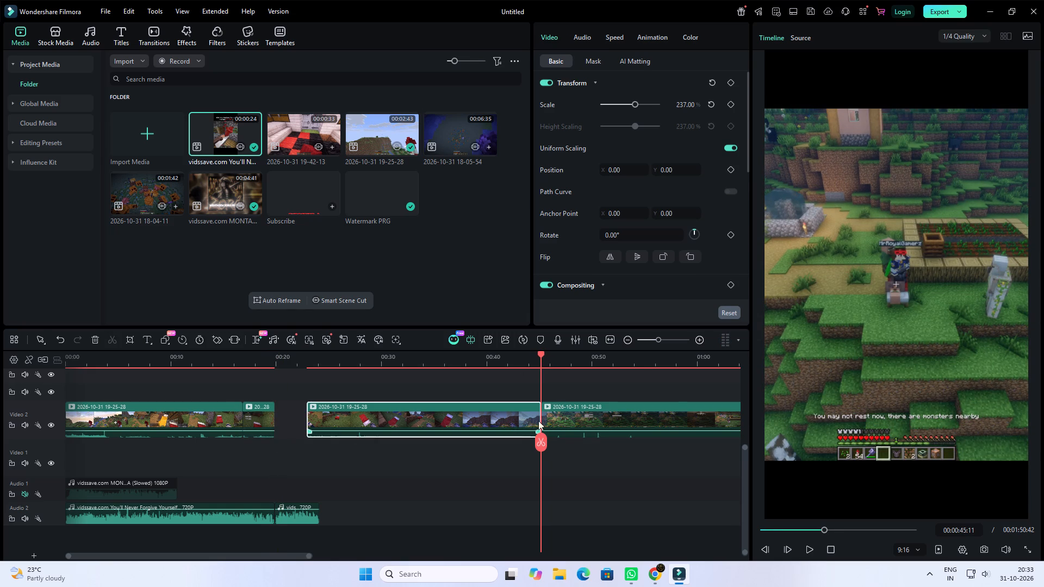
{"action": "left_click_drag", "start_coordinate": [569, 419], "coordinate": [304, 428]}
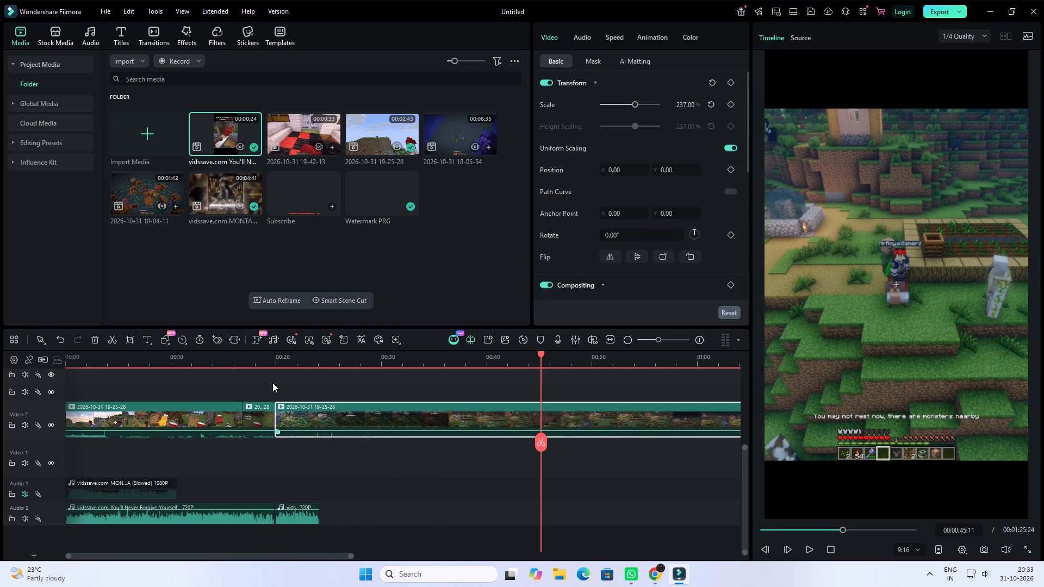
Skim the remaining gameplay, split it at 00:00:39:07, delete the pause-menu footage before the cut and move the rest behind the bed segment.
{"action": "left_click", "coordinate": [276, 363]}
{"action": "key", "text": "space"}
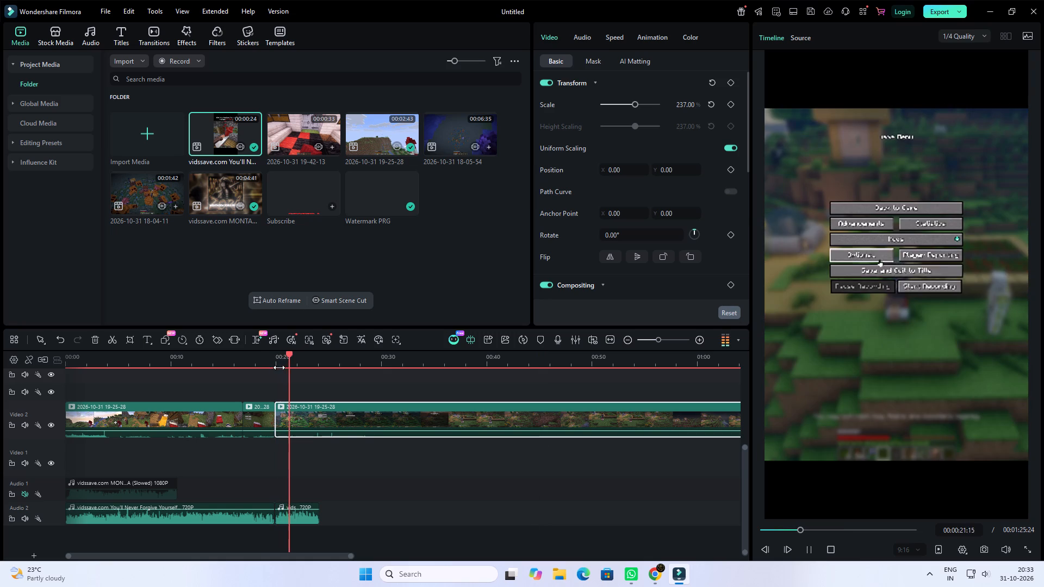
{"action": "left_click", "coordinate": [314, 361]}
{"action": "left_click", "coordinate": [352, 366]}
{"action": "left_click", "coordinate": [397, 368]}
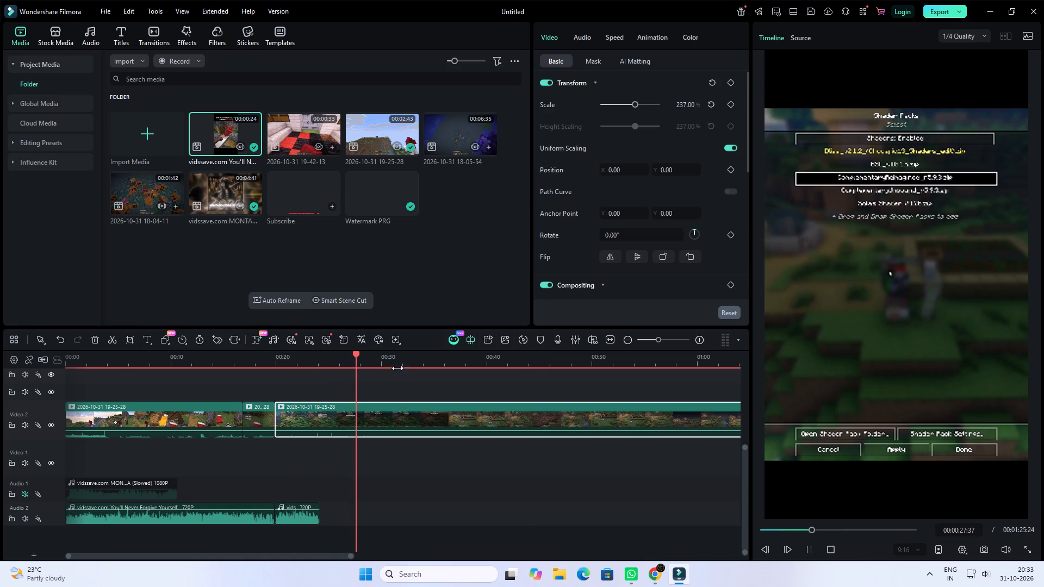
{"action": "left_click", "coordinate": [452, 372]}
{"action": "left_click", "coordinate": [474, 361]}
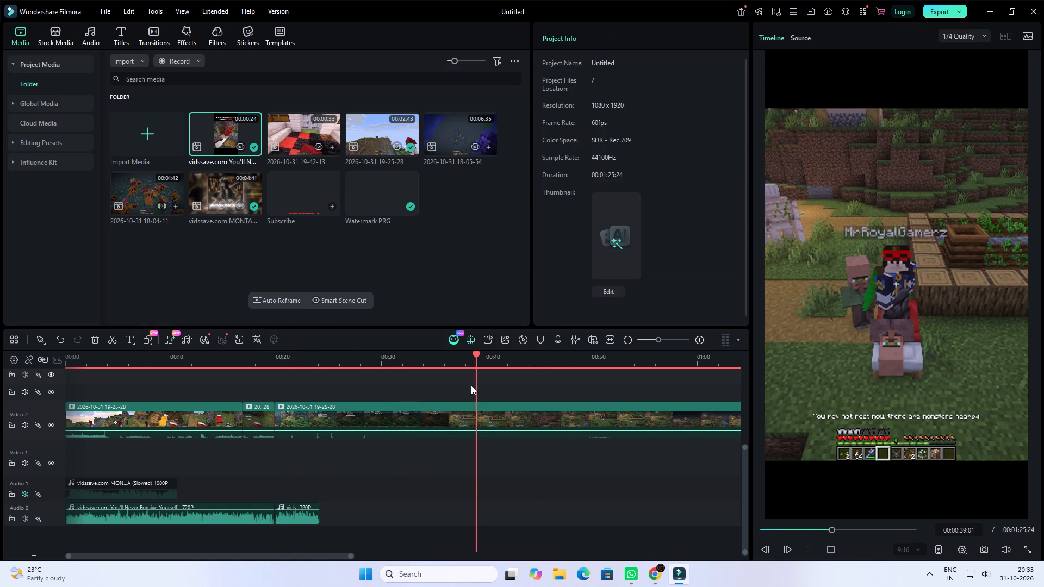
{"action": "key", "text": "space"}
{"action": "left_click", "coordinate": [475, 440]}
{"action": "left_click", "coordinate": [432, 419]}
{"action": "key", "text": "Delete"}
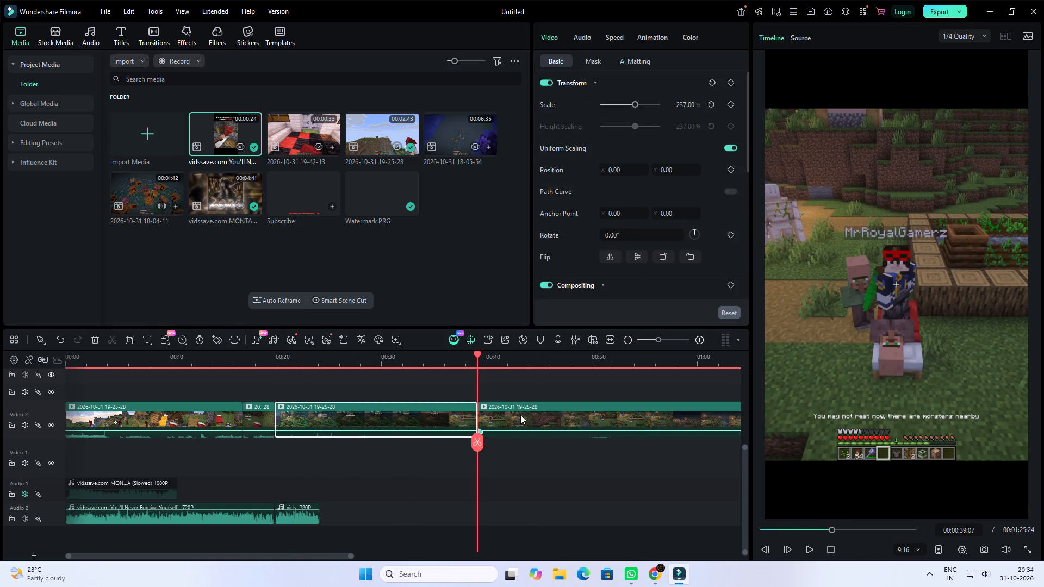
{"action": "left_click_drag", "start_coordinate": [528, 413], "coordinate": [325, 415]}
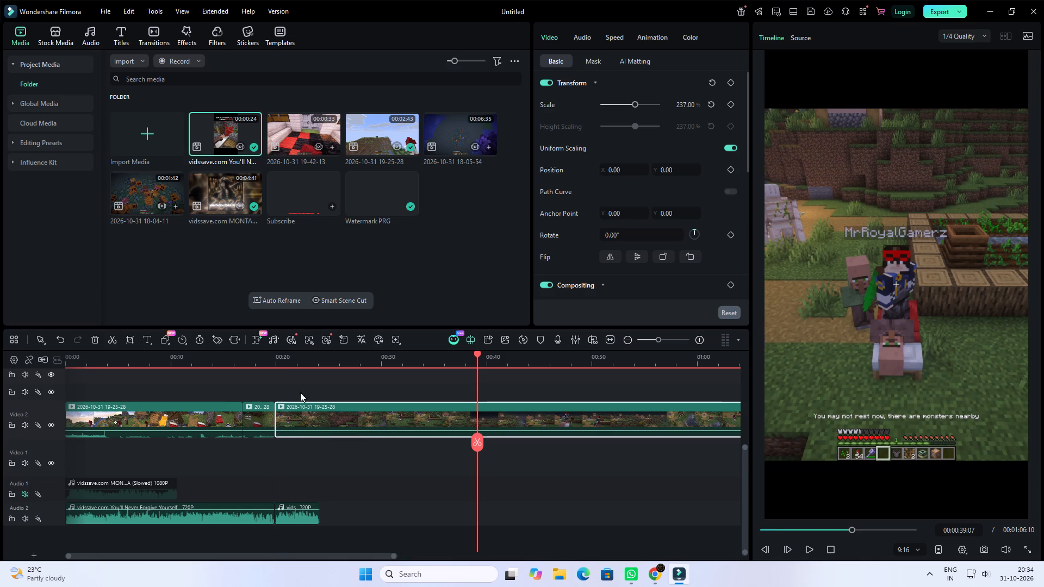
Scrub the villager bed gameplay, split it at 00:00:29:20, delete the part before the cut and close the gap on Video 2.
{"action": "left_click", "coordinate": [277, 363]}
{"action": "key", "text": "space"}
{"action": "key", "text": "space"}
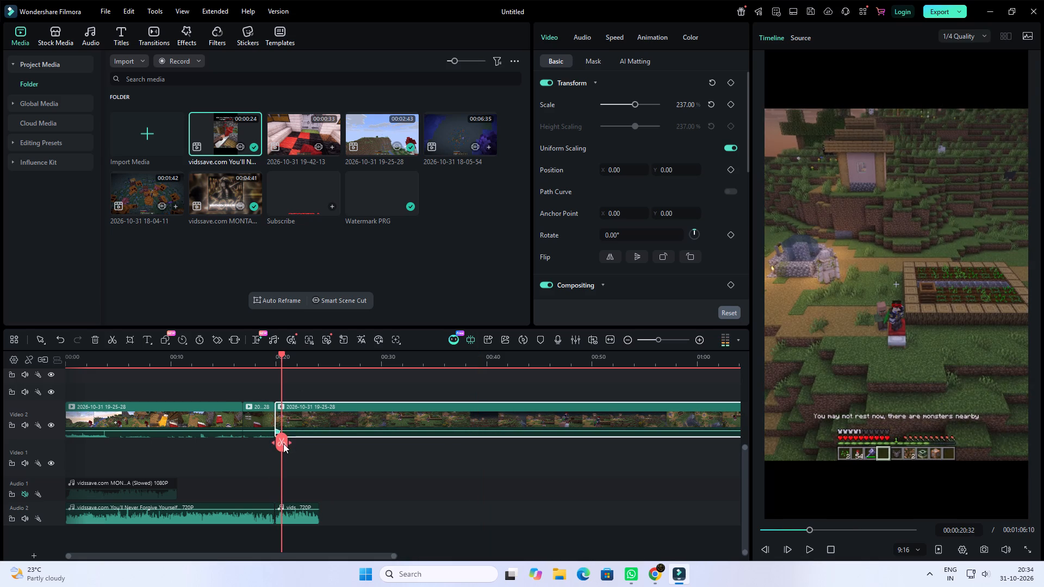
{"action": "key", "text": "space"}
{"action": "key", "text": "space"}
{"action": "left_click_drag", "start_coordinate": [284, 447], "coordinate": [296, 446]}
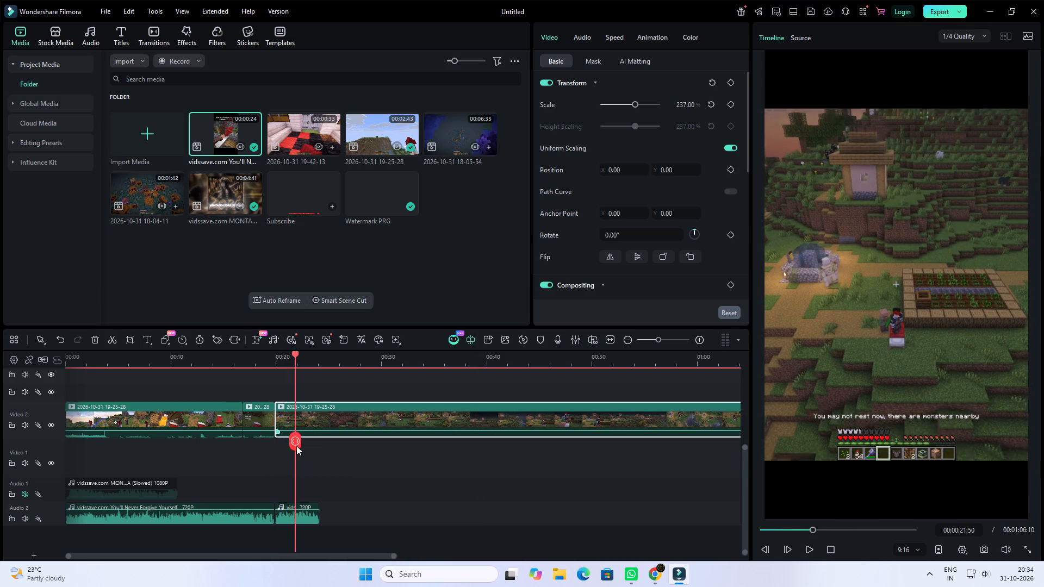
{"action": "left_click_drag", "start_coordinate": [296, 446], "coordinate": [328, 446]}
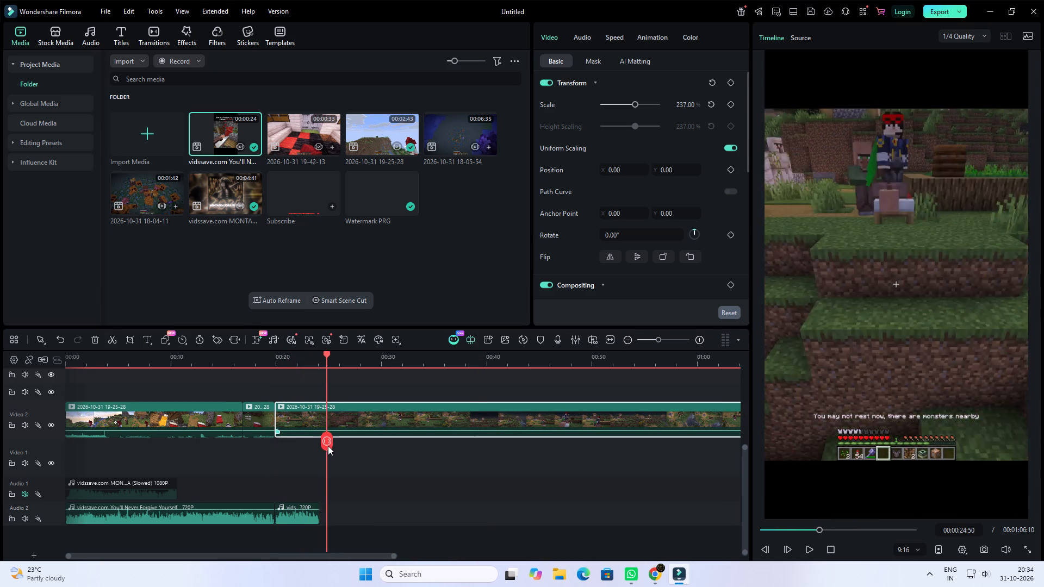
{"action": "left_click_drag", "start_coordinate": [328, 446], "coordinate": [380, 444]}
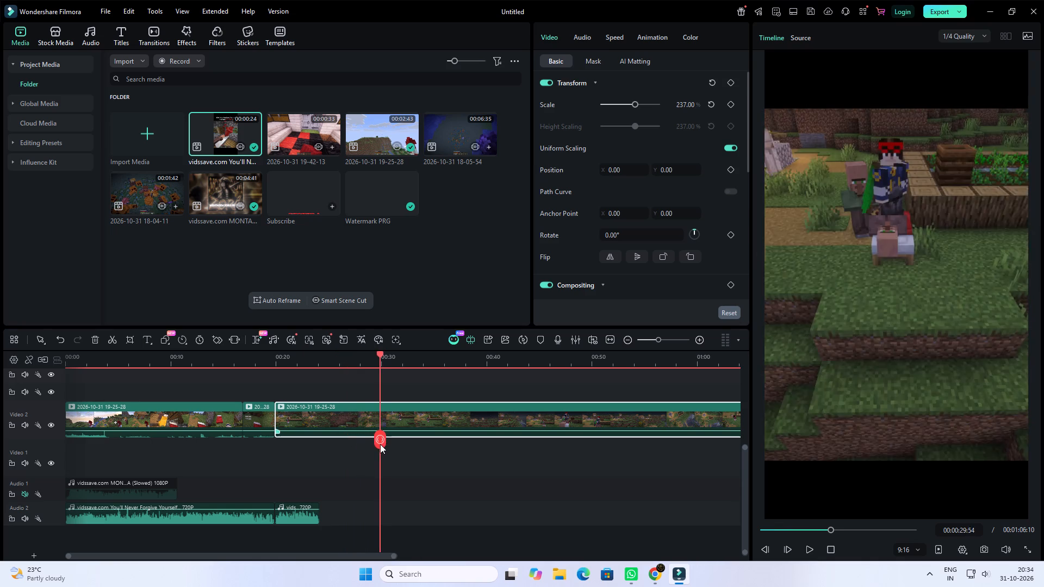
{"action": "left_click_drag", "start_coordinate": [380, 444], "coordinate": [374, 443]}
{"action": "left_click", "coordinate": [374, 443]}
{"action": "left_click", "coordinate": [330, 426]}
{"action": "key", "text": "Delete"}
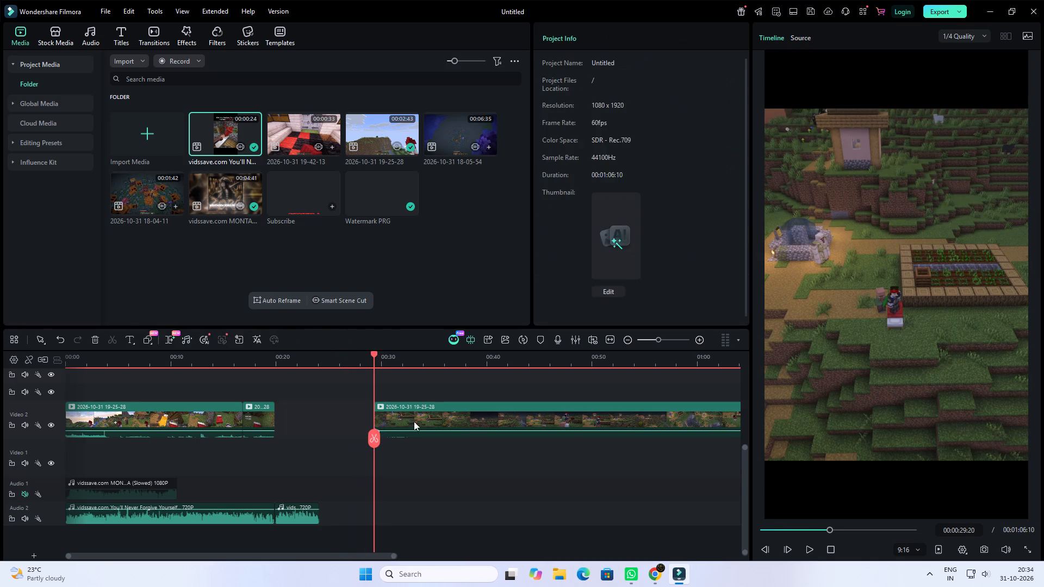
{"action": "left_click_drag", "start_coordinate": [443, 423], "coordinate": [347, 412]}
Split the last gameplay segment at 00:00:21:13 and delete the short piece before the cut.
{"action": "left_click_drag", "start_coordinate": [372, 440], "coordinate": [332, 440]}
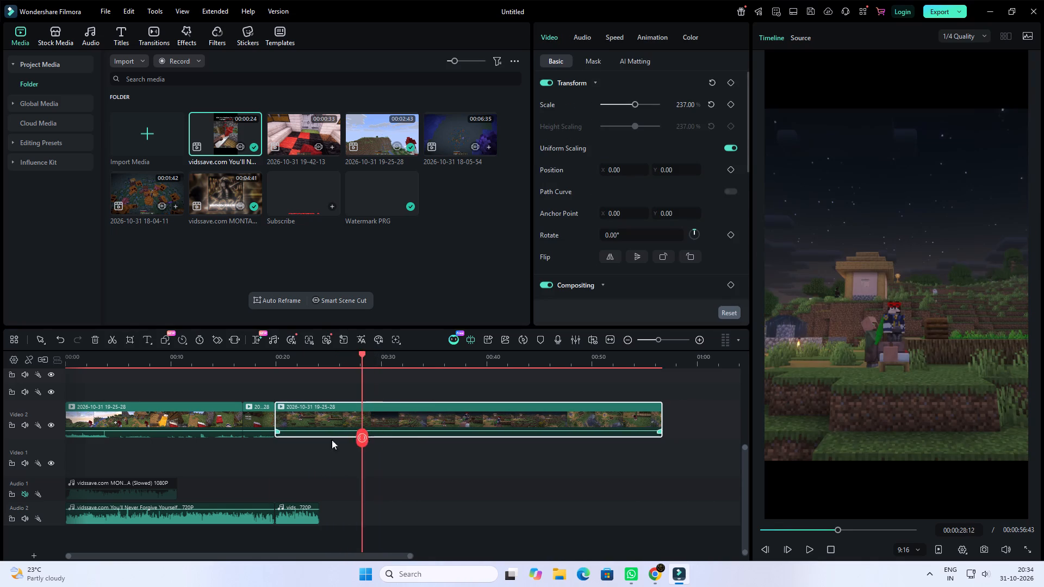
{"action": "left_click_drag", "start_coordinate": [332, 440], "coordinate": [294, 439]}
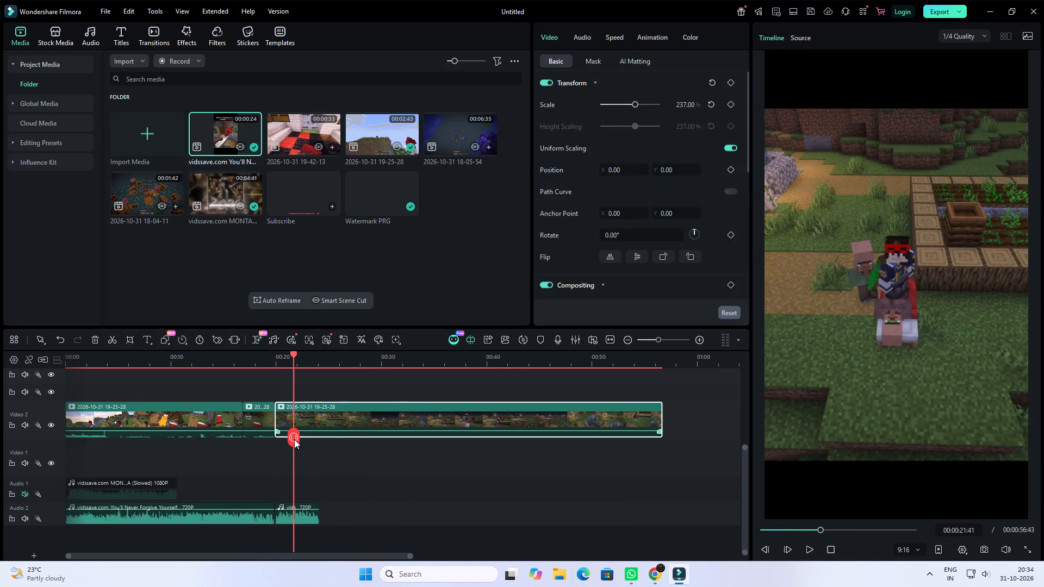
{"action": "left_click_drag", "start_coordinate": [294, 439], "coordinate": [285, 440]}
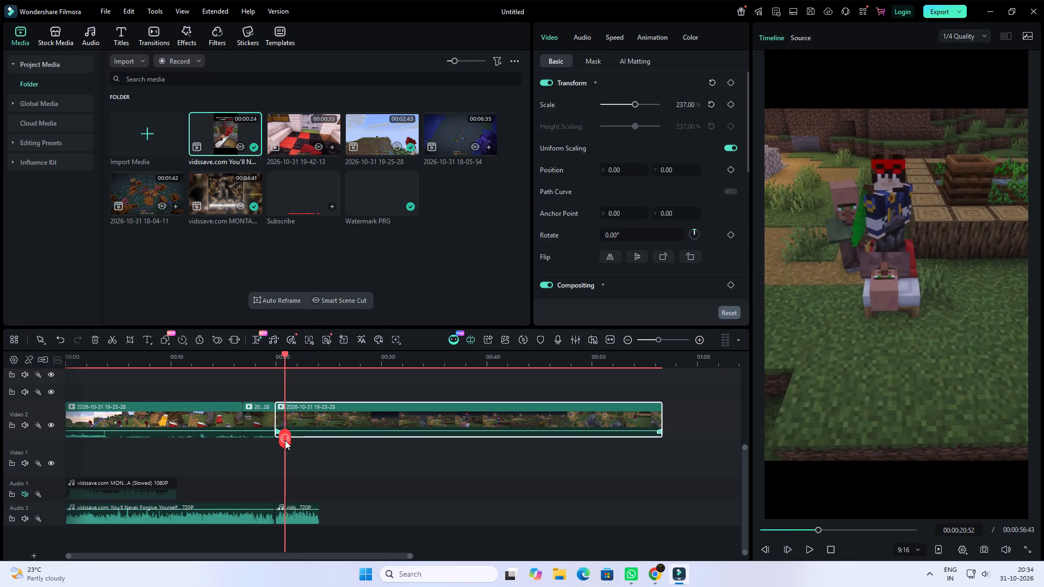
{"action": "left_click_drag", "start_coordinate": [285, 440], "coordinate": [289, 441]}
{"action": "left_click", "coordinate": [289, 442]}
{"action": "left_click", "coordinate": [276, 420]}
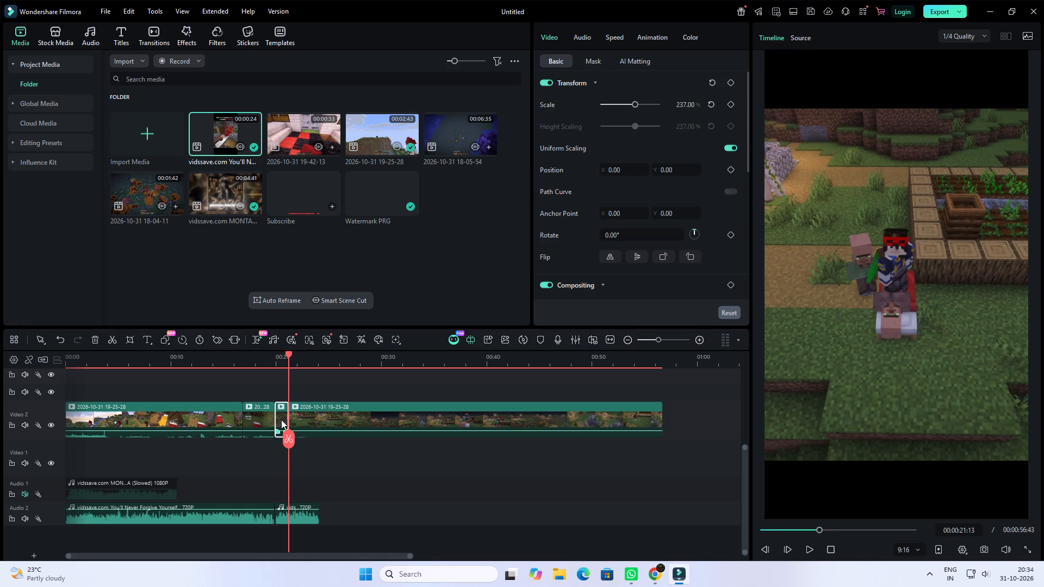
{"action": "key", "text": "Delete"}
Split the gameplay and reference audio at about 00:00:23, then move the short gameplay piece directly behind the bed segment.
{"action": "left_click_drag", "start_coordinate": [290, 439], "coordinate": [304, 440]}
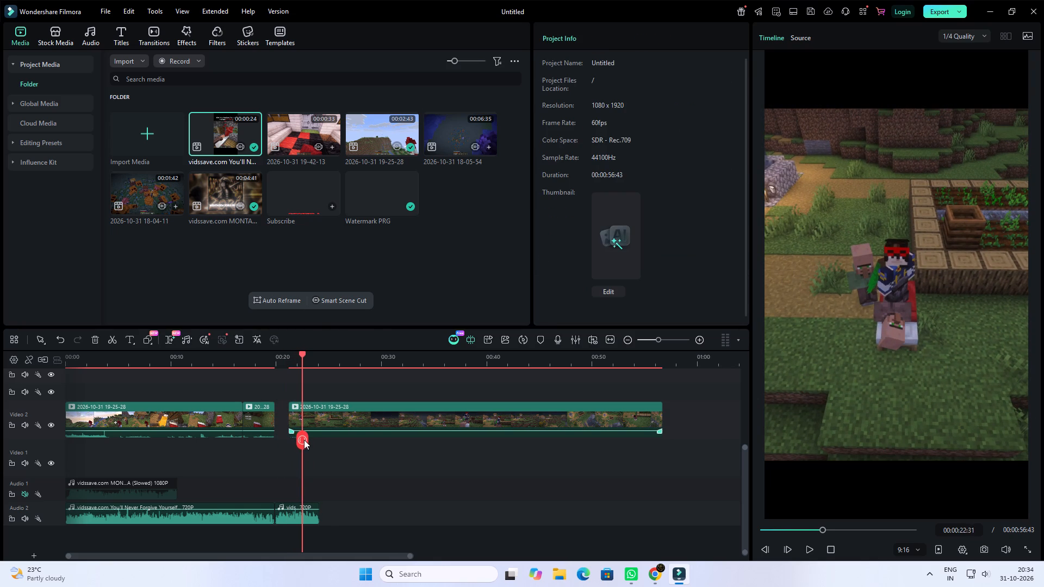
{"action": "left_click_drag", "start_coordinate": [304, 440], "coordinate": [312, 440]}
{"action": "left_click", "coordinate": [312, 440]}
{"action": "left_click_drag", "start_coordinate": [296, 416], "coordinate": [284, 415]}
Scrub the remaining night gameplay on Video 2 and split it at 00:00:38:28 and about 00:00:40:38.
{"action": "left_click_drag", "start_coordinate": [310, 439], "coordinate": [356, 441]}
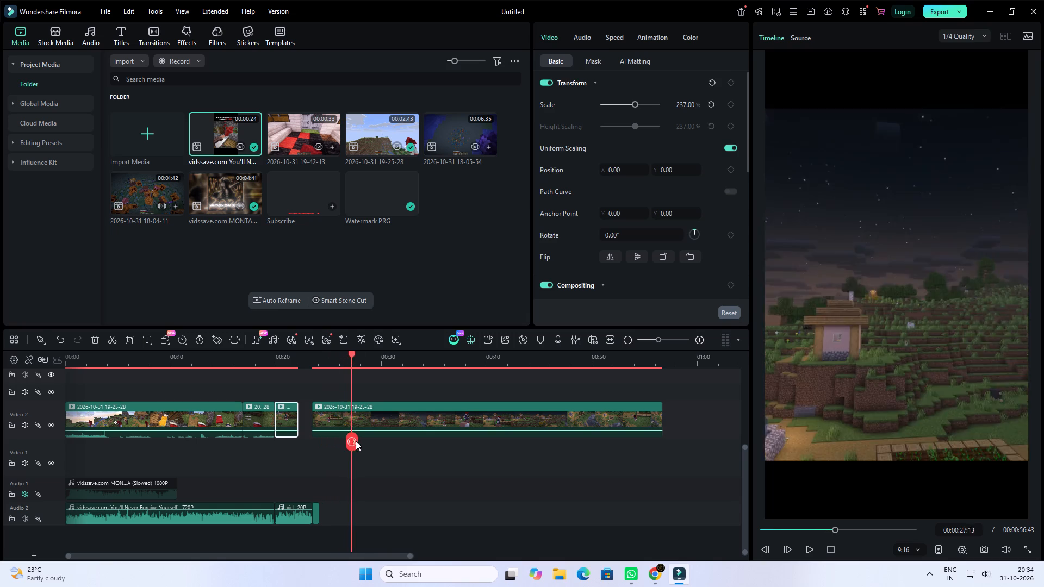
{"action": "left_click_drag", "start_coordinate": [356, 441], "coordinate": [473, 469]}
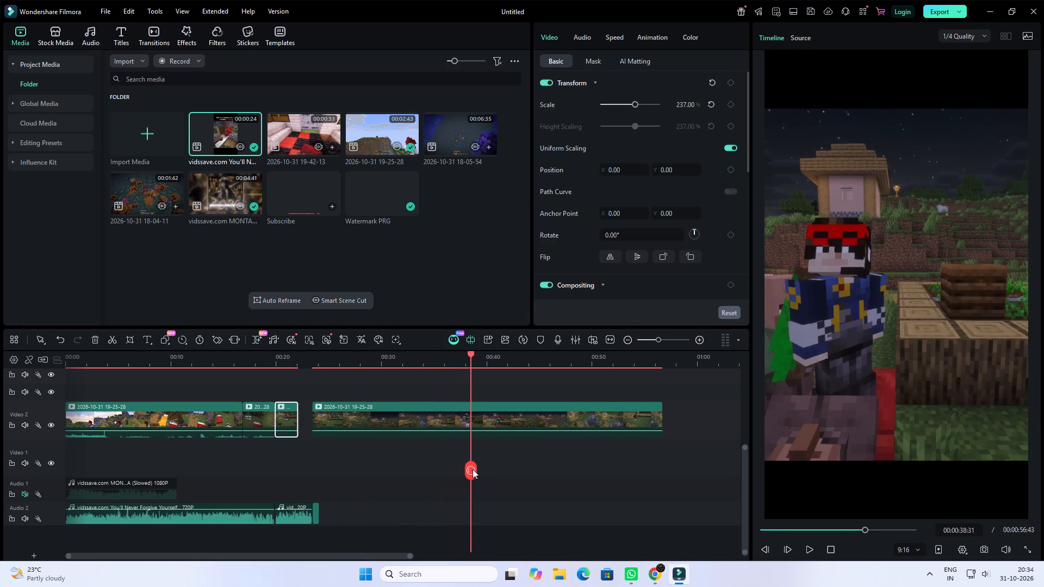
{"action": "left_click_drag", "start_coordinate": [473, 469], "coordinate": [470, 466]}
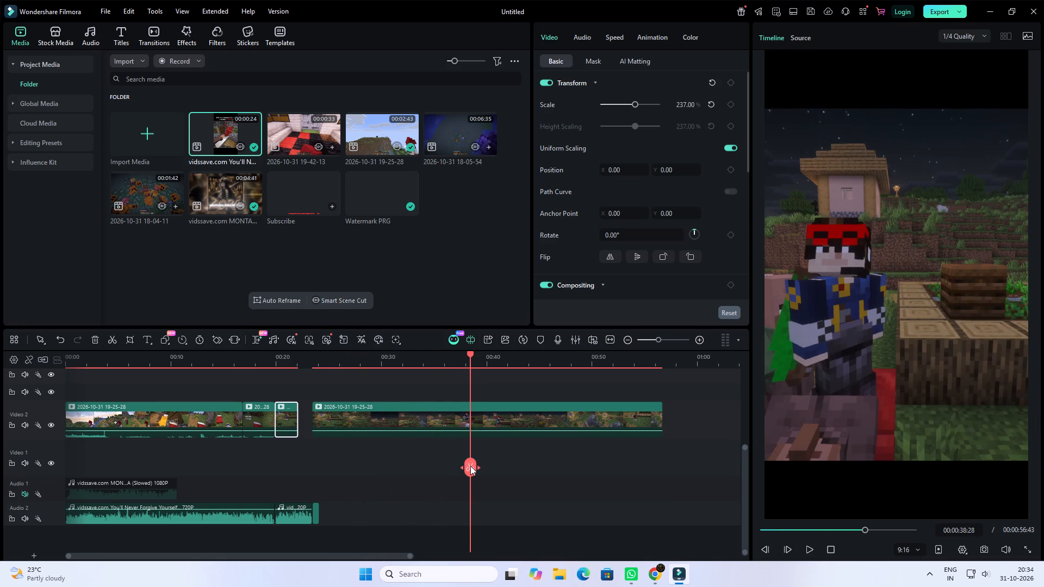
{"action": "left_click", "coordinate": [470, 466]}
{"action": "left_click_drag", "start_coordinate": [470, 464], "coordinate": [493, 464]}
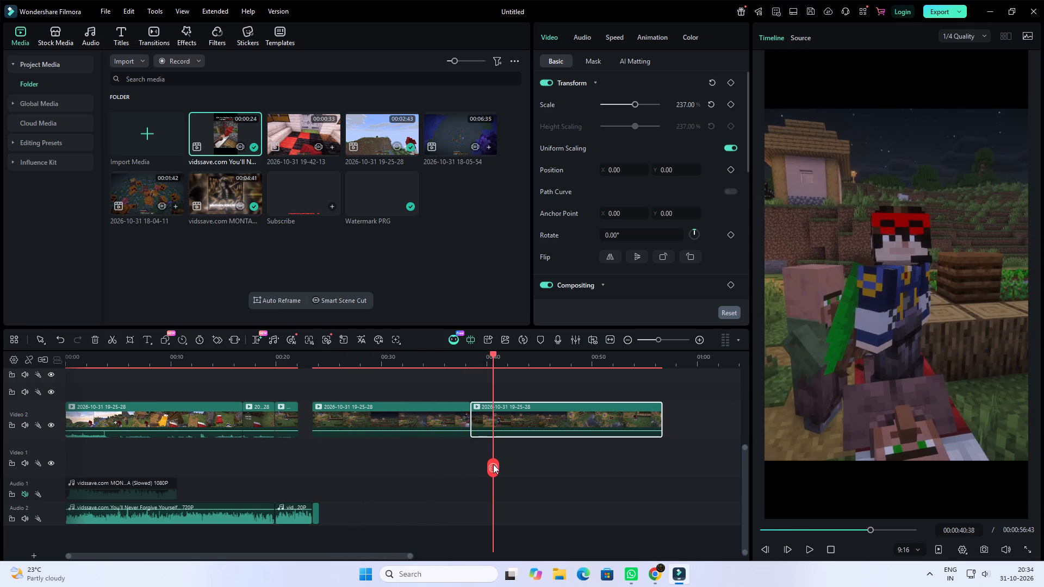
{"action": "left_click_drag", "start_coordinate": [493, 464], "coordinate": [494, 464]}
{"action": "left_click", "coordinate": [494, 464]}
Split the night gameplay again at 00:00:41:52 and move the short piece before that cut down to Video 1 at about 00:00:23.
{"action": "left_click_drag", "start_coordinate": [492, 466], "coordinate": [485, 465]}
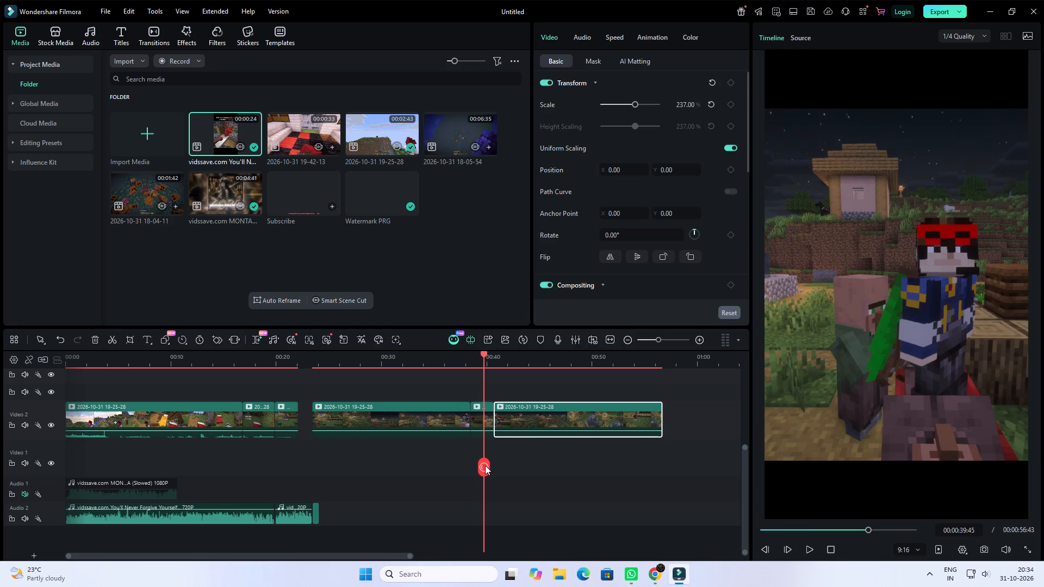
{"action": "left_click_drag", "start_coordinate": [485, 465], "coordinate": [464, 464]}
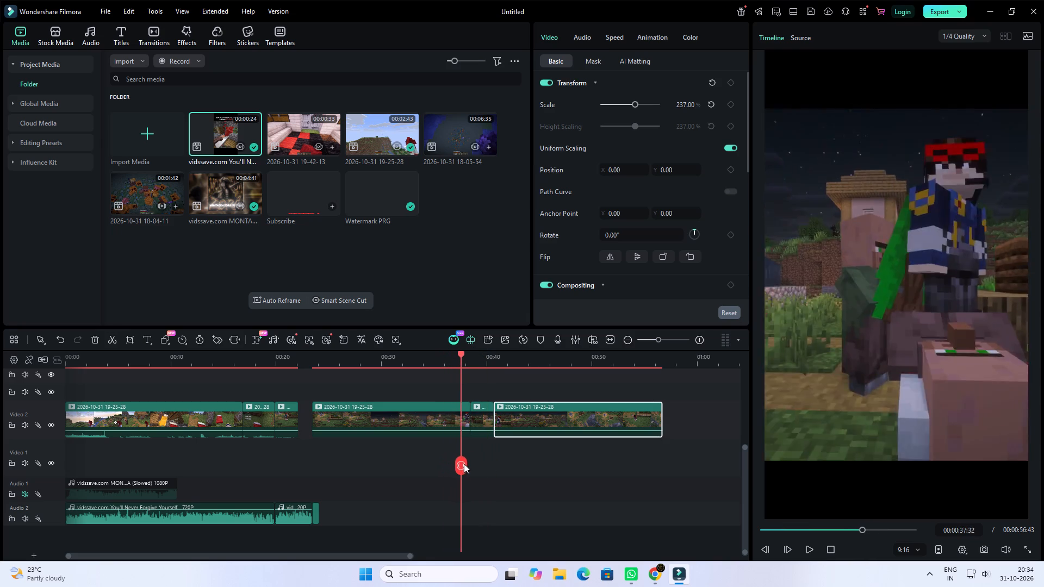
{"action": "left_click_drag", "start_coordinate": [464, 464], "coordinate": [520, 465]}
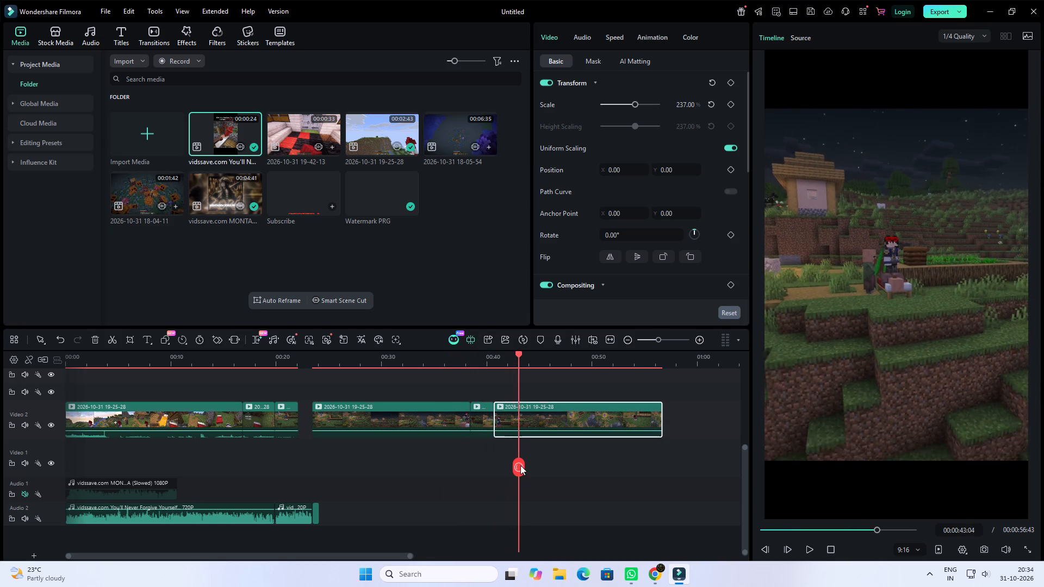
{"action": "left_click_drag", "start_coordinate": [520, 465], "coordinate": [513, 465]}
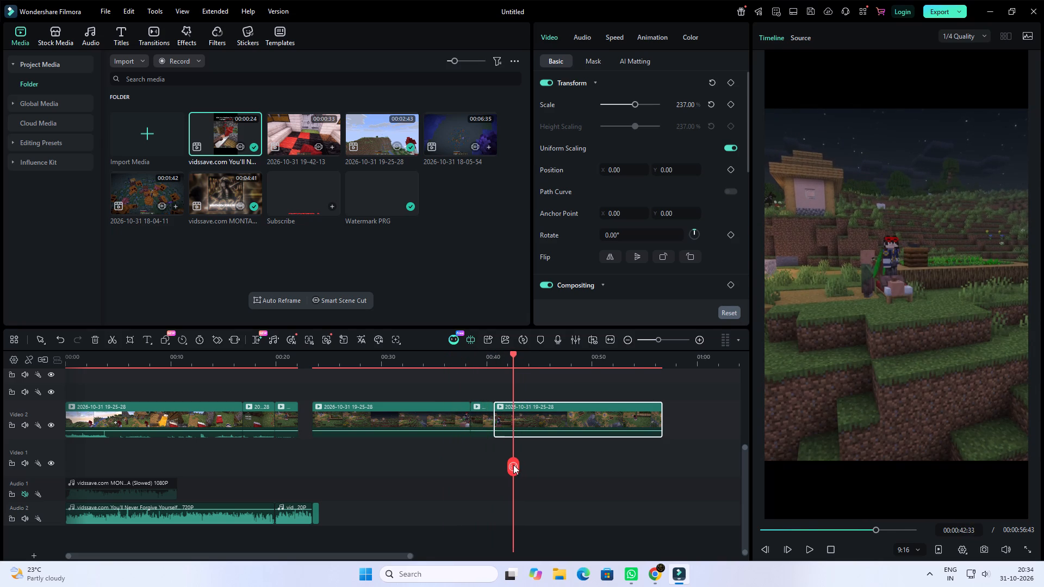
{"action": "left_click_drag", "start_coordinate": [513, 465], "coordinate": [506, 465]}
{"action": "left_click", "coordinate": [506, 465]}
{"action": "left_click_drag", "start_coordinate": [502, 419], "coordinate": [326, 463]}
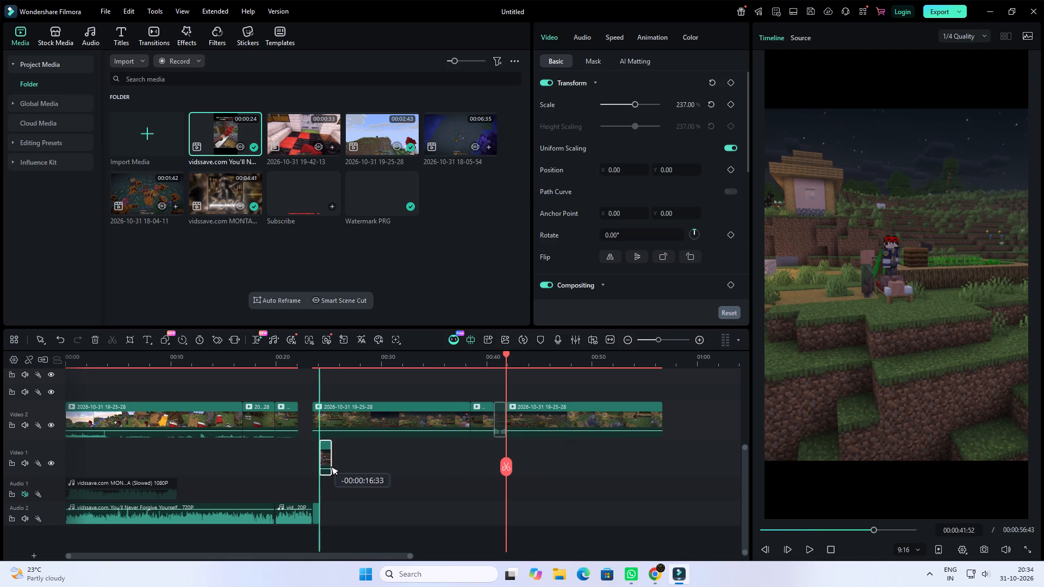
{"action": "left_click_drag", "start_coordinate": [326, 463], "coordinate": [324, 464]}
Split the last gameplay segment at 00:00:52:15, where the view is overhead, and delete the part before the cut.
{"action": "left_click_drag", "start_coordinate": [505, 465], "coordinate": [622, 457]}
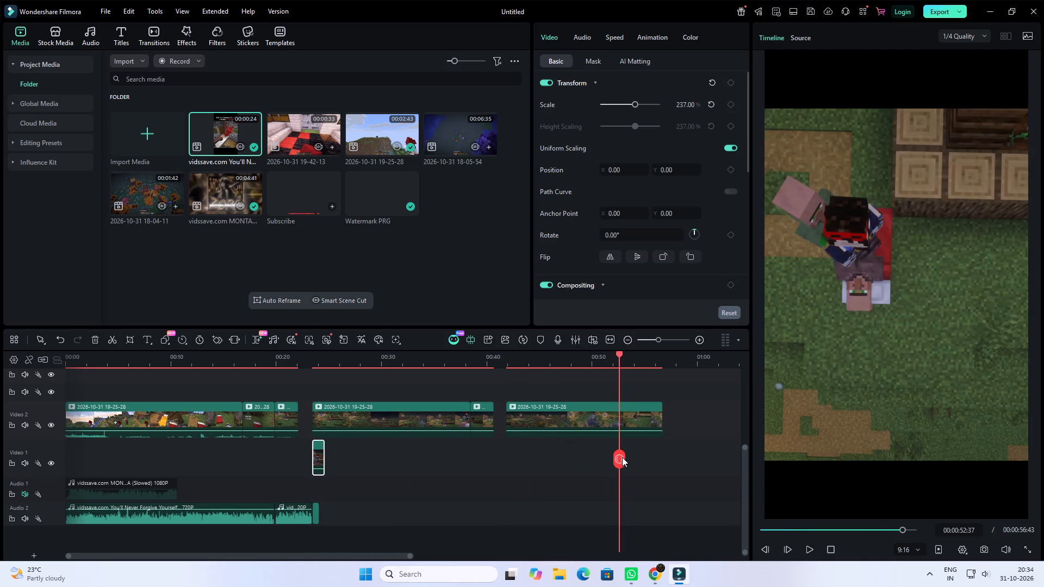
{"action": "left_click_drag", "start_coordinate": [622, 457], "coordinate": [616, 457]}
{"action": "left_click", "coordinate": [616, 457]}
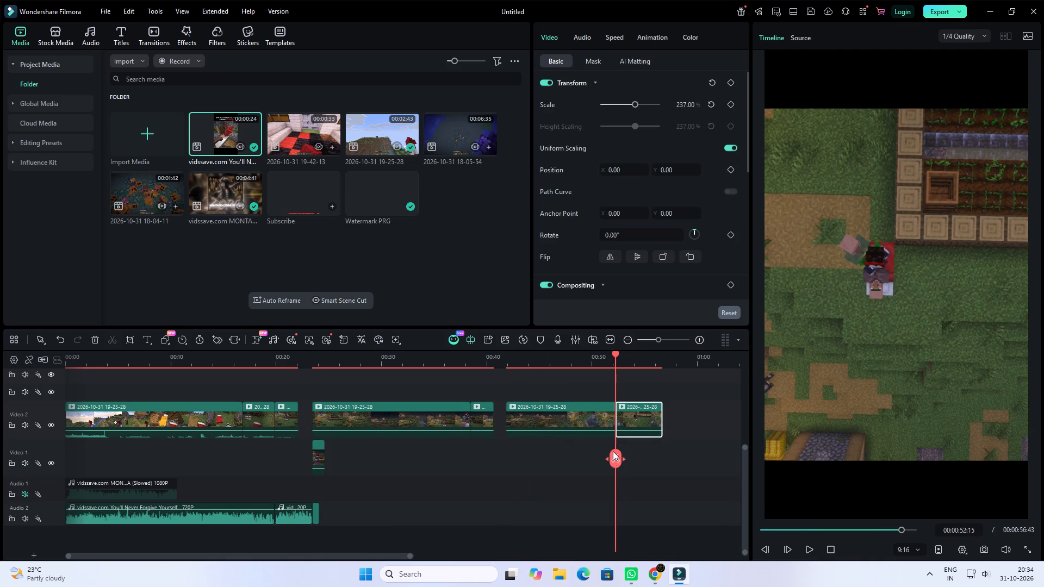
{"action": "left_click", "coordinate": [557, 419]}
{"action": "key", "text": "Delete"}
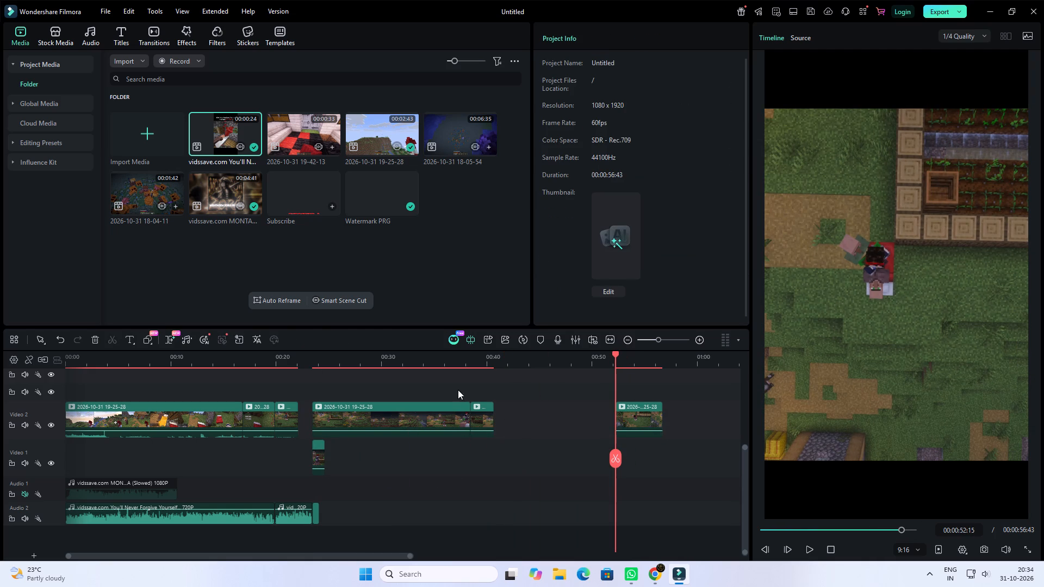
Delete the two leftover Video 2 segments between about 23 and 40 seconds and move the short Video 1 piece behind the joined gameplay on Video 2.
{"action": "left_click_drag", "start_coordinate": [451, 386], "coordinate": [480, 403]}
{"action": "key", "text": "Delete"}
{"action": "left_click_drag", "start_coordinate": [316, 457], "coordinate": [302, 425]}
Trim the end of the gameplay piece after the bed segment back to about 00:00:21.
{"action": "left_click", "coordinate": [293, 422]}
{"action": "left_click", "coordinate": [299, 420]}
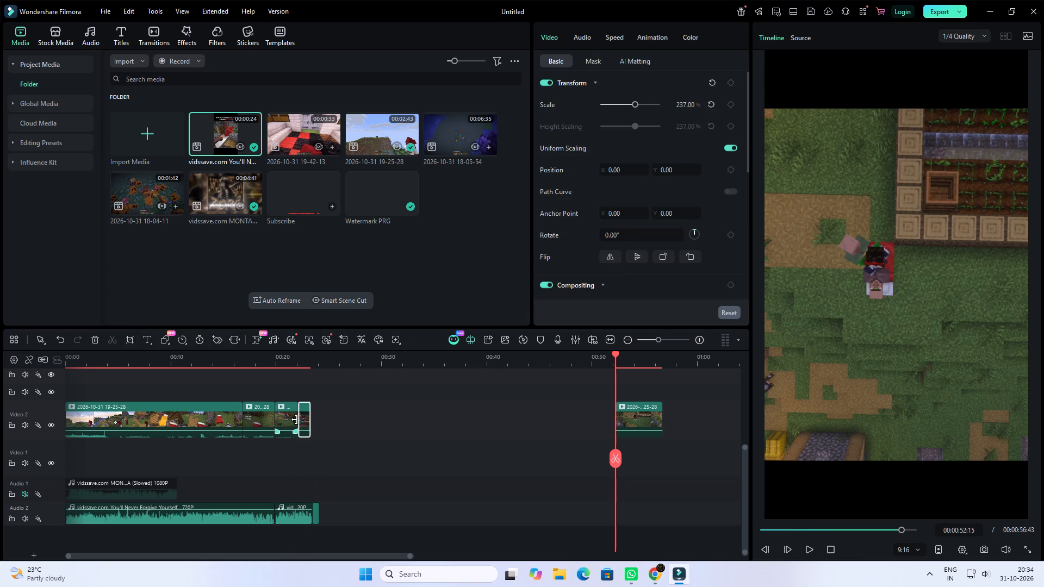
{"action": "left_click", "coordinate": [295, 420]}
{"action": "left_click_drag", "start_coordinate": [296, 420], "coordinate": [284, 418]}
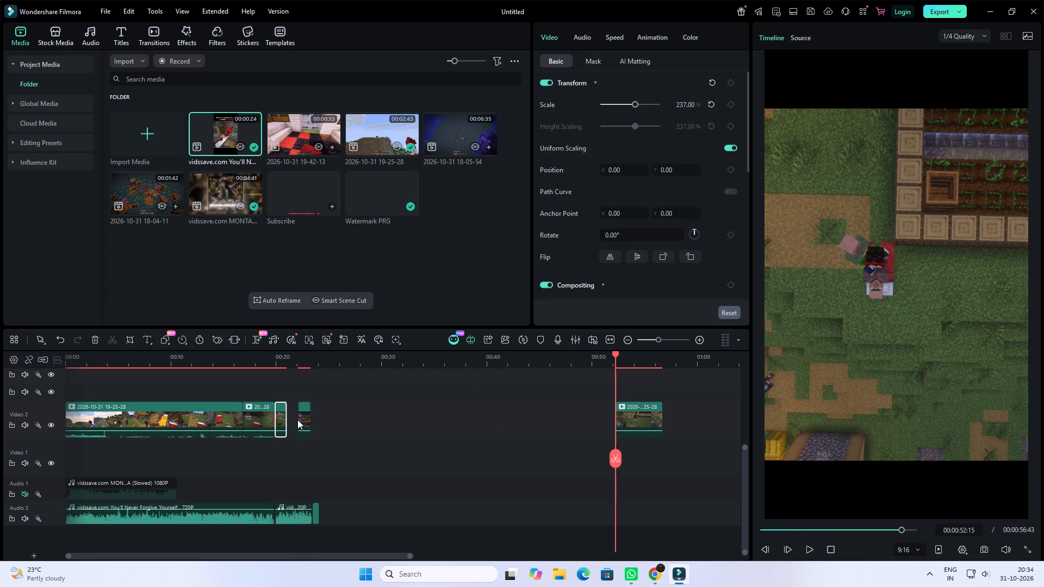
Close the gaps before the last two Video 2 pieces so they follow the gameplay directly, and play the joined section.
{"action": "left_click_drag", "start_coordinate": [306, 420], "coordinate": [294, 419]}
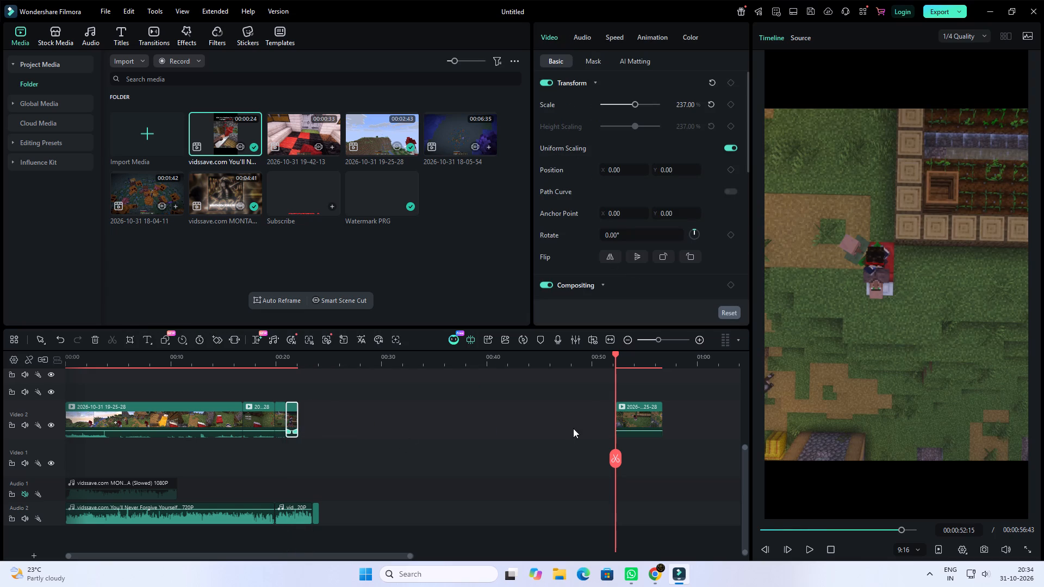
{"action": "left_click_drag", "start_coordinate": [648, 421], "coordinate": [332, 423]}
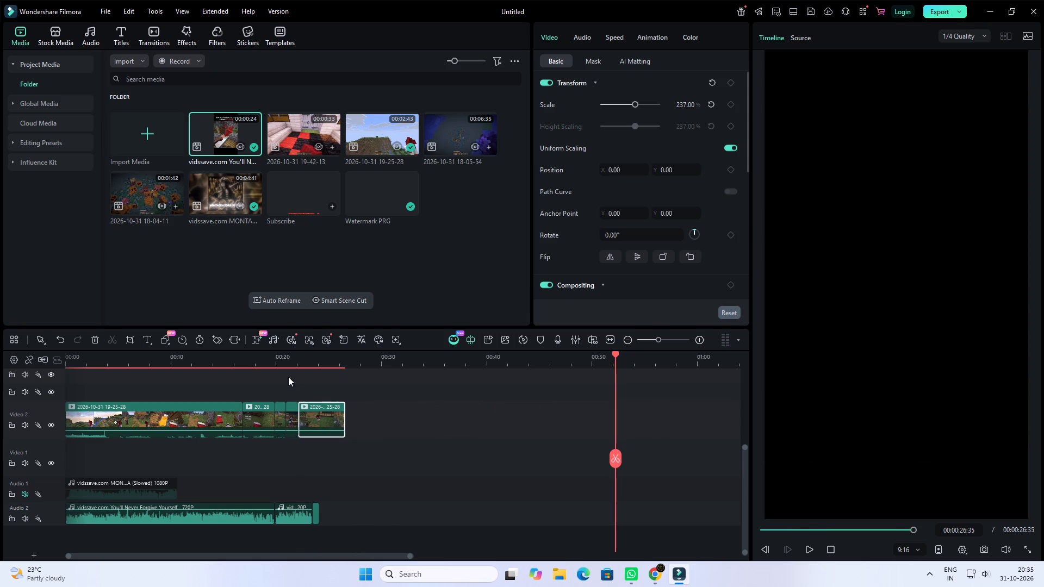
{"action": "left_click", "coordinate": [269, 361]}
{"action": "key", "text": "space"}
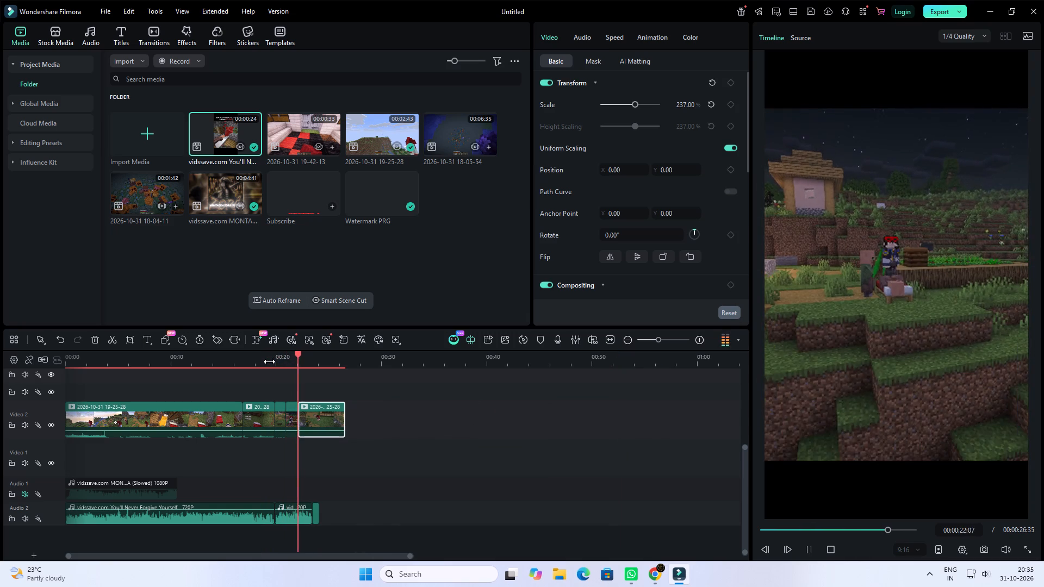
{"action": "key", "text": "space"}
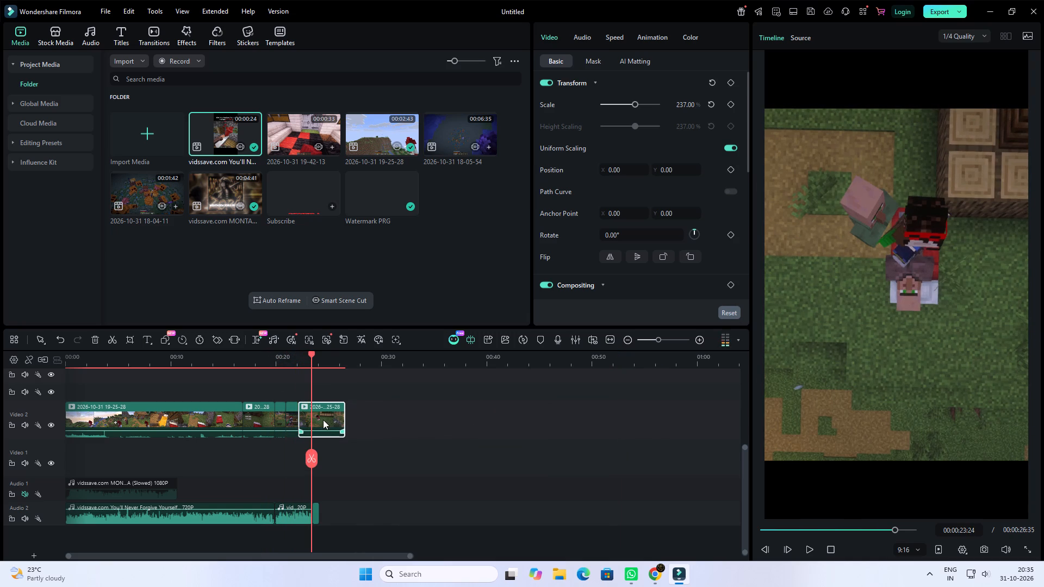
Space out the overhead segment to about 32 seconds and the short piece to about 23 seconds, and slow the short piece to 0.40 speed.
{"action": "left_click_drag", "start_coordinate": [320, 419], "coordinate": [423, 418]}
{"action": "left_click_drag", "start_coordinate": [290, 417], "coordinate": [306, 415]}
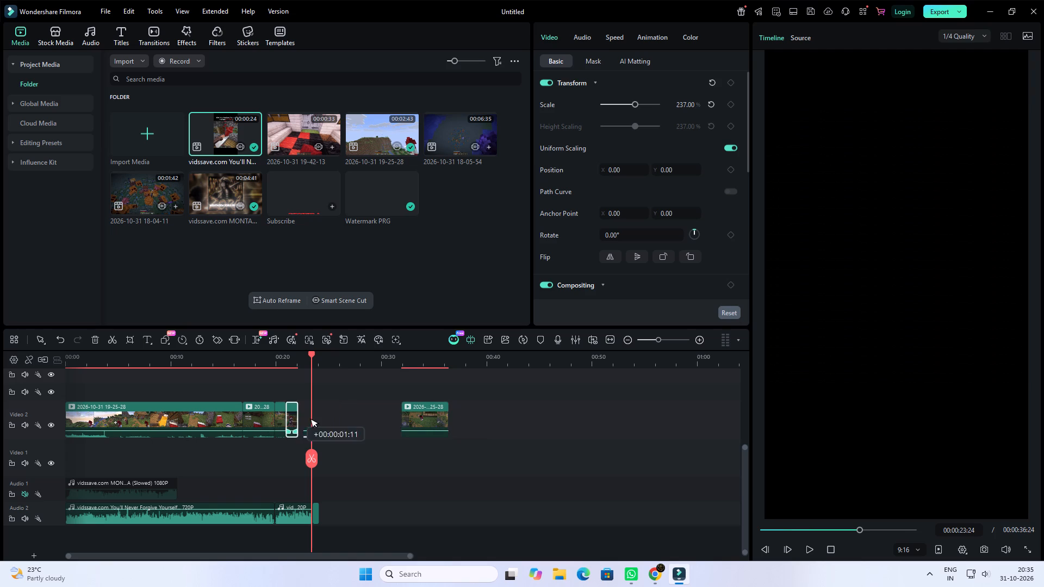
{"action": "left_click_drag", "start_coordinate": [306, 415], "coordinate": [309, 415]}
{"action": "left_click", "coordinate": [614, 38]}
{"action": "left_click", "coordinate": [685, 86]}
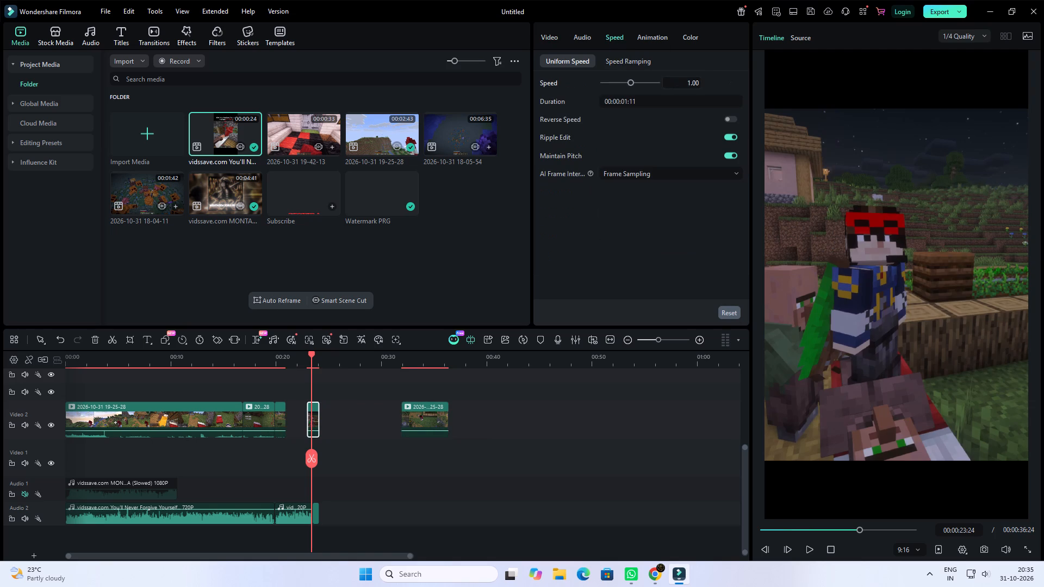
{"action": "key", "text": "period"}
{"action": "key", "text": "4"}
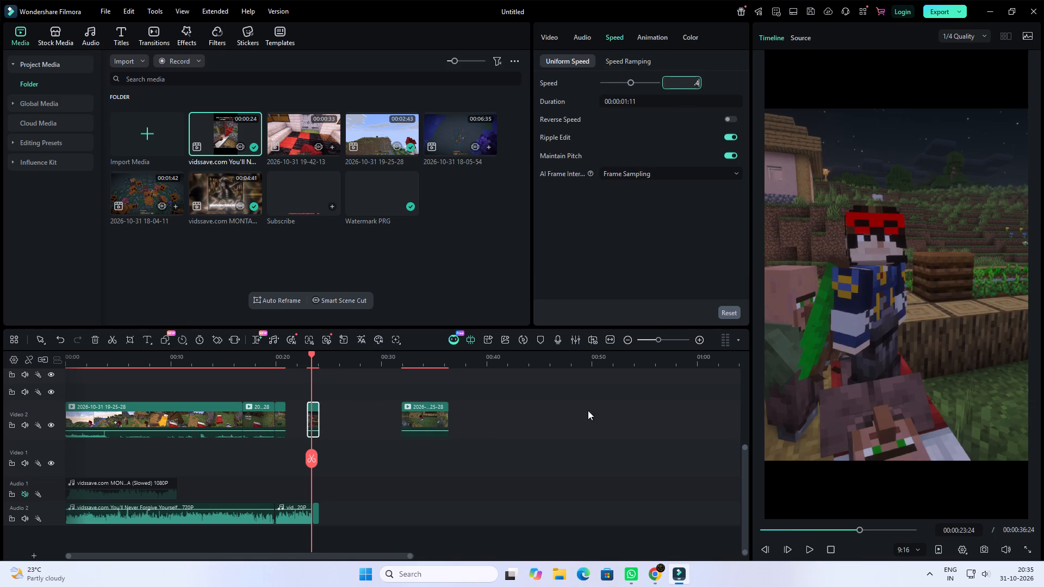
{"action": "left_click", "coordinate": [583, 417]}
Set the speed of the overhead segment at about 32 seconds to 0.30.
{"action": "left_click", "coordinate": [419, 421]}
{"action": "left_click", "coordinate": [692, 82]}
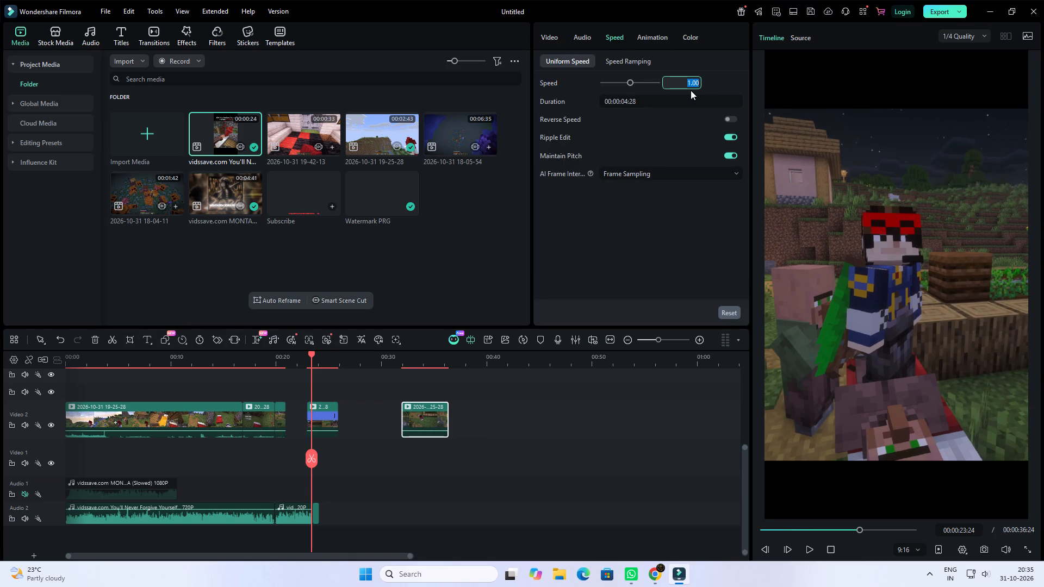
{"action": "key", "text": "period"}
{"action": "key", "text": "3"}
{"action": "left_click", "coordinate": [582, 429]}
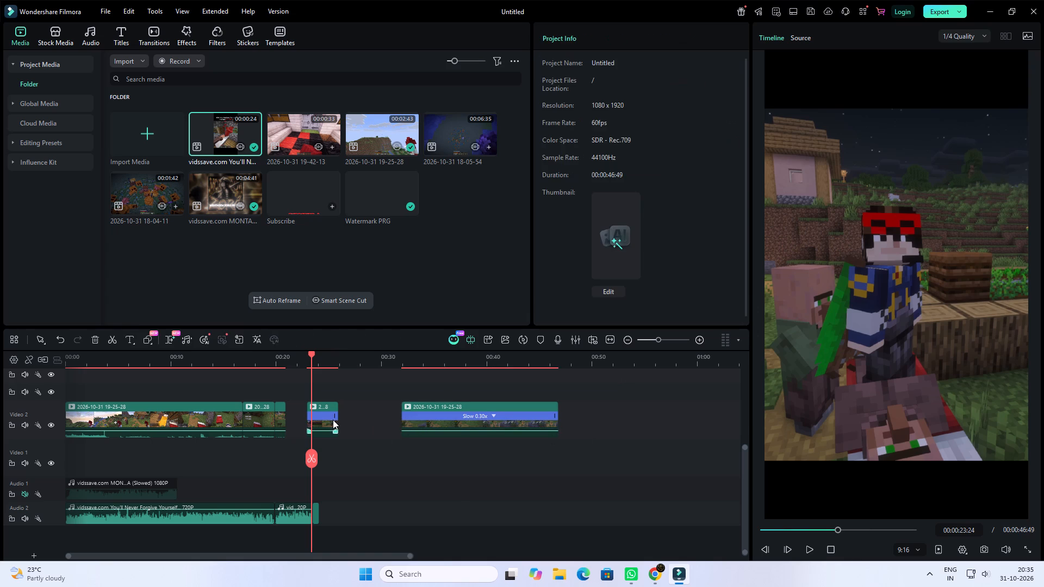
Trim the end of the slowed short piece to a duration of 00:00:01:11 and try to move it back against the gameplay.
{"action": "left_click", "coordinate": [326, 416]}
{"action": "left_click", "coordinate": [349, 402]}
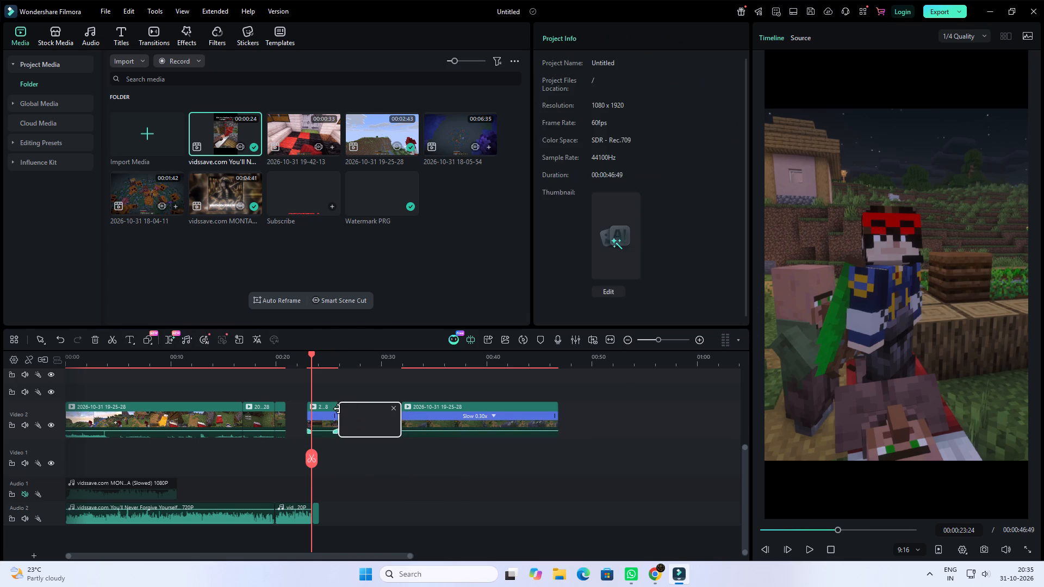
{"action": "left_click", "coordinate": [333, 409]}
{"action": "left_click_drag", "start_coordinate": [337, 409], "coordinate": [320, 406]}
{"action": "left_click_drag", "start_coordinate": [314, 411], "coordinate": [290, 410]}
{"action": "left_click", "coordinate": [301, 387]}
{"action": "left_click_drag", "start_coordinate": [313, 413], "coordinate": [299, 415]}
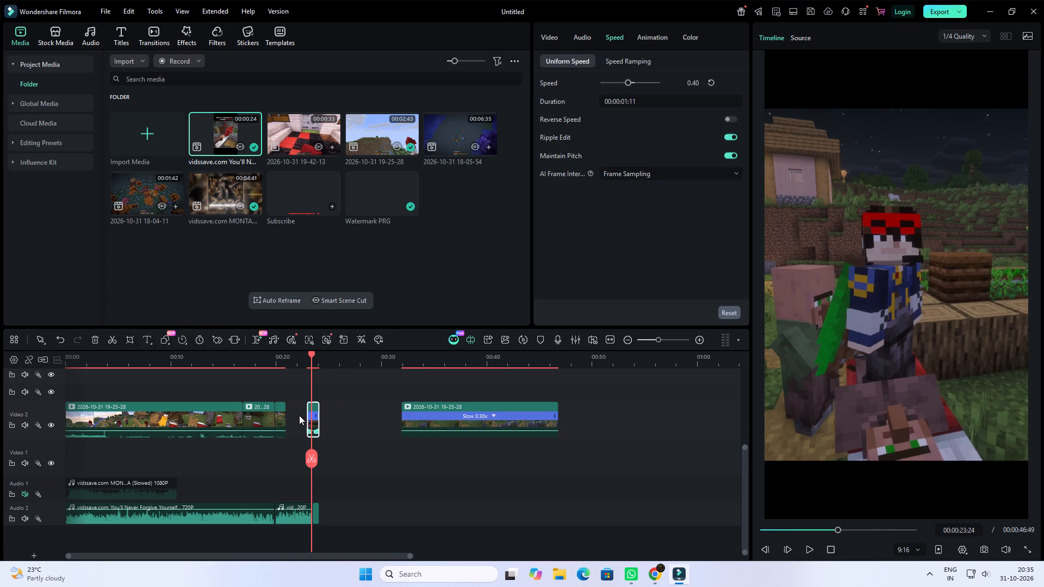
{"action": "left_click_drag", "start_coordinate": [299, 415], "coordinate": [289, 415]}
Trim the end of the slowed overhead segment to a duration of 00:00:02:39 and move it directly behind the short slowed piece.
{"action": "left_click", "coordinate": [469, 415]}
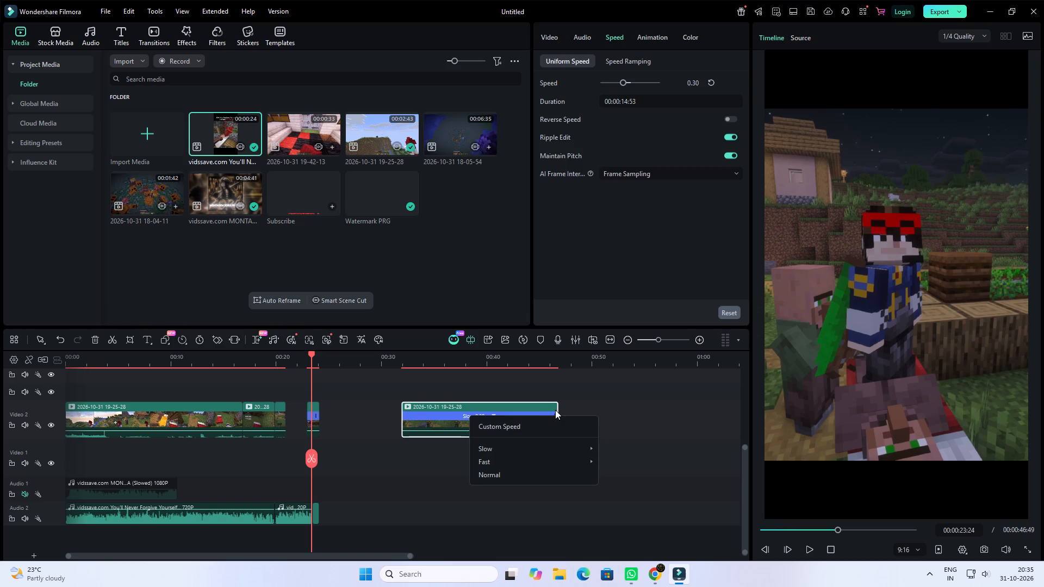
{"action": "left_click", "coordinate": [573, 402]}
{"action": "left_click", "coordinate": [556, 413]}
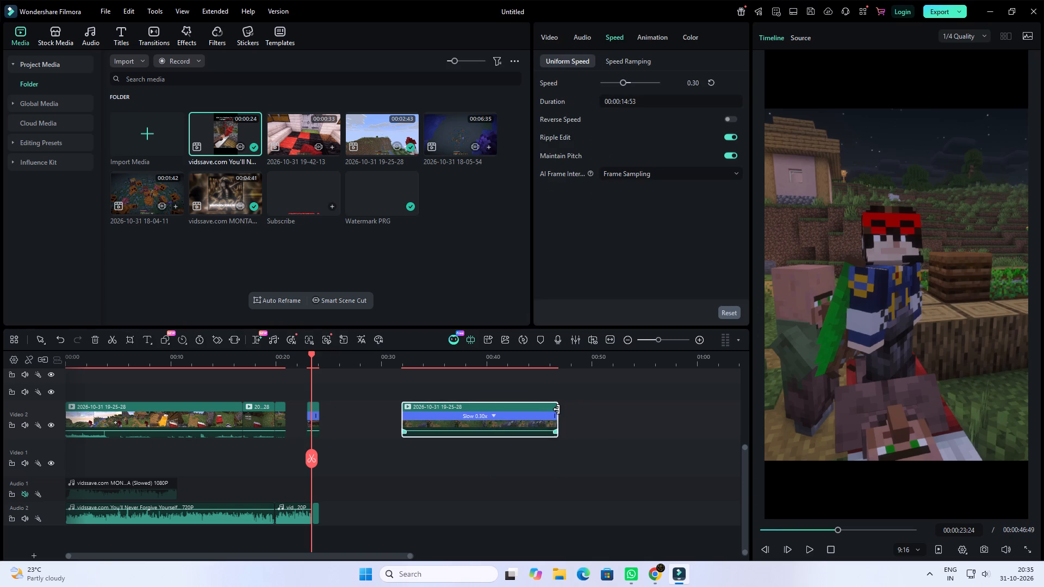
{"action": "left_click_drag", "start_coordinate": [557, 409], "coordinate": [428, 410]}
{"action": "left_click_drag", "start_coordinate": [414, 423], "coordinate": [335, 418]}
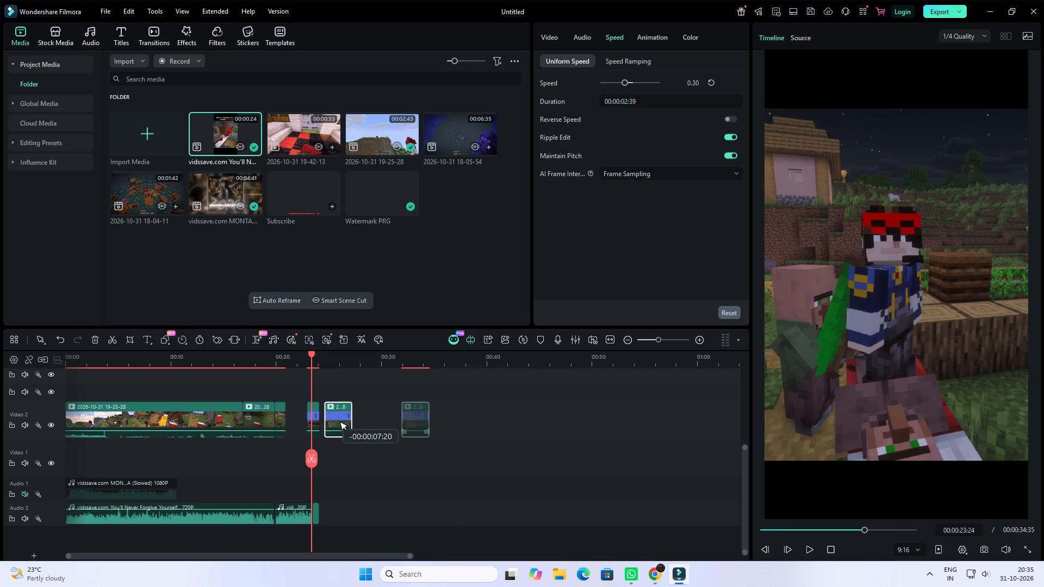
{"action": "left_click_drag", "start_coordinate": [335, 418], "coordinate": [335, 417]}
Move both slowed pieces directly behind the gameplay on Video 2 and trim the overhead segment's end to 00:00:23:24.
{"action": "left_click", "coordinate": [659, 341]}
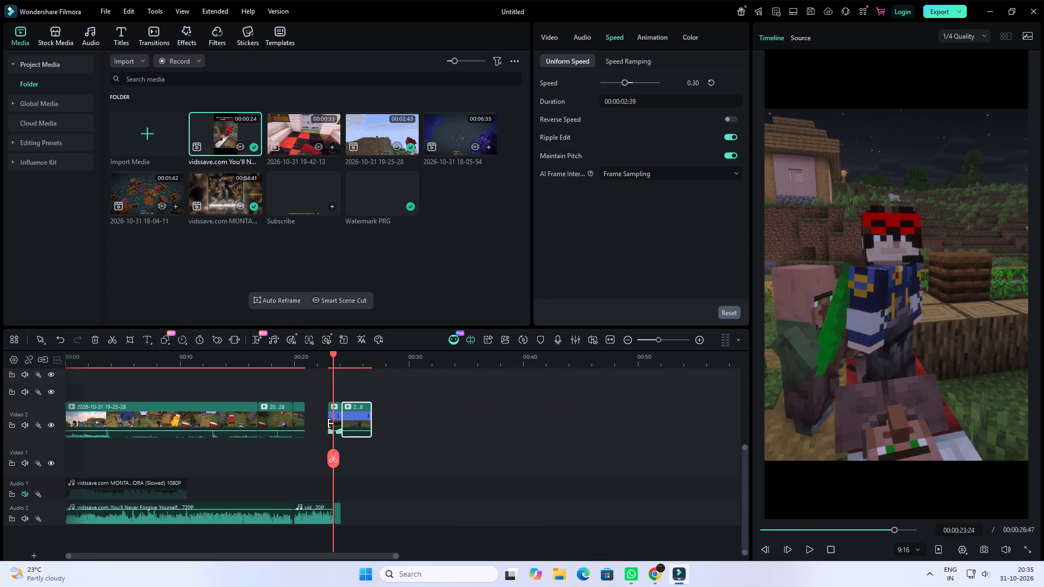
{"action": "left_click_drag", "start_coordinate": [335, 424], "coordinate": [314, 423]}
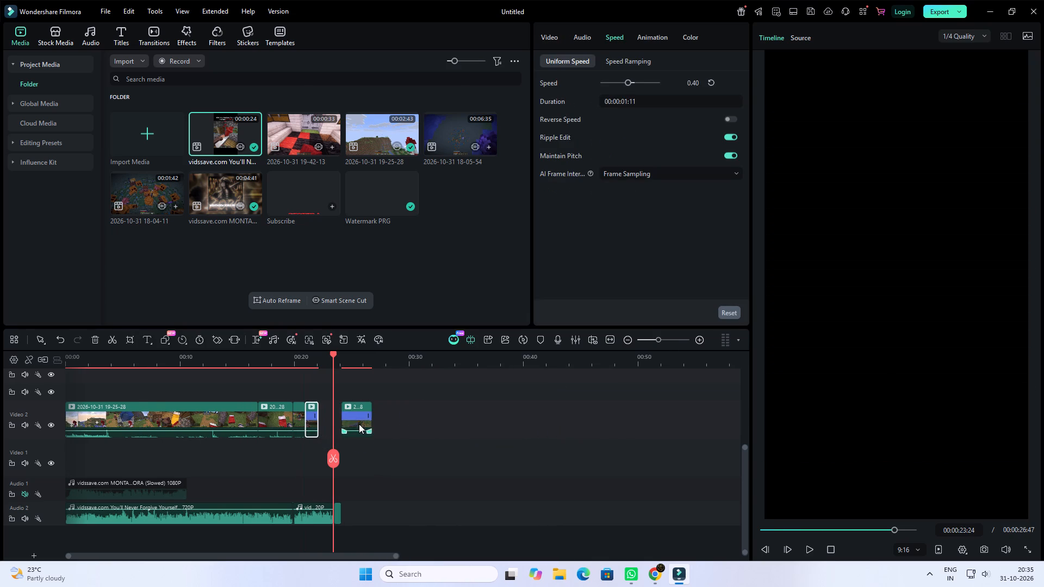
{"action": "left_click_drag", "start_coordinate": [359, 424], "coordinate": [338, 422]}
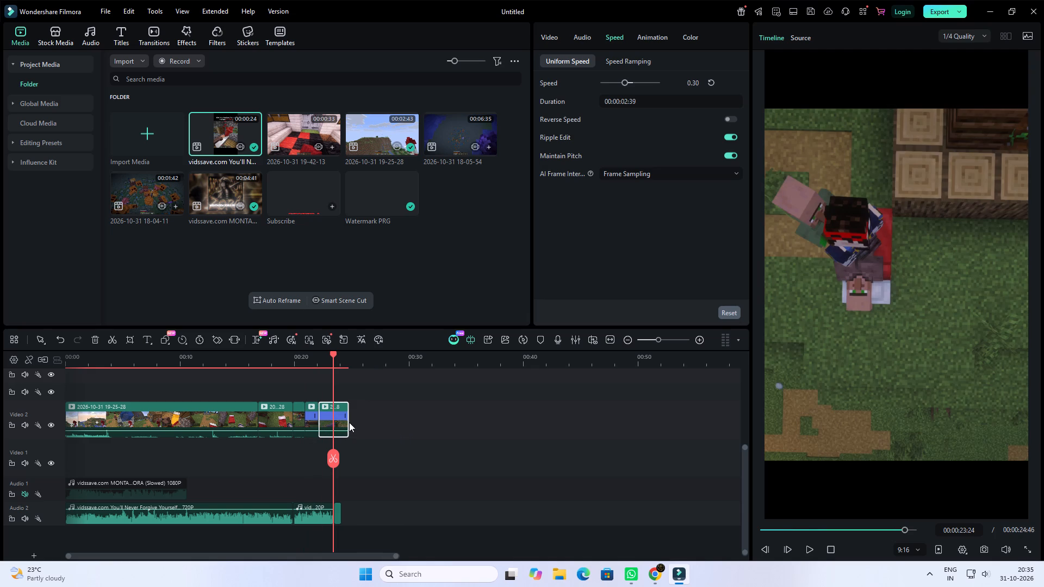
{"action": "left_click_drag", "start_coordinate": [349, 422], "coordinate": [334, 421]}
Delete the leftover audio piece at the end of Audio 2 and all the reference short's clips on Video 7.
{"action": "left_click", "coordinate": [337, 516]}
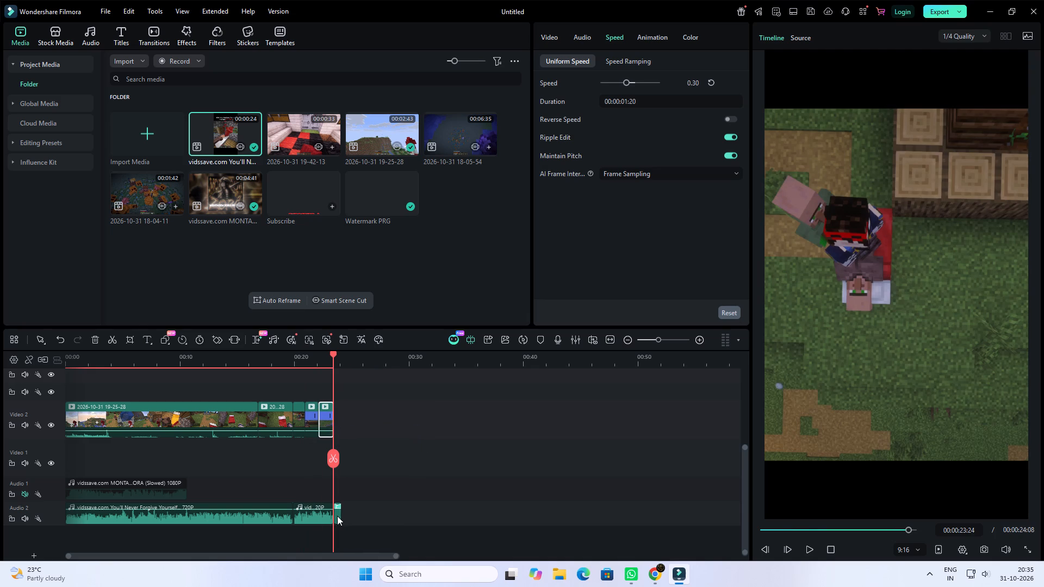
{"action": "key", "text": "Delete"}
{"action": "scroll", "coordinate": [400, 482], "scroll_direction": "up", "scroll_amount": 8}
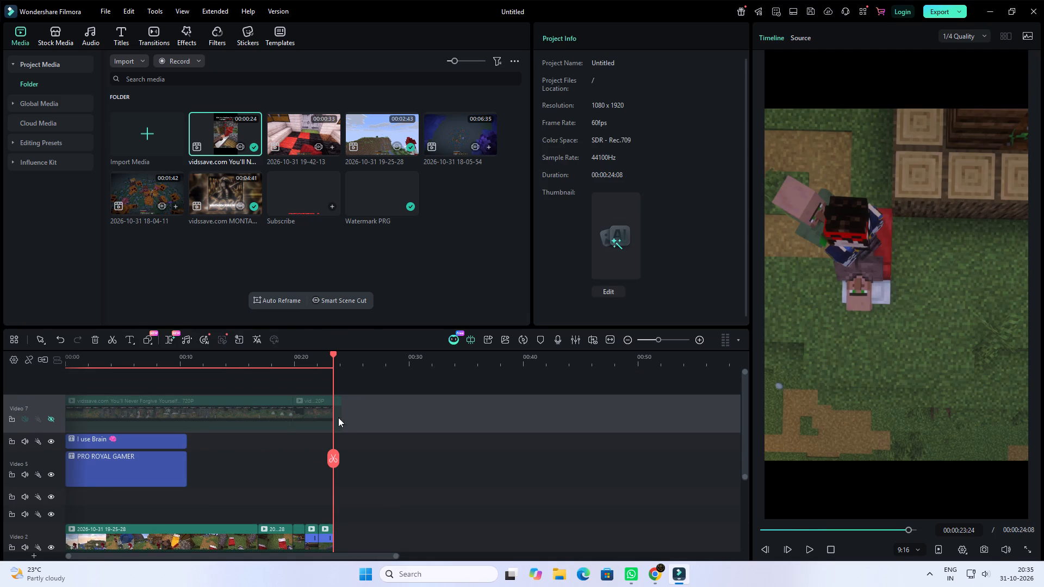
{"action": "left_click", "coordinate": [335, 414]}
{"action": "left_click", "coordinate": [335, 460]}
{"action": "left_click_drag", "start_coordinate": [377, 418], "coordinate": [231, 407]}
{"action": "key", "text": "Delete"}
Play back the ending of the edit from about 19 seconds and the opening from the start to check them.
{"action": "scroll", "coordinate": [340, 419], "scroll_direction": "down", "scroll_amount": 6}
{"action": "left_click_drag", "start_coordinate": [334, 464], "coordinate": [281, 459]}
{"action": "key", "text": "space"}
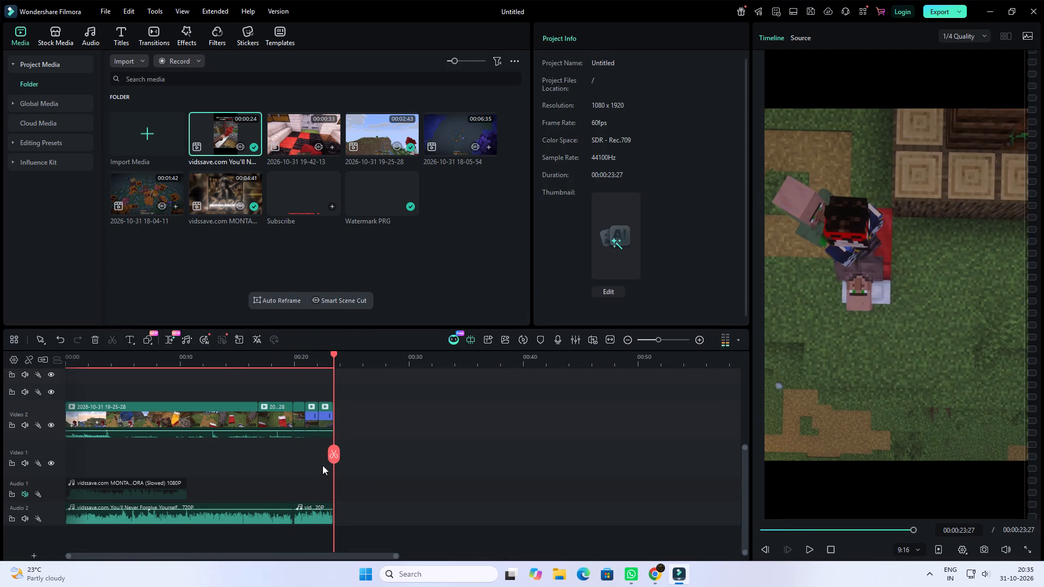
{"action": "left_click_drag", "start_coordinate": [330, 454], "coordinate": [333, 456]}
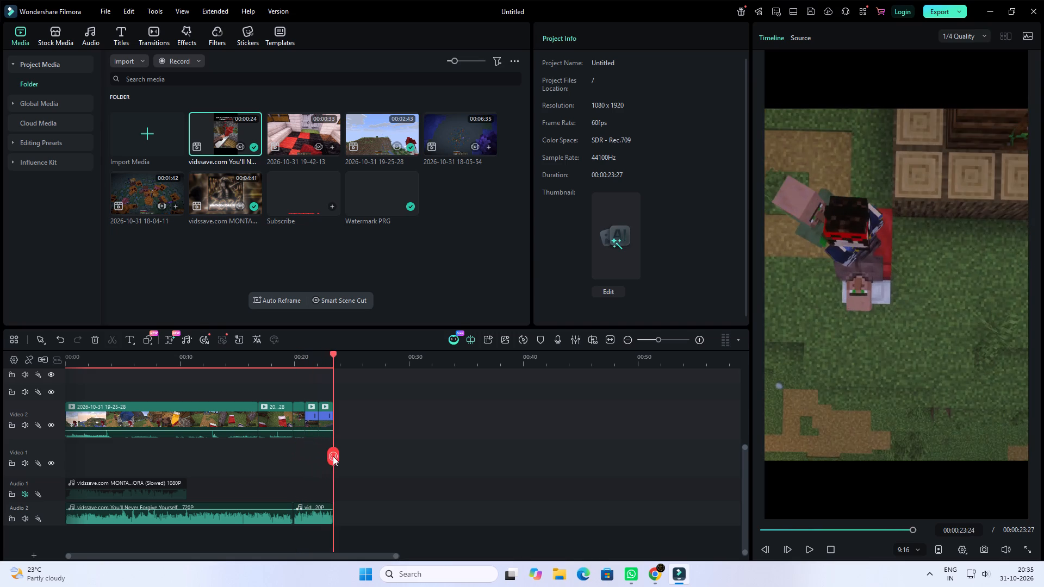
{"action": "left_click_drag", "start_coordinate": [333, 456], "coordinate": [100, 464]}
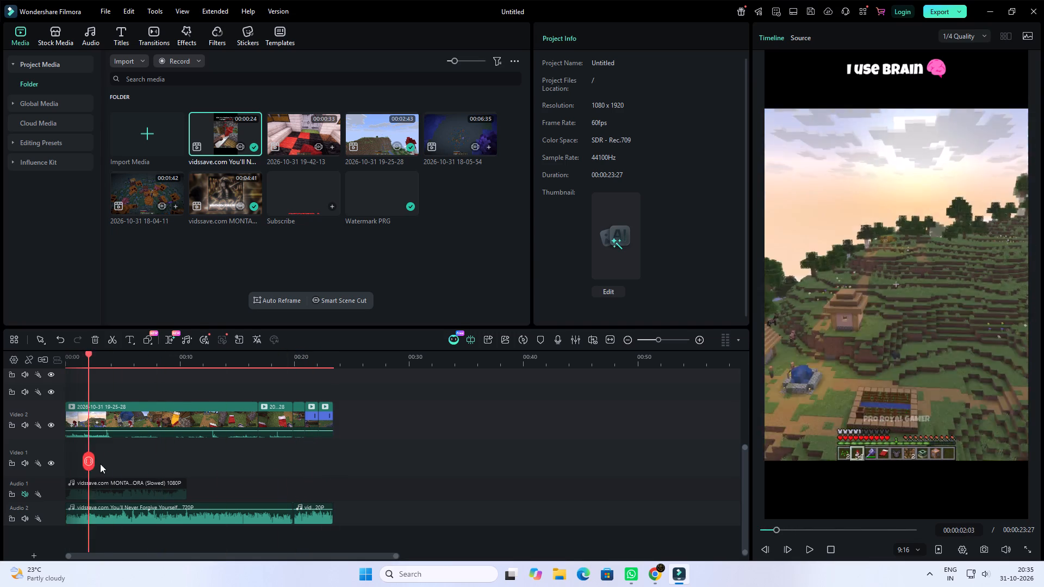
{"action": "left_click_drag", "start_coordinate": [100, 464], "coordinate": [51, 446]}
{"action": "key", "text": "space"}
{"action": "key", "text": "space"}
Move the PRO ROYAL GAMER title to the track just above Video 2 and the "I use Brain" title to the track above it.
{"action": "scroll", "coordinate": [425, 485], "scroll_direction": "up", "scroll_amount": 2}
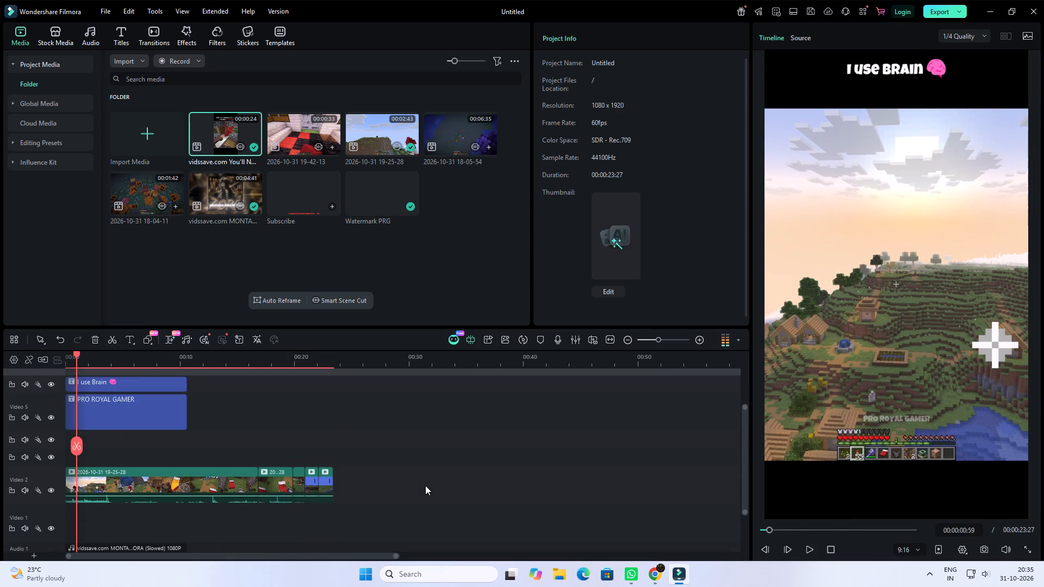
{"action": "scroll", "coordinate": [425, 485], "scroll_direction": "up", "scroll_amount": 4}
{"action": "left_click_drag", "start_coordinate": [148, 470], "coordinate": [137, 508]}
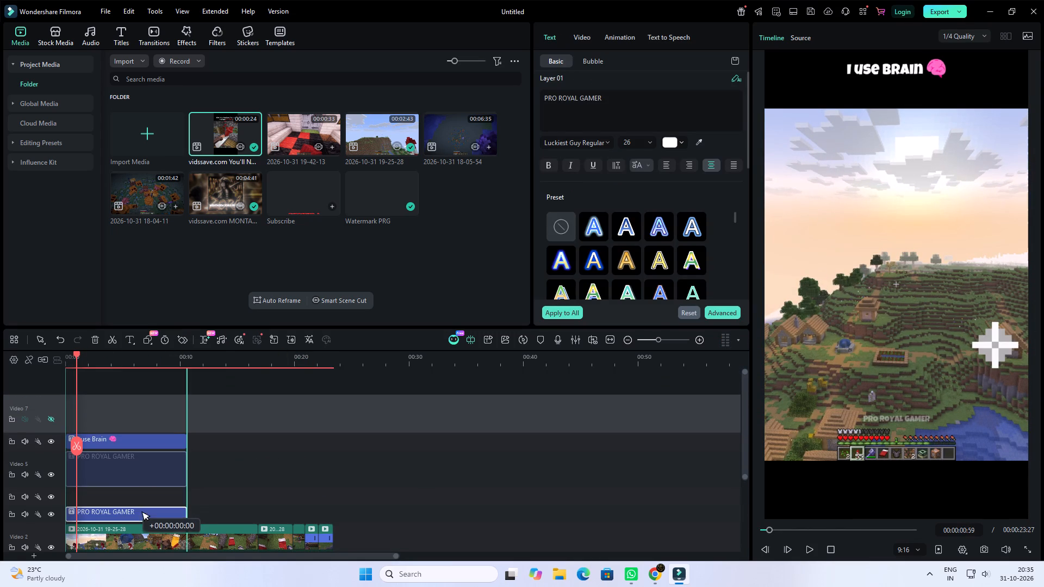
{"action": "left_click_drag", "start_coordinate": [137, 508], "coordinate": [137, 511]}
{"action": "left_click_drag", "start_coordinate": [132, 443], "coordinate": [130, 495]}
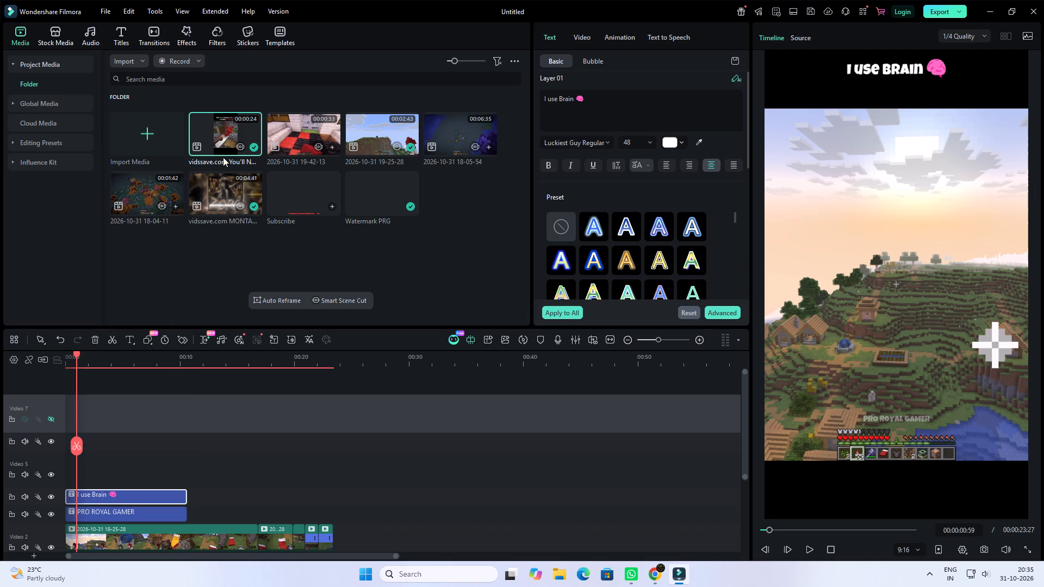
Check the title wording in the reference short and replace the "I use Brain" title's text with "Pov:- you Finally".
{"action": "left_click", "coordinate": [222, 141]}
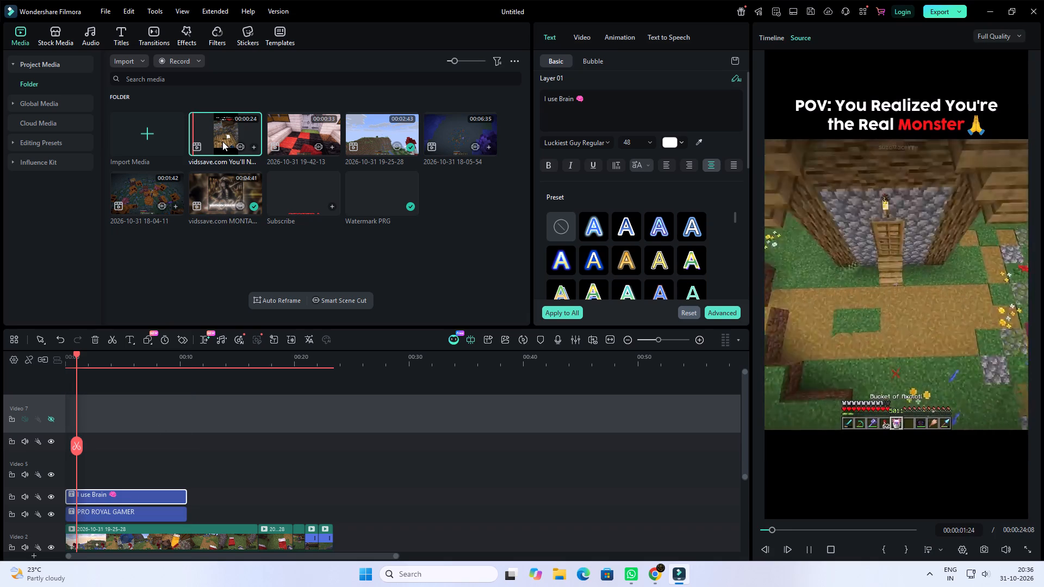
{"action": "key", "text": "space"}
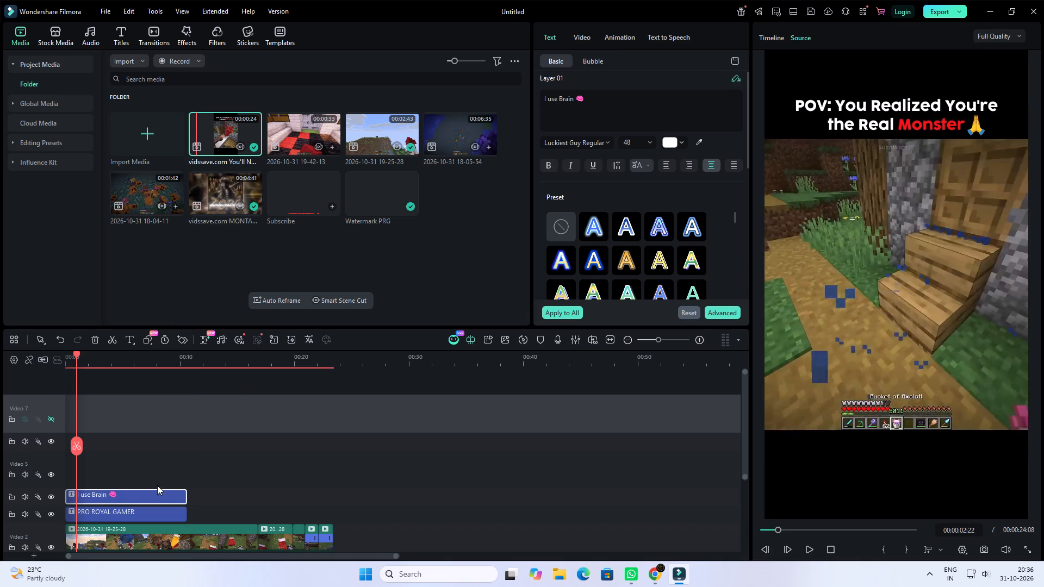
{"action": "triple_click", "coordinate": [566, 98]}
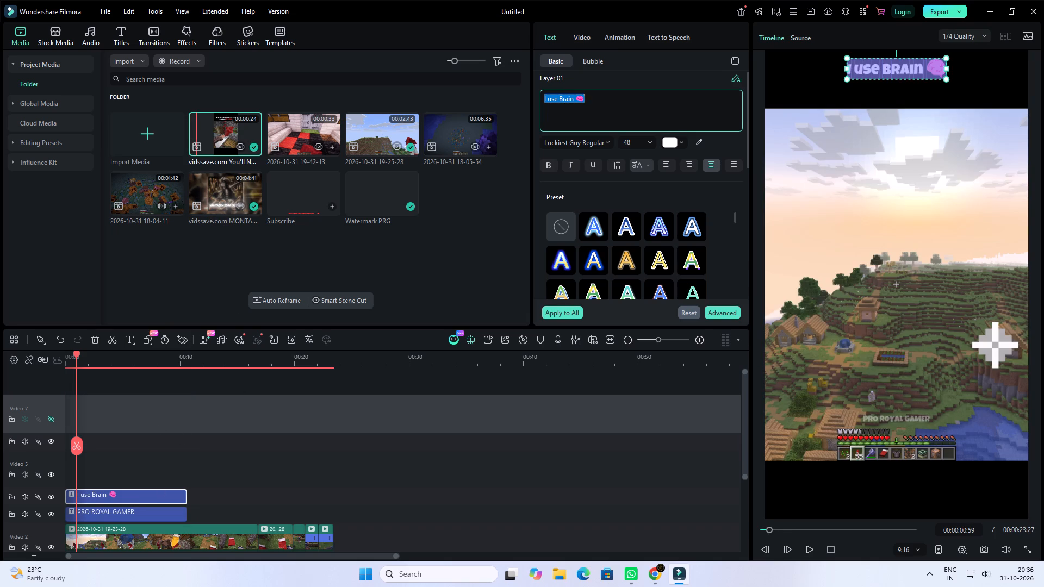
{"action": "key", "text": "BackSpace"}
{"action": "type", "text": "Pov"}
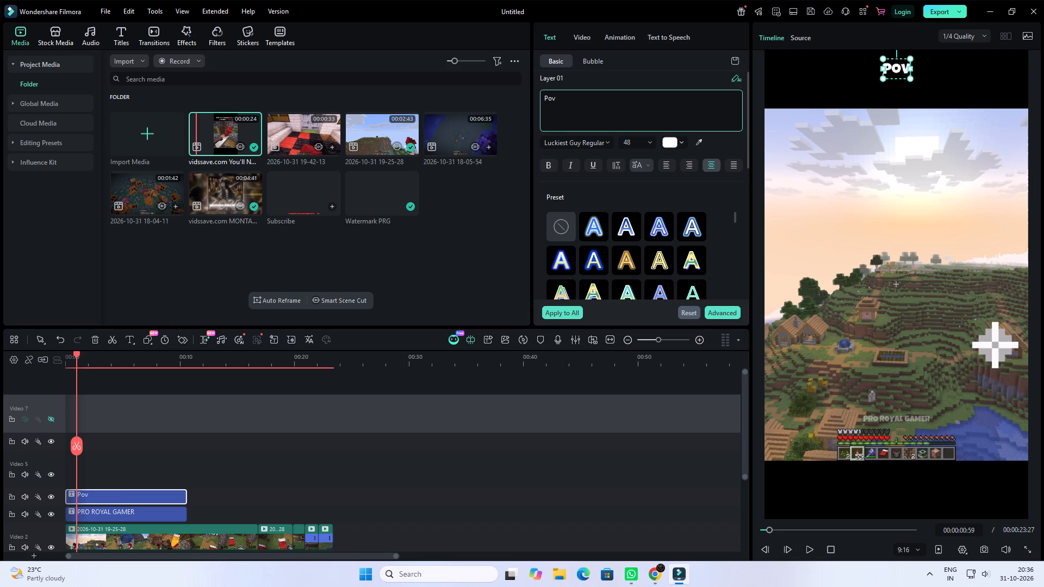
{"action": "type", "text": ":-"}
{"action": "key", "text": "space"}
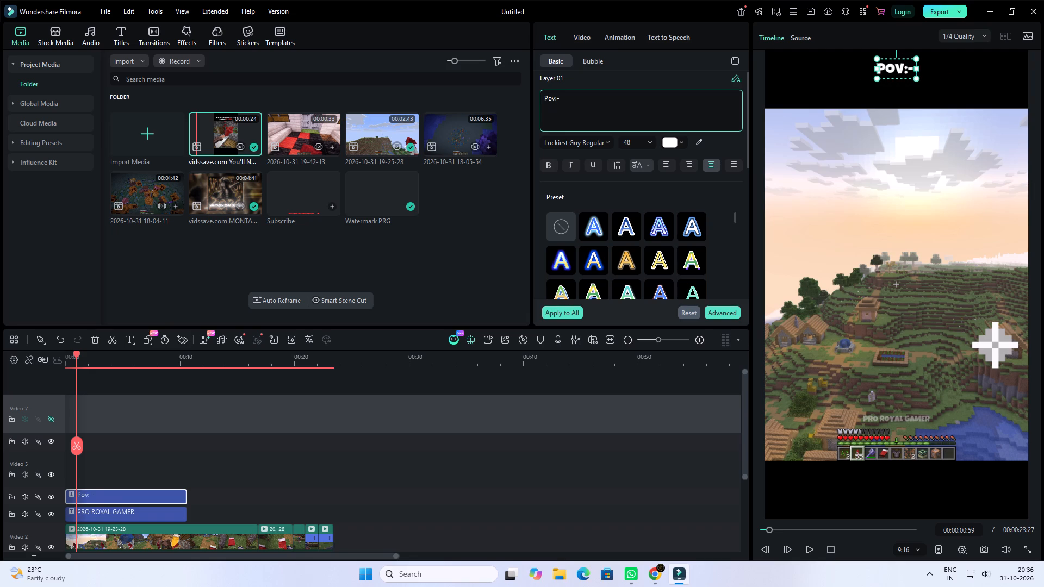
{"action": "type", "text": "you Finally"}
{"action": "key", "text": "space"}
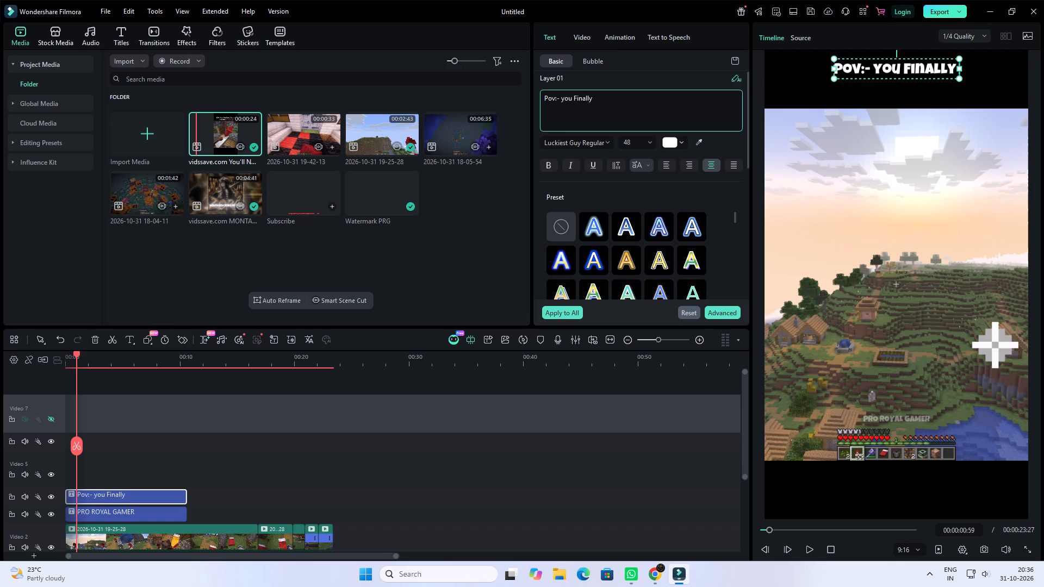
Recheck the reference title and continue the text with "realized", followed by a second line reading "you are real monster".
{"action": "left_click", "coordinate": [215, 125]}
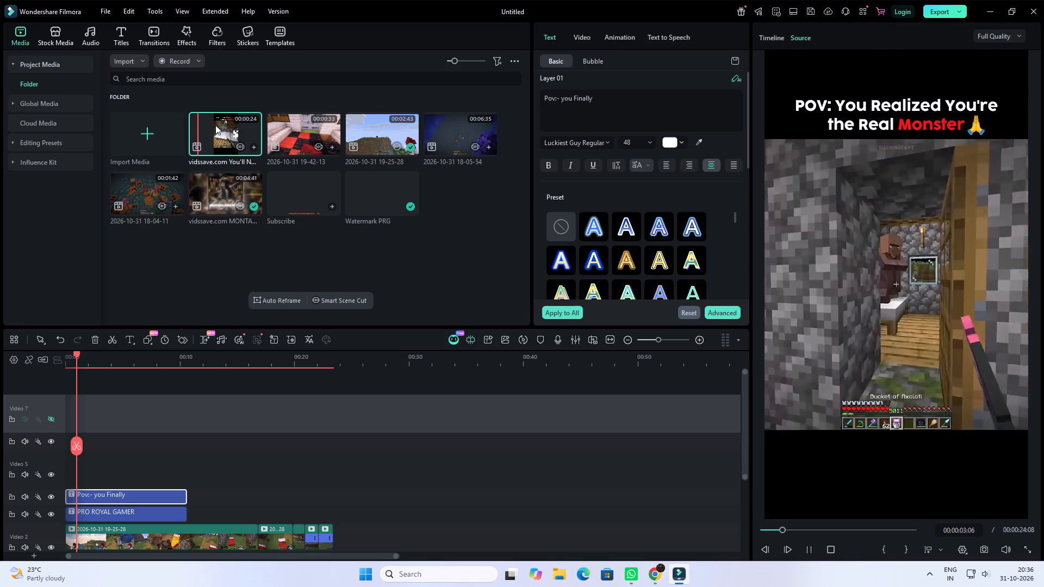
{"action": "left_click", "coordinate": [611, 99]}
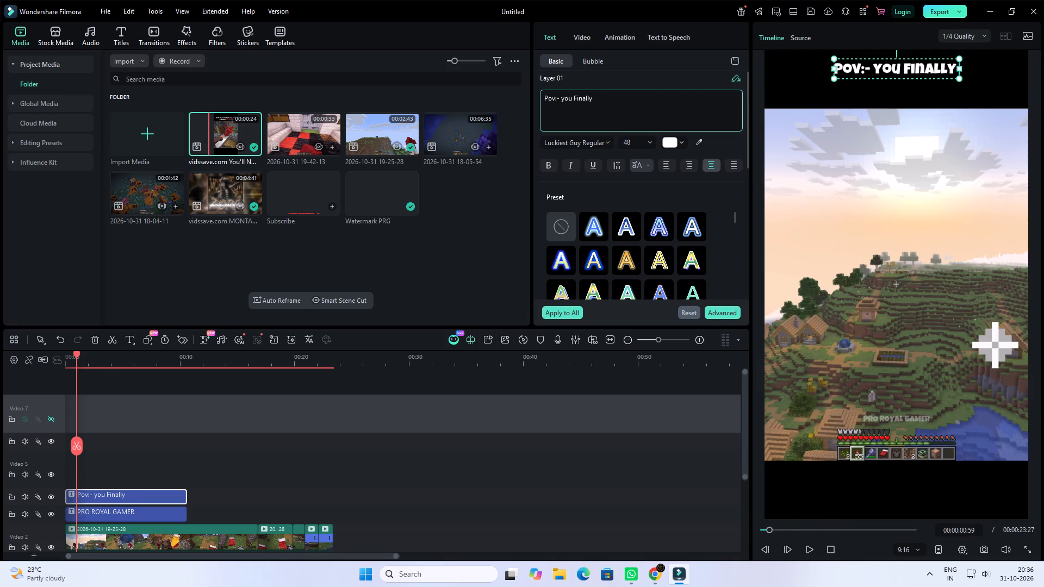
{"action": "type", "text": "realized"}
{"action": "key", "text": "space"}
{"action": "key", "text": "shift+Return"}
{"action": "type", "text": "you are"}
{"action": "key", "text": "space"}
{"action": "type", "text": "real monster"}
Colour the word "monster" in the title dark red.
{"action": "double_click", "coordinate": [593, 107]}
{"action": "left_click", "coordinate": [674, 143]}
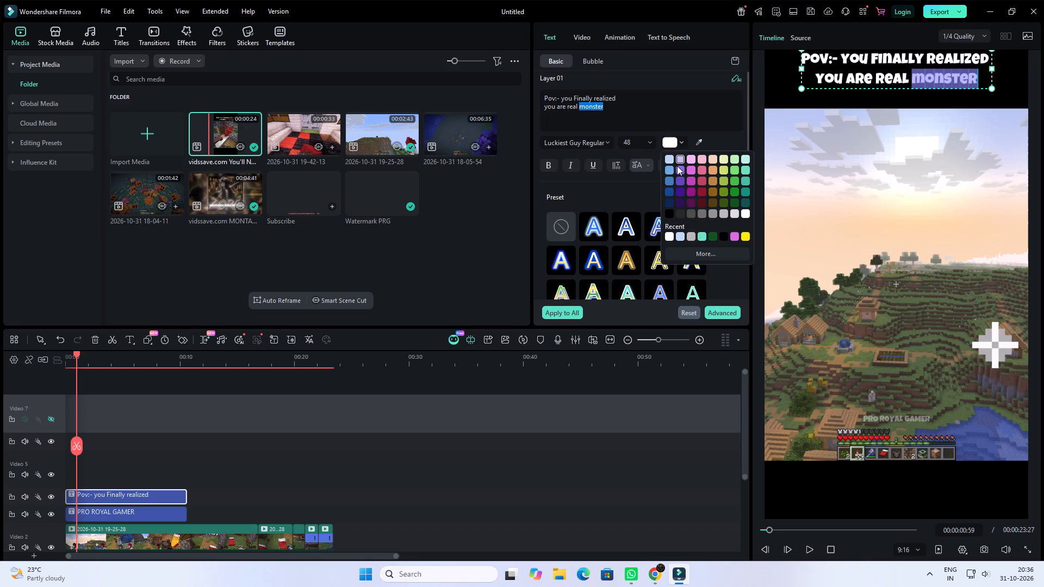
{"action": "left_click", "coordinate": [700, 194]}
{"action": "left_click", "coordinate": [658, 383]}
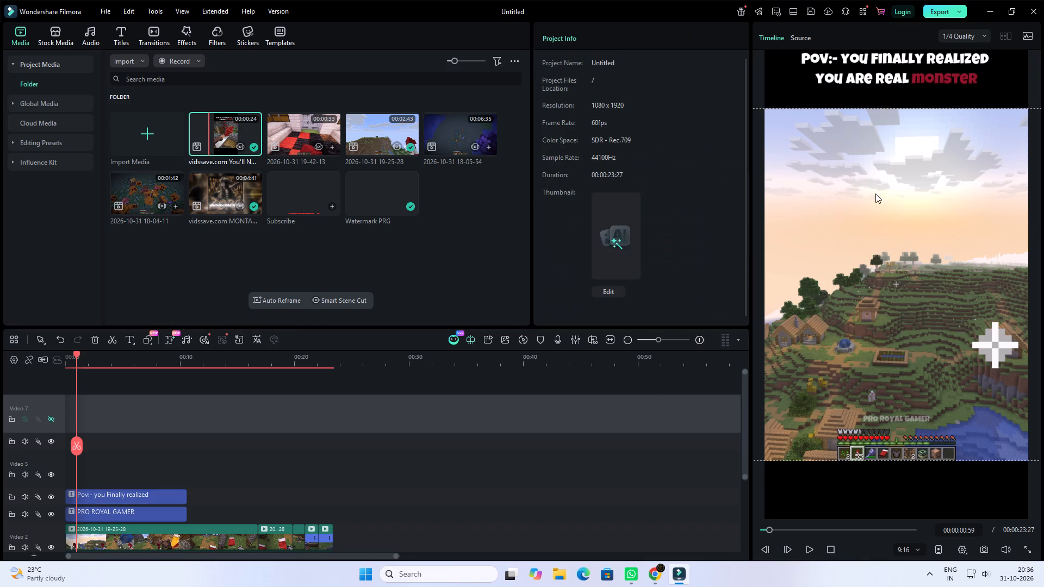
Move the "Pov:- you Finally realized" title slightly down so both lines sit fully inside the black band above the footage.
{"action": "left_click_drag", "start_coordinate": [883, 76], "coordinate": [880, 86]}
{"action": "left_click", "coordinate": [541, 415]}
Extend the PRO ROYAL GAMER and "Pov:- you Finally realized" title clips to the end of the footage and play the short through.
{"action": "scroll", "coordinate": [381, 438], "scroll_direction": "down", "scroll_amount": 2}
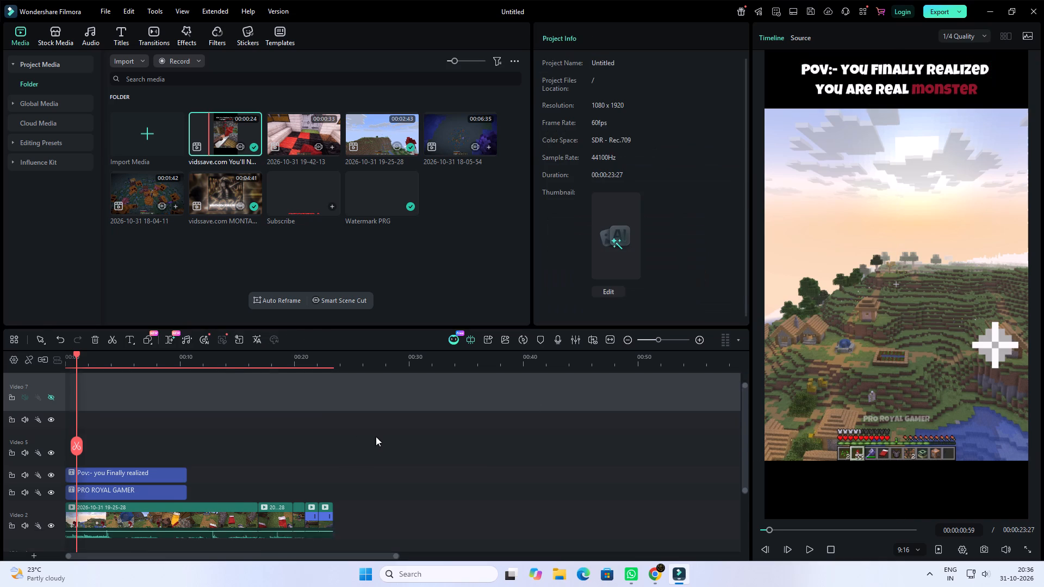
{"action": "scroll", "coordinate": [376, 436], "scroll_direction": "down", "scroll_amount": 2}
{"action": "left_click", "coordinate": [160, 410]}
{"action": "left_click", "coordinate": [194, 427]}
{"action": "left_click_drag", "start_coordinate": [198, 427], "coordinate": [185, 420]}
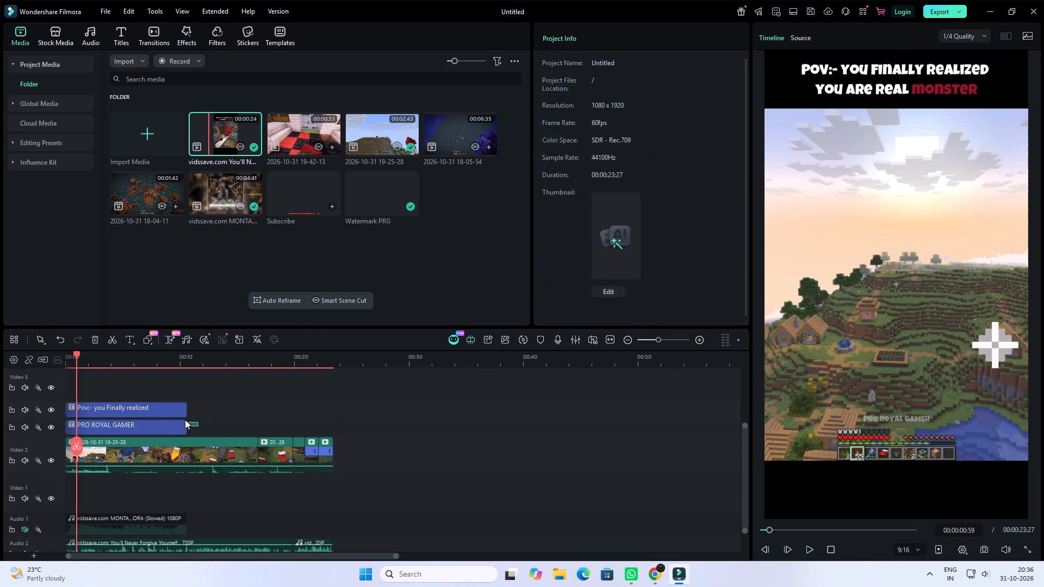
{"action": "left_click_drag", "start_coordinate": [185, 420], "coordinate": [178, 410]}
{"action": "left_click_drag", "start_coordinate": [183, 410], "coordinate": [331, 407]}
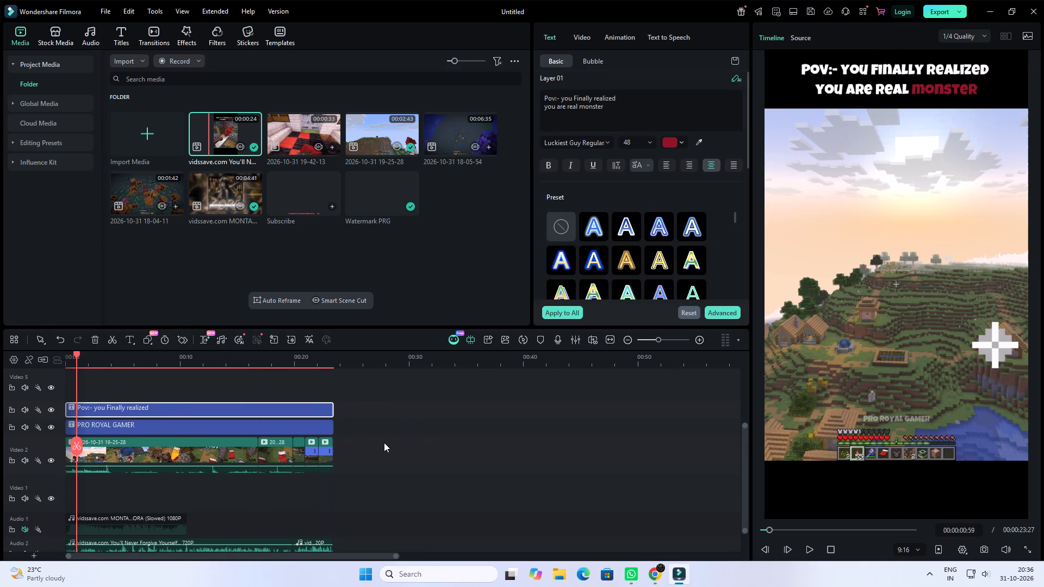
{"action": "scroll", "coordinate": [384, 442], "scroll_direction": "down", "scroll_amount": 4}
{"action": "left_click", "coordinate": [384, 442]}
{"action": "key", "text": "space"}
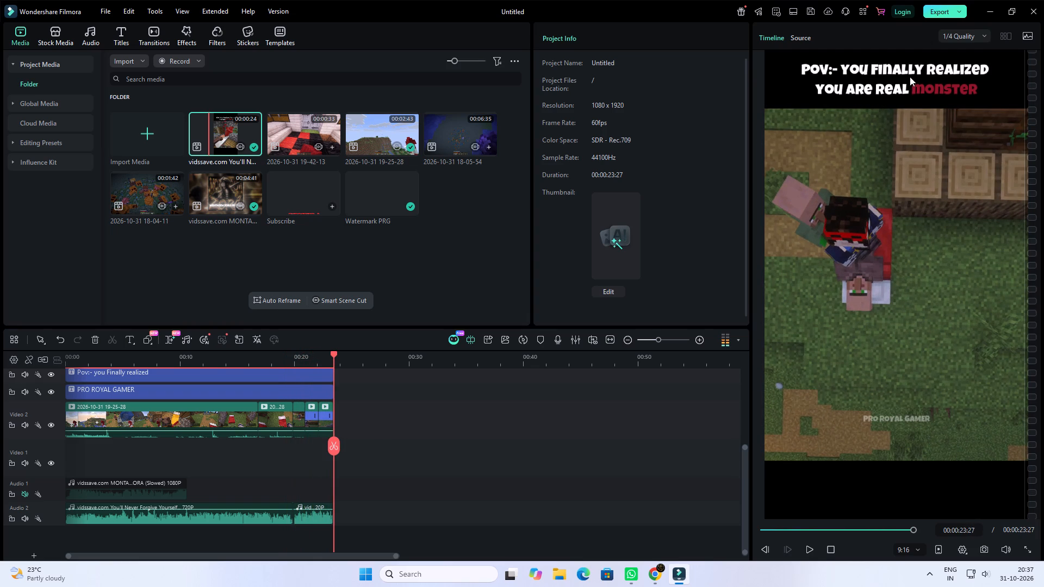
Export the short as an MP4 titled #406 with the project-matched settings and close the finished export window.
{"action": "left_click", "coordinate": [935, 11]}
{"action": "left_click", "coordinate": [562, 157]}
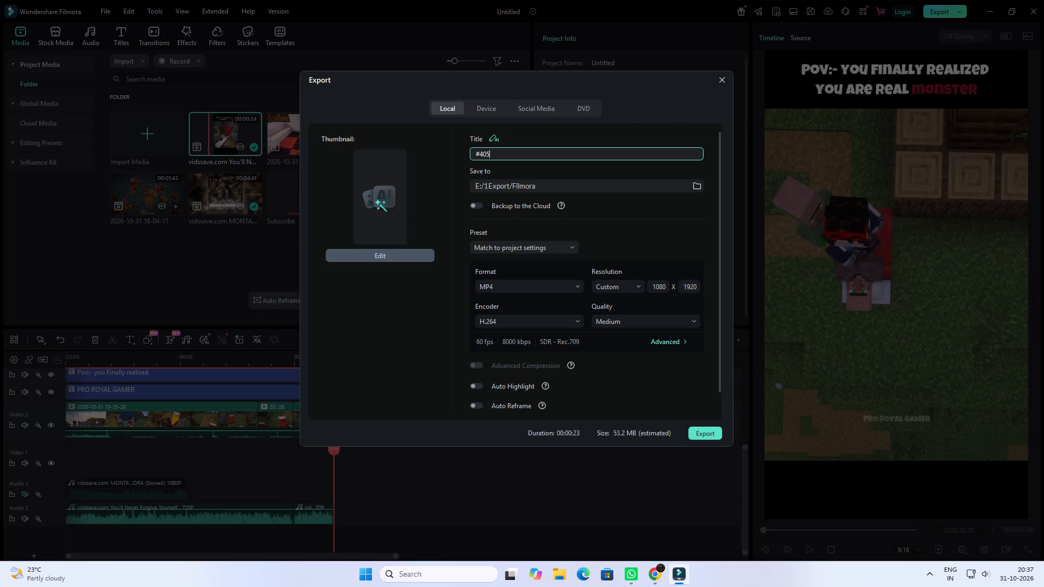
{"action": "key", "text": "BackSpace"}
{"action": "key", "text": "6"}
{"action": "left_click", "coordinate": [692, 433]}
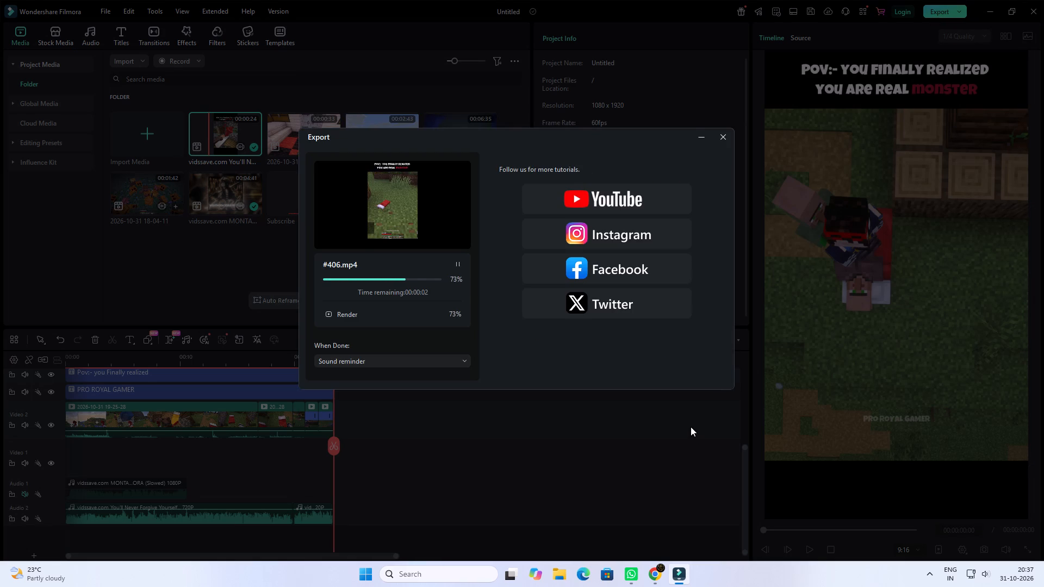
{"action": "left_click", "coordinate": [720, 136]}
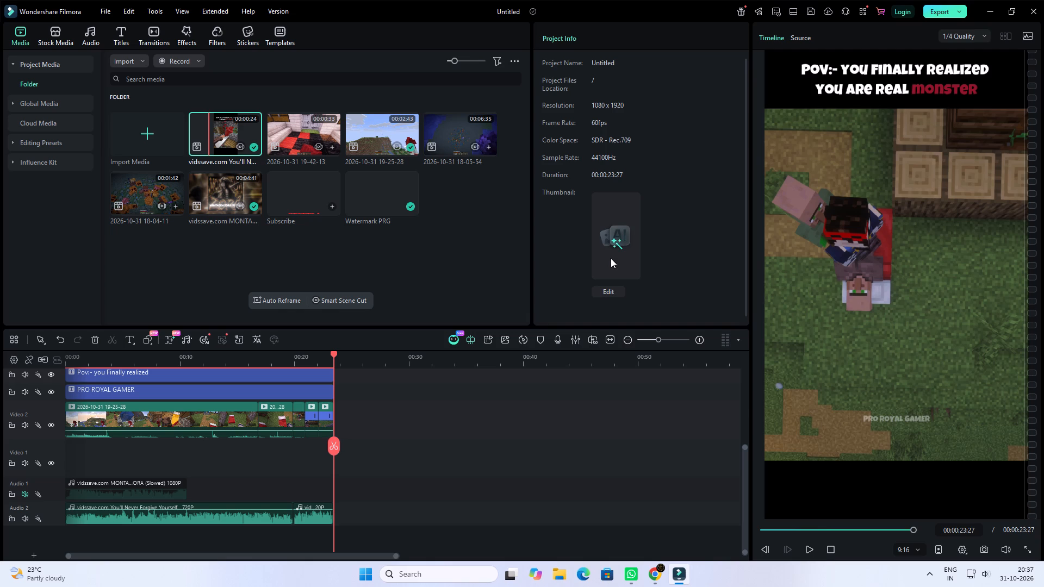
Close the Filmora project without saving the changes.
{"action": "left_click", "coordinate": [555, 403]}
{"action": "left_click", "coordinate": [1030, 15]}
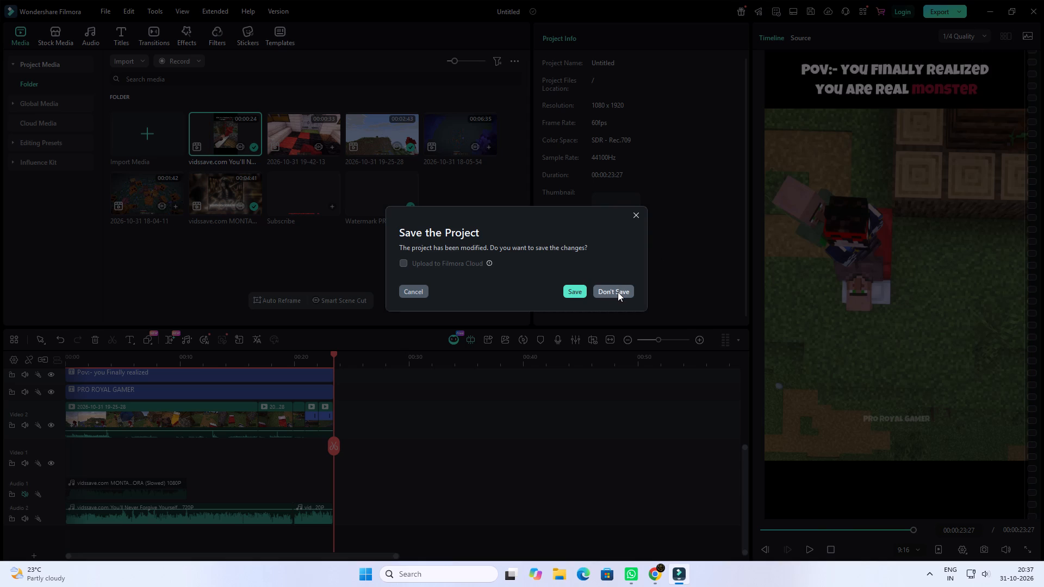
{"action": "left_click", "coordinate": [618, 292]}
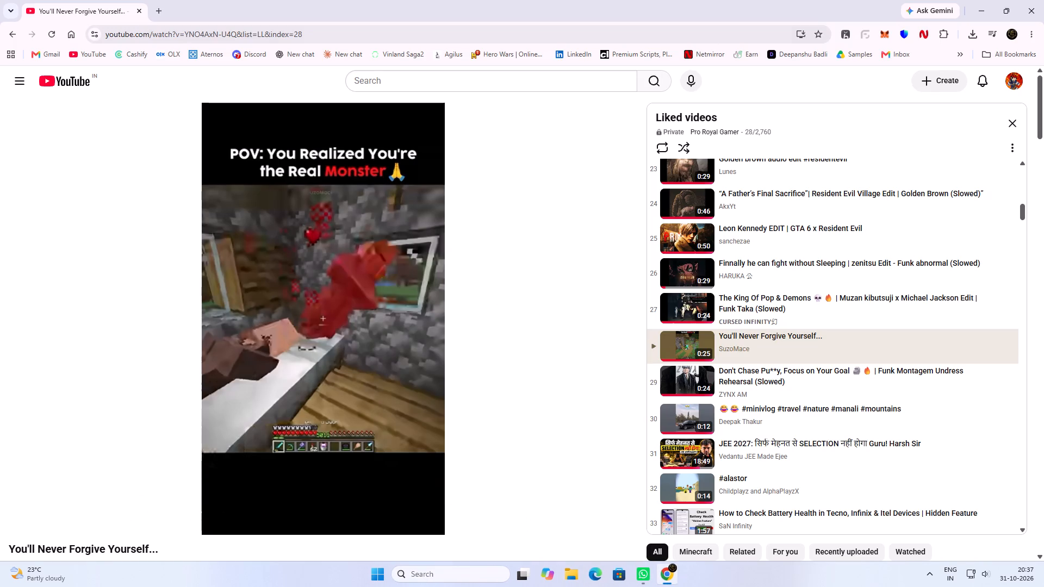
In Chrome, open the Pro Royal Gamer channel's YouTube Studio in its own tab and close the reference video's tab.
{"action": "left_click", "coordinate": [1012, 78]}
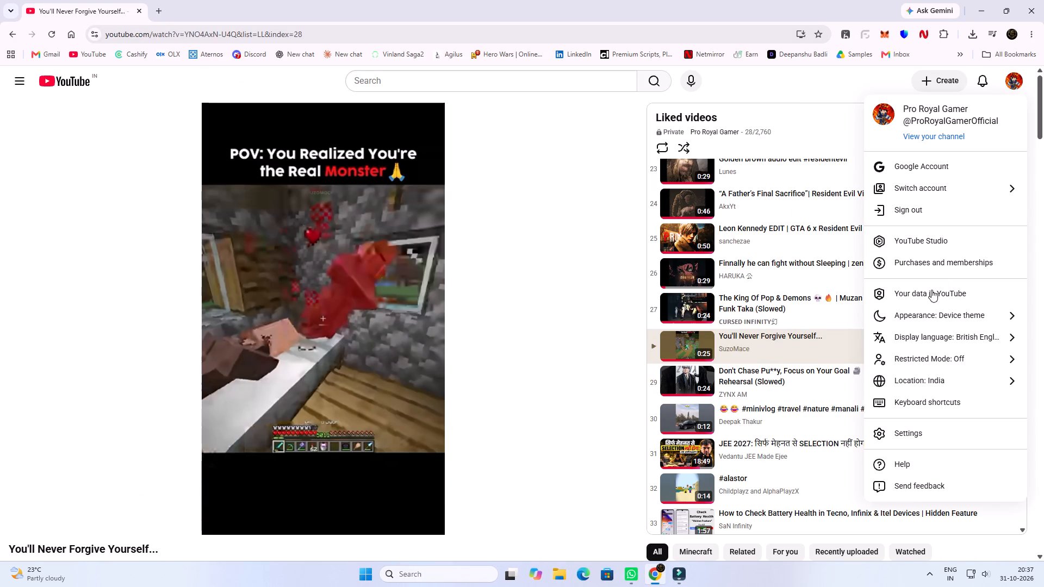
{"action": "middle_click", "coordinate": [932, 244]}
{"action": "left_click", "coordinate": [212, 0]}
{"action": "left_click", "coordinate": [124, 0]}
{"action": "middle_click", "coordinate": [123, 0]}
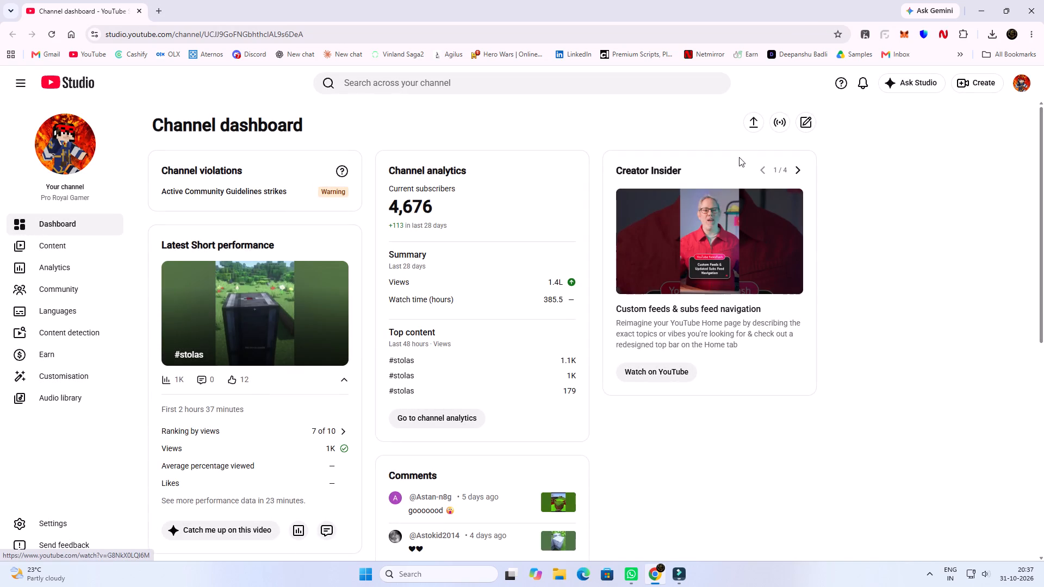
Start a video upload and choose the file #391 from the E: drive's 1Export/Filmora folder.
{"action": "left_click", "coordinate": [744, 129]}
{"action": "left_click", "coordinate": [747, 126]}
{"action": "left_click", "coordinate": [538, 370]}
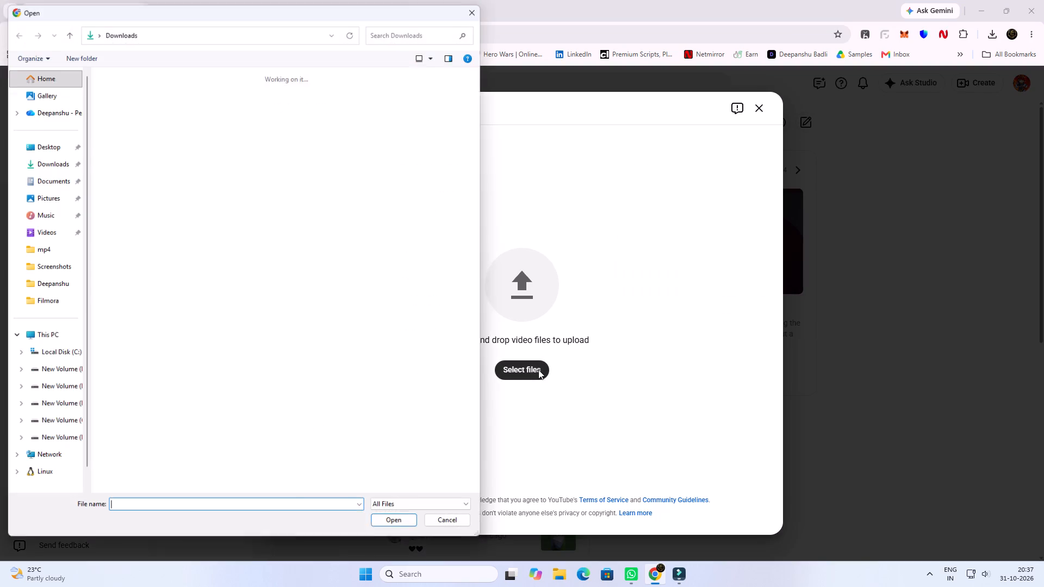
{"action": "left_click", "coordinate": [53, 389]}
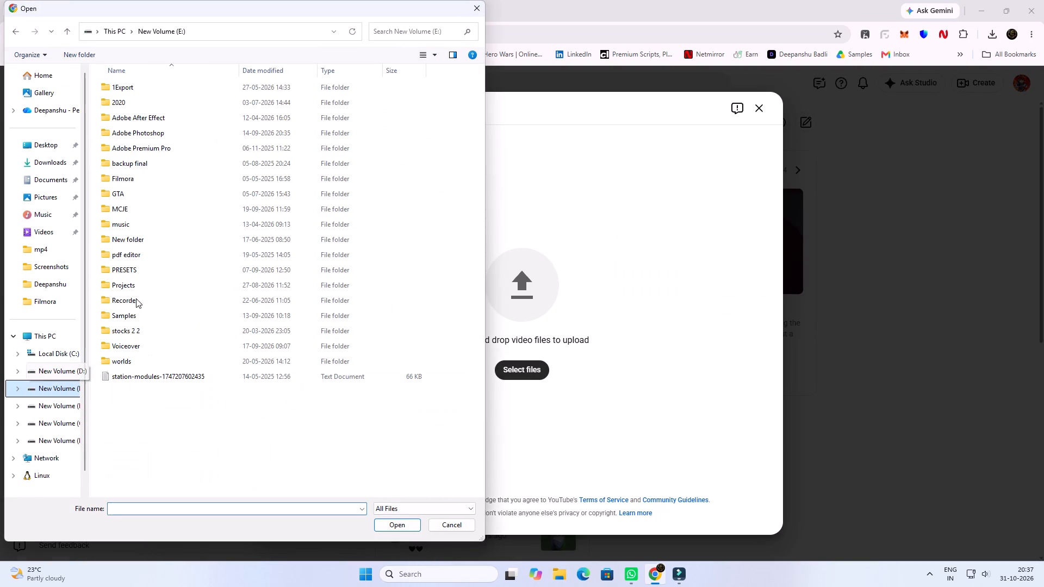
{"action": "double_click", "coordinate": [128, 82]}
{"action": "double_click", "coordinate": [141, 106]}
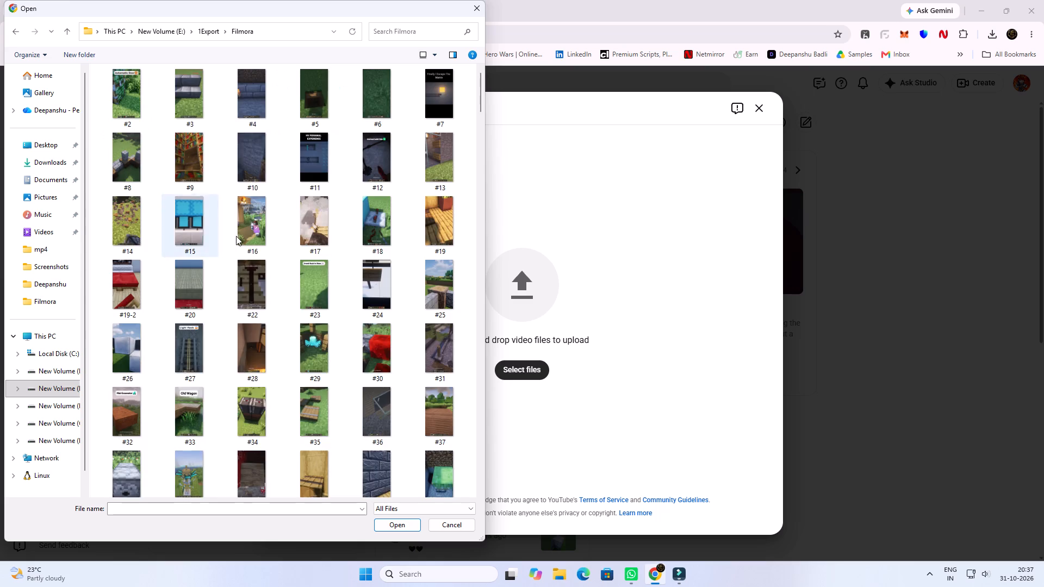
{"action": "scroll", "coordinate": [269, 272], "scroll_direction": "down", "scroll_amount": 20}
{"action": "scroll", "coordinate": [269, 272], "scroll_direction": "down", "scroll_amount": 18}
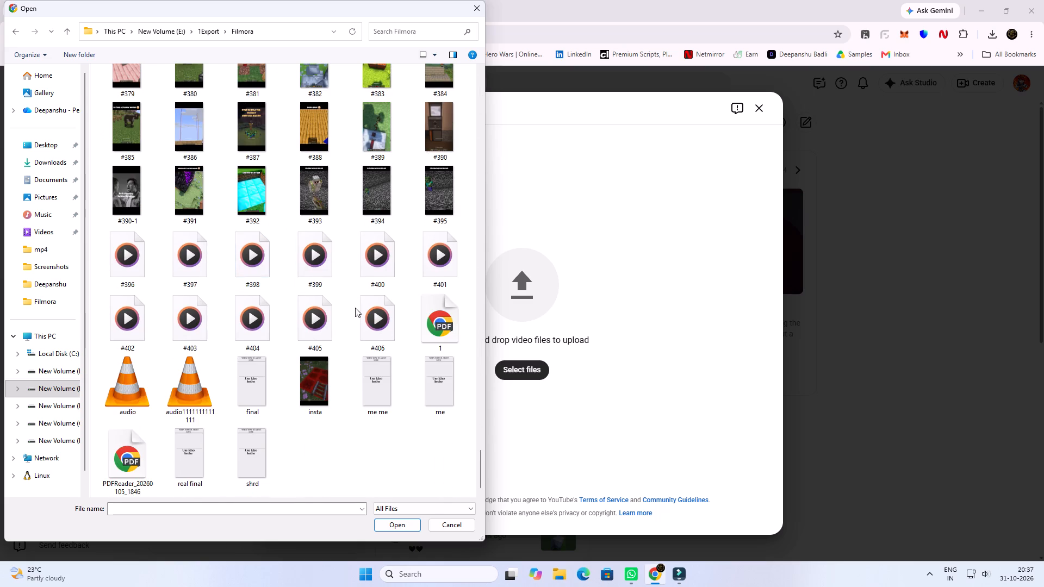
{"action": "scroll", "coordinate": [362, 309], "scroll_direction": "up", "scroll_amount": 2}
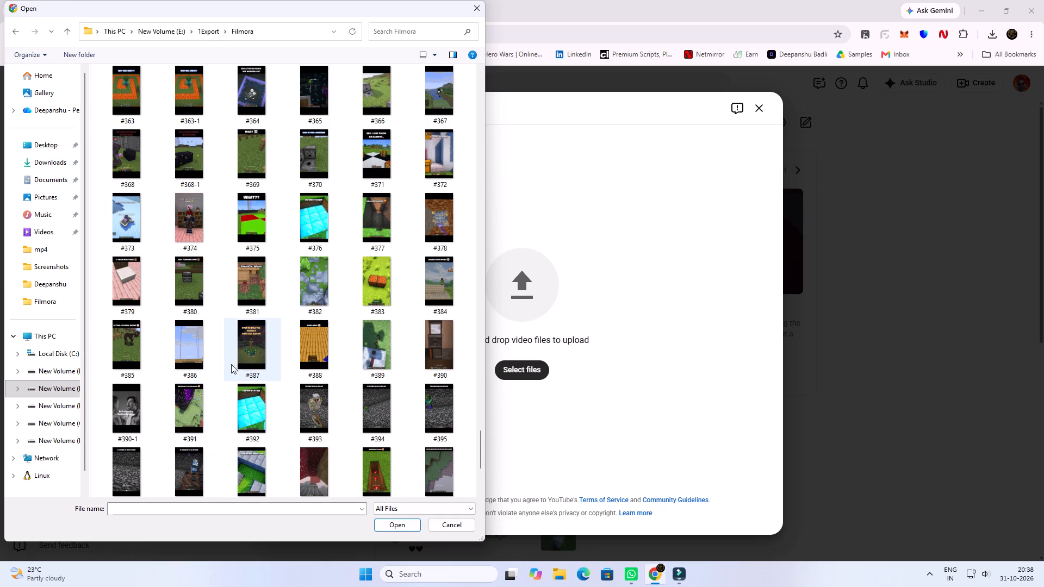
{"action": "double_click", "coordinate": [198, 394]}
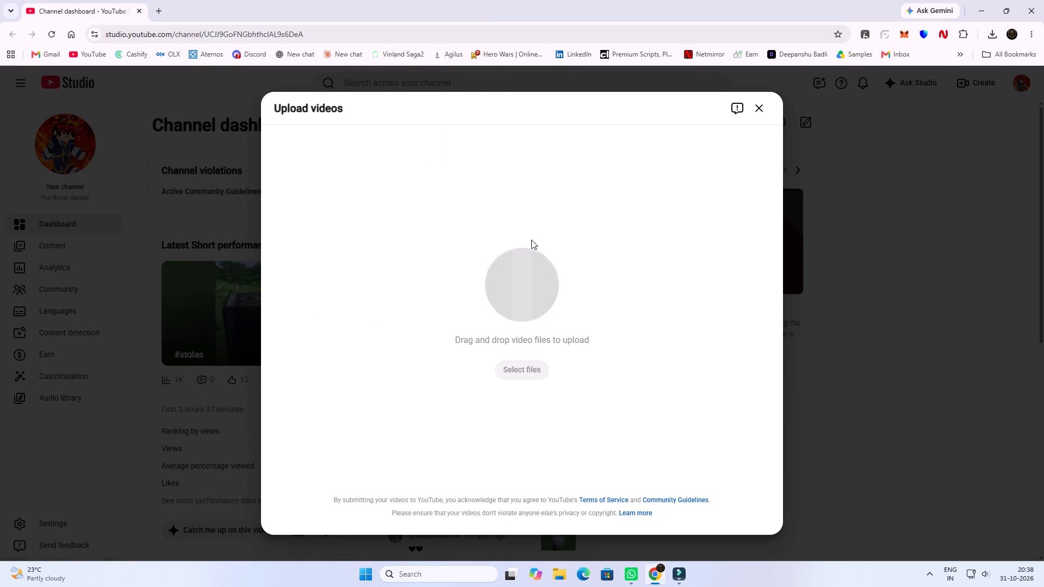
Reuse the title, description, tags, Shorts remixing and category from the previous #stolas video.
{"action": "left_click", "coordinate": [535, 188]}
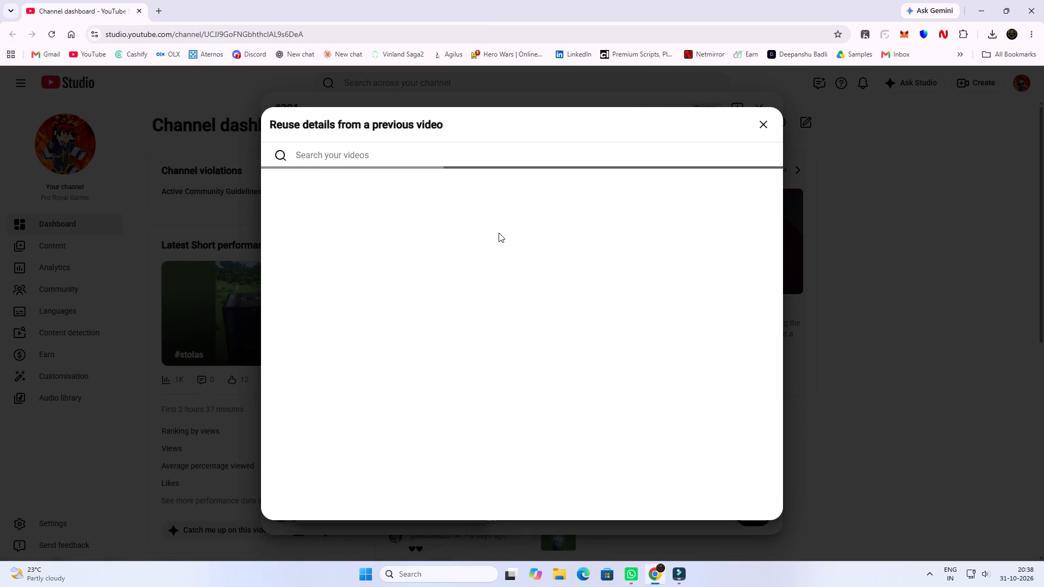
{"action": "left_click", "coordinate": [330, 246]}
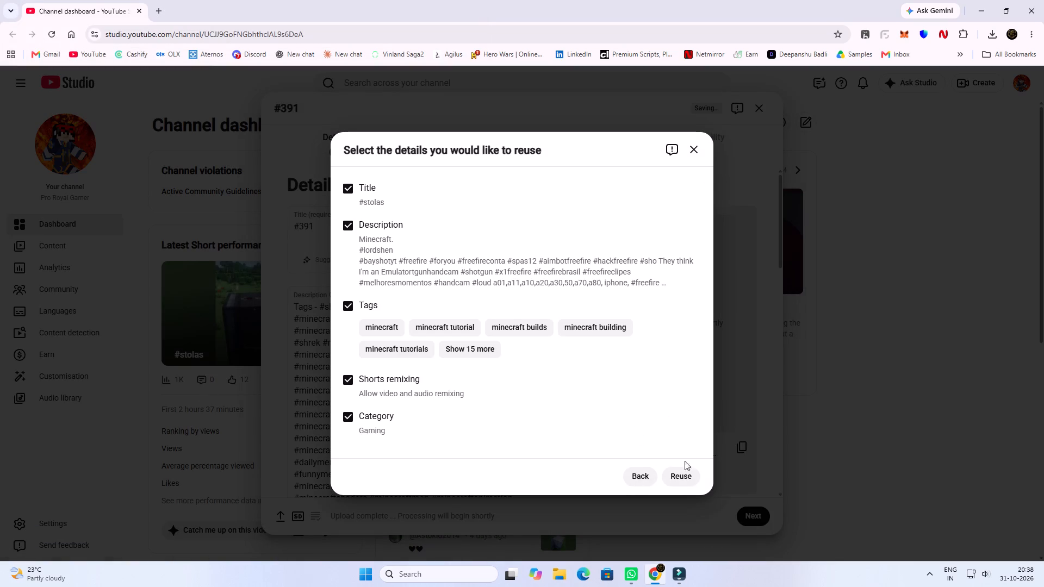
{"action": "left_click", "coordinate": [684, 469]}
Advance the upload to the Visibility stage and set its public schedule date to 4 Nov 2026.
{"action": "scroll", "coordinate": [625, 405], "scroll_direction": "down", "scroll_amount": 4}
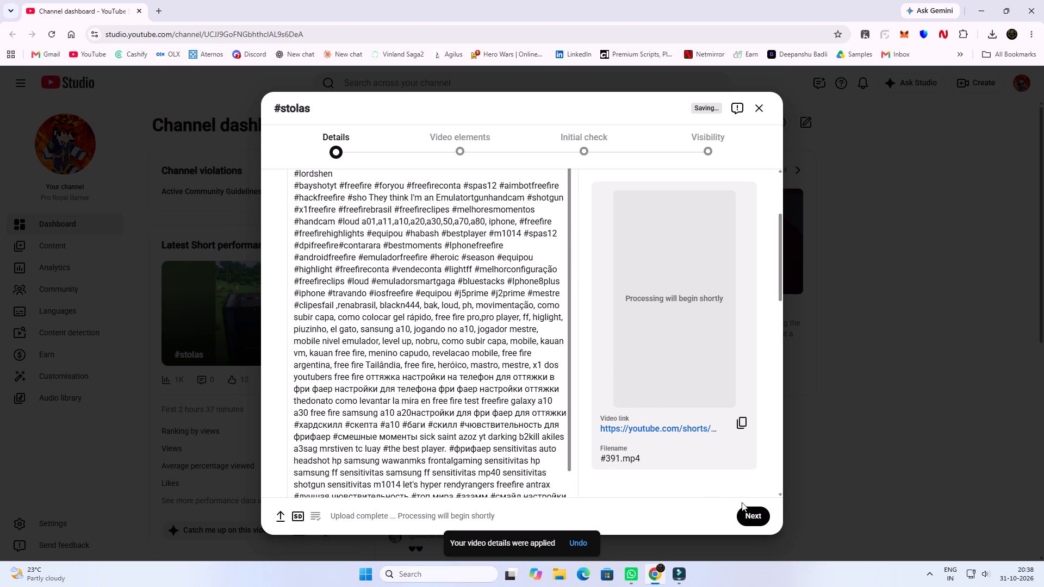
{"action": "double_click", "coordinate": [750, 515]}
{"action": "left_click", "coordinate": [750, 515]}
{"action": "scroll", "coordinate": [459, 428], "scroll_direction": "down", "scroll_amount": 6}
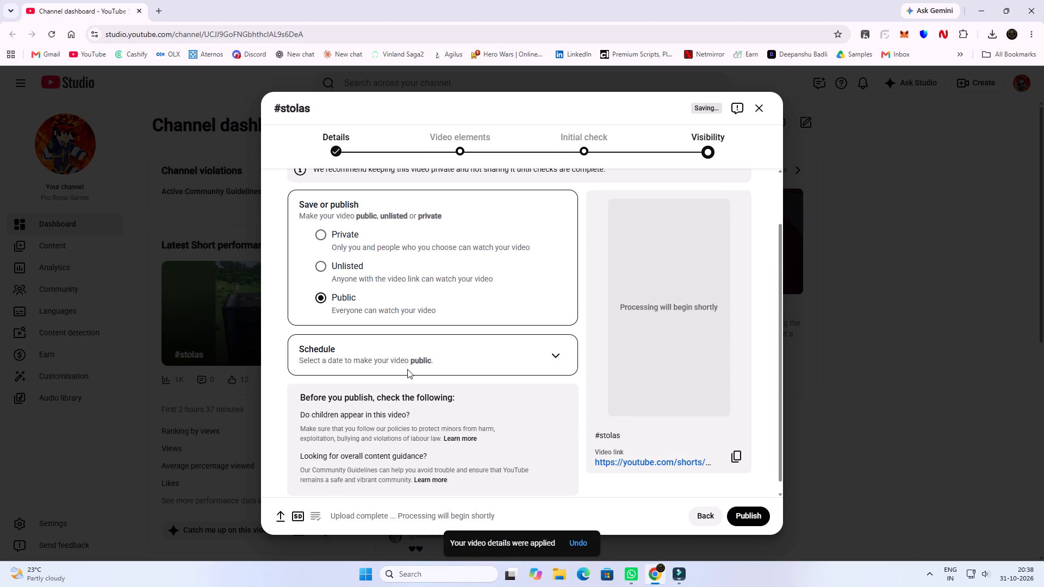
{"action": "left_click", "coordinate": [389, 354]}
{"action": "left_click", "coordinate": [340, 320]}
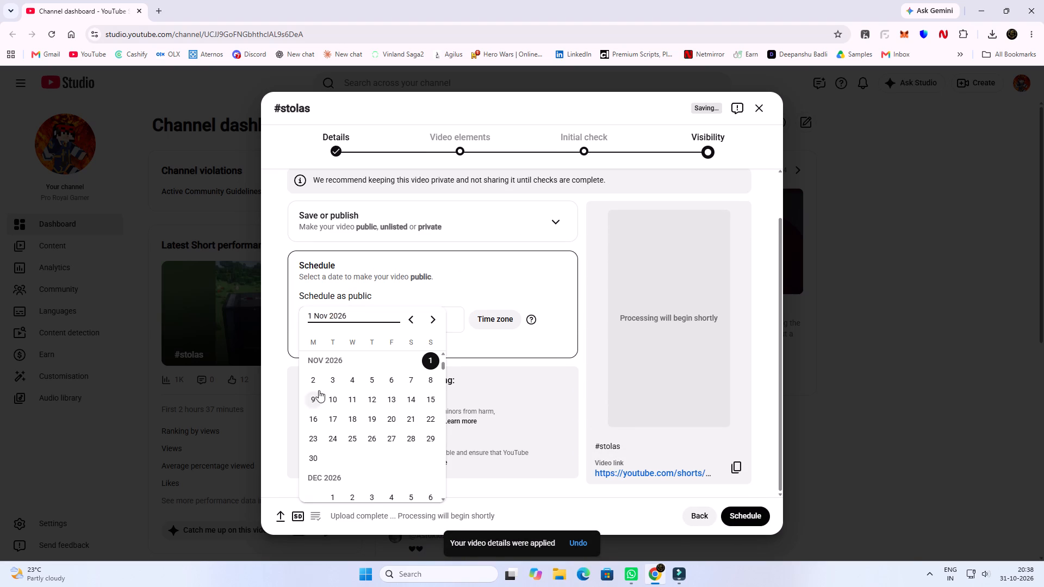
{"action": "left_click", "coordinate": [349, 380]}
Set the scheduled publishing time to 18:00 and copy the time value.
{"action": "left_click", "coordinate": [407, 321]}
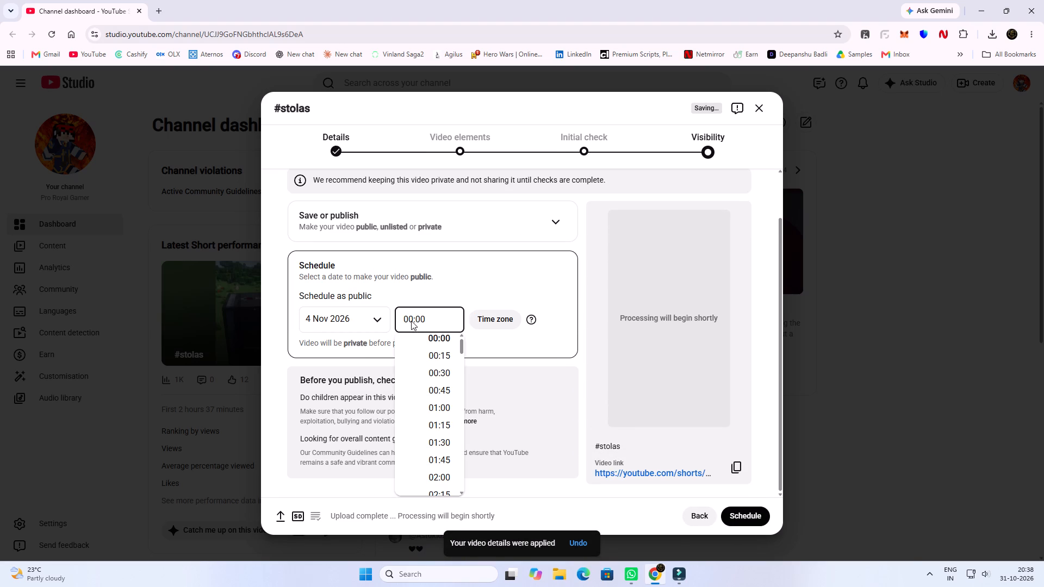
{"action": "left_click", "coordinate": [413, 320]}
{"action": "left_click_drag", "start_coordinate": [414, 321], "coordinate": [405, 321]}
{"action": "left_click", "coordinate": [408, 321]}
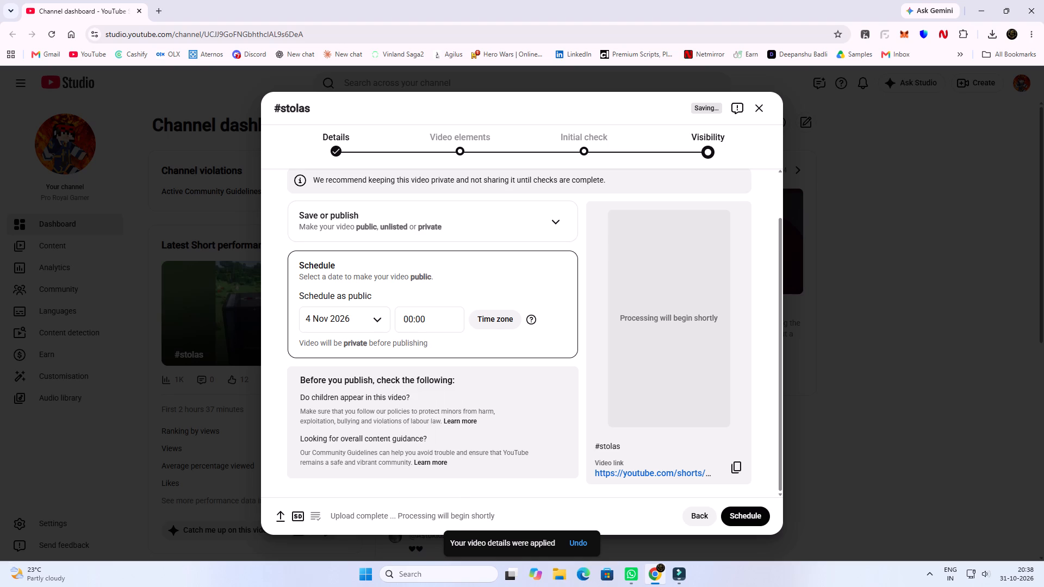
{"action": "left_click", "coordinate": [412, 321]}
{"action": "key", "text": "BackSpace"}
{"action": "key", "text": "BackSpace"}
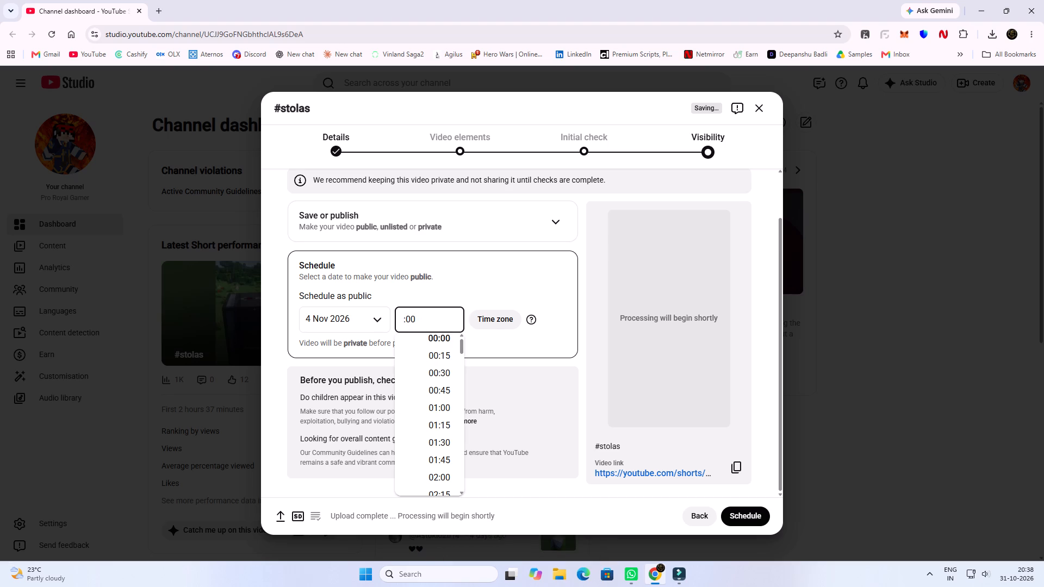
{"action": "type", "text": "18"}
{"action": "key", "text": "ctrl+a"}
{"action": "key", "text": "ctrl+c"}
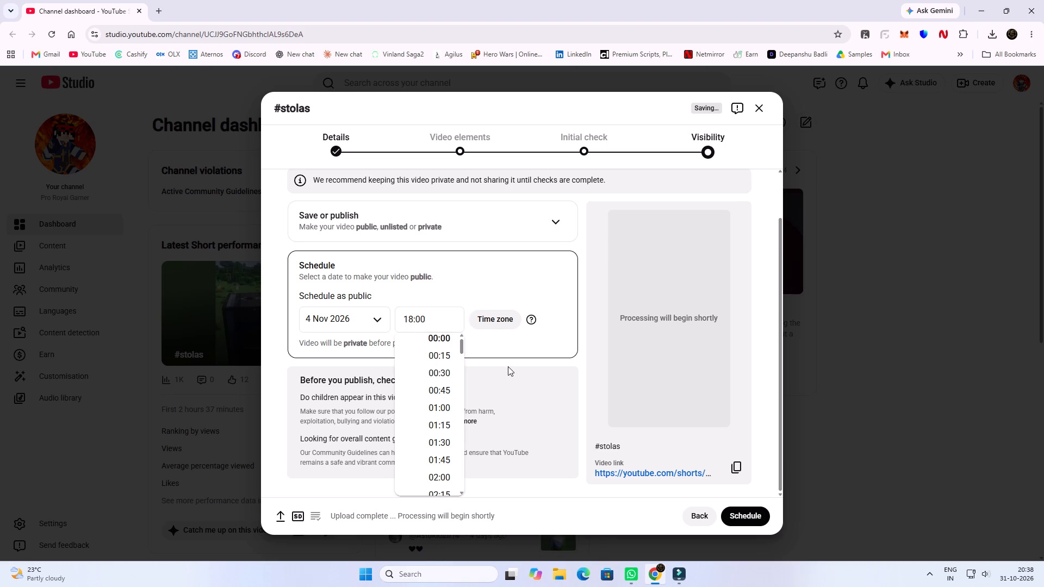
{"action": "left_click", "coordinate": [508, 366]}
Duplicate the YouTube Studio channel dashboard tab.
{"action": "right_click", "coordinate": [106, 0]}
{"action": "left_click", "coordinate": [143, 98]}
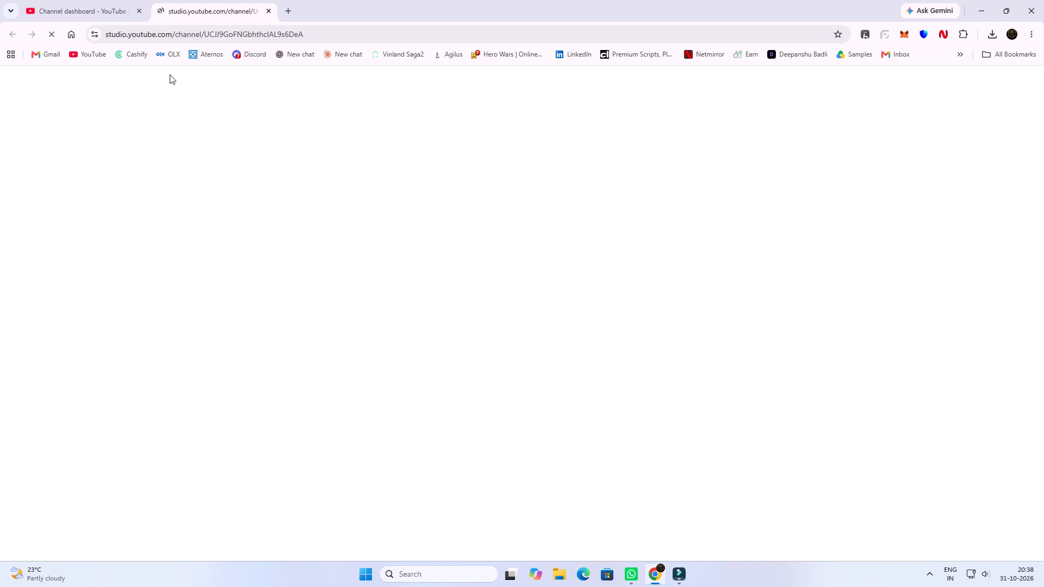